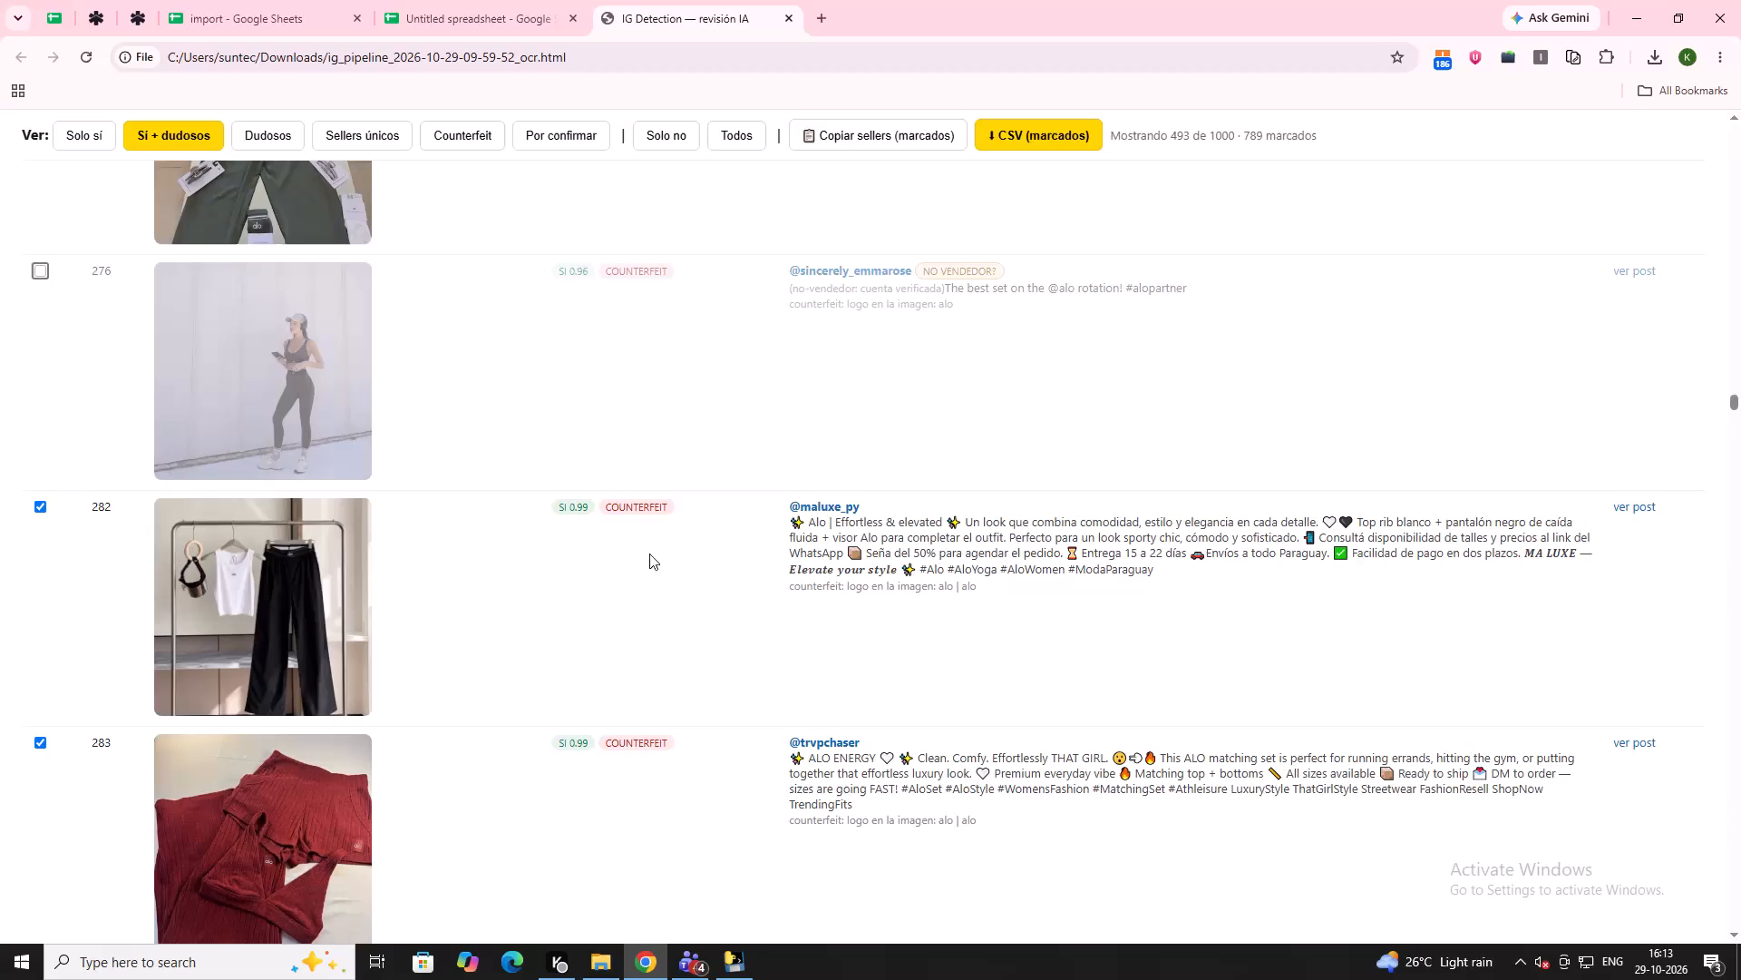
Unmark the NO VENDEDOR? posts in rows 286 and 298 of the counterfeit review list.
{"action": "scroll", "coordinate": [598, 50], "scroll_direction": "down", "scroll_amount": 10}
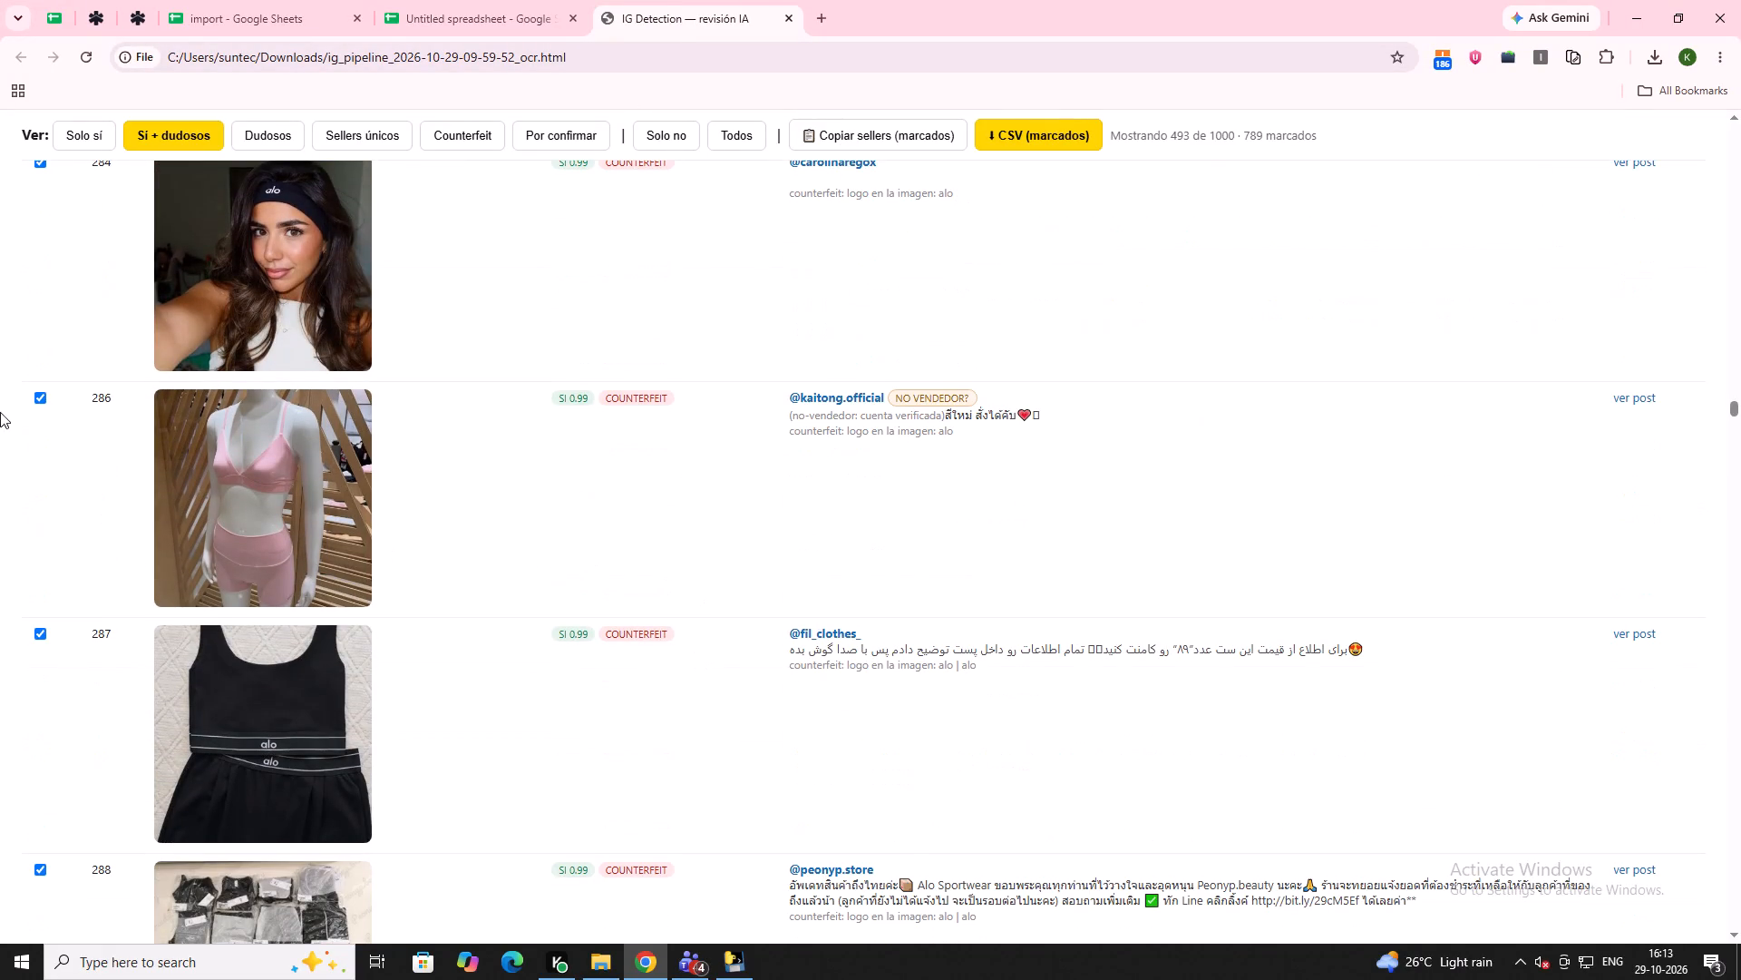
{"action": "left_click", "coordinate": [34, 404]}
{"action": "left_click", "coordinate": [38, 397]}
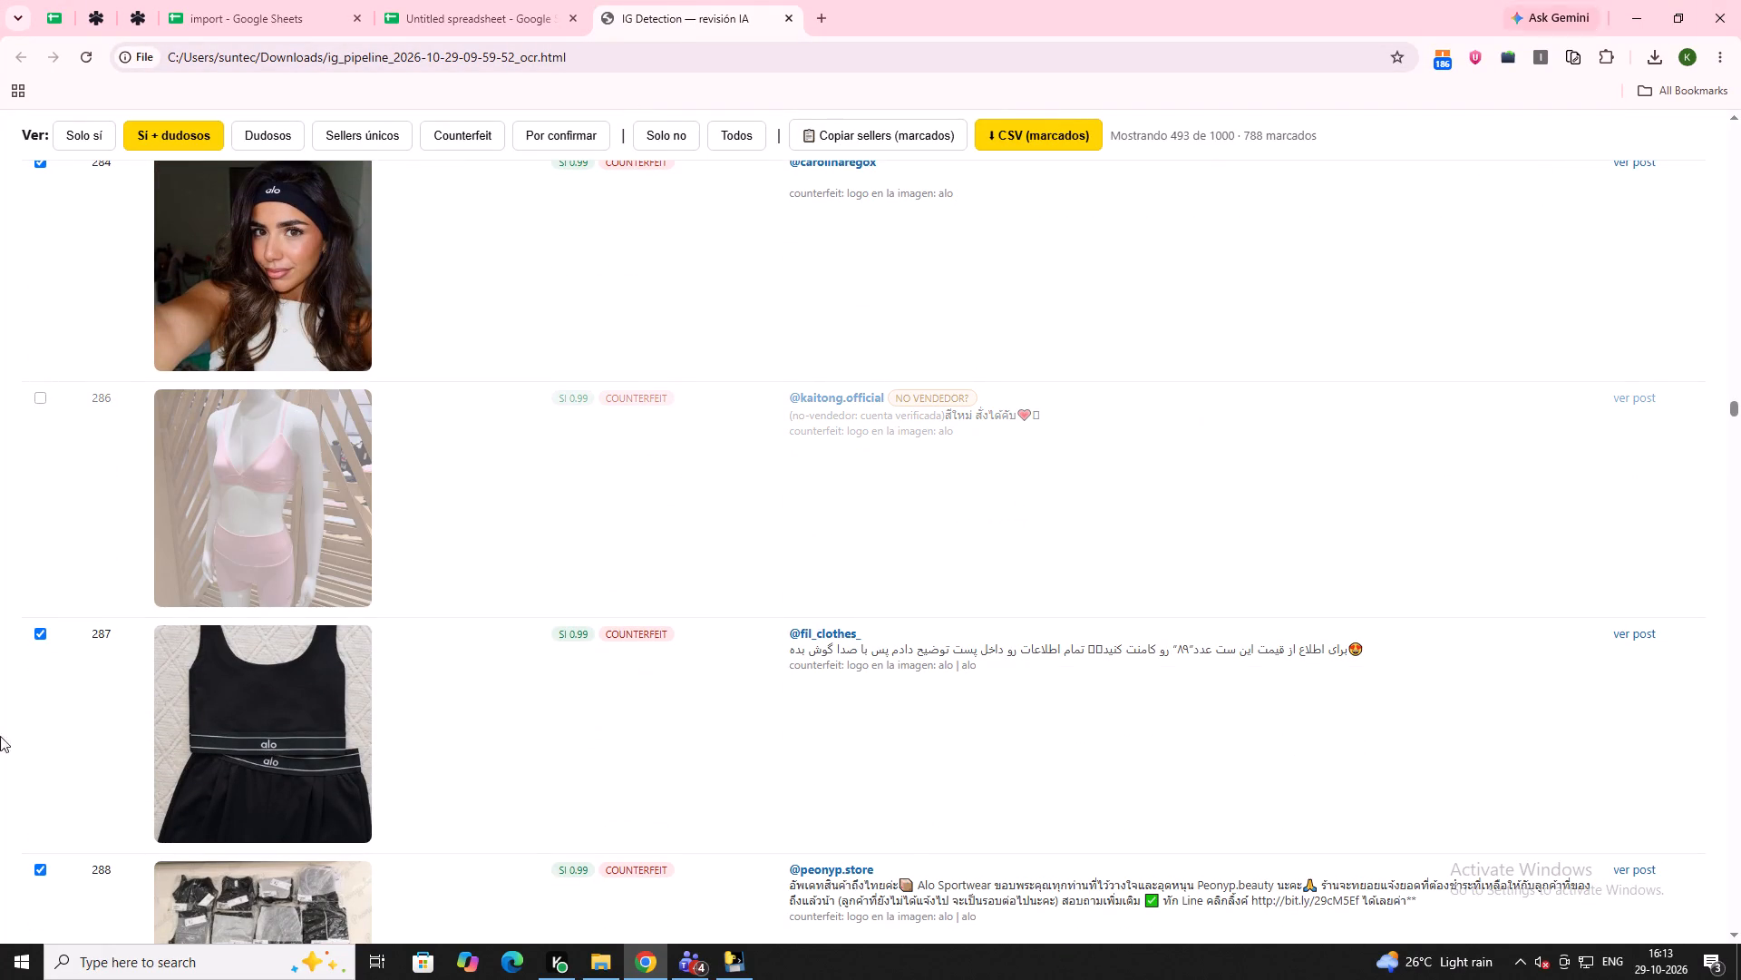
{"action": "scroll", "coordinate": [289, 666], "scroll_direction": "down", "scroll_amount": 16}
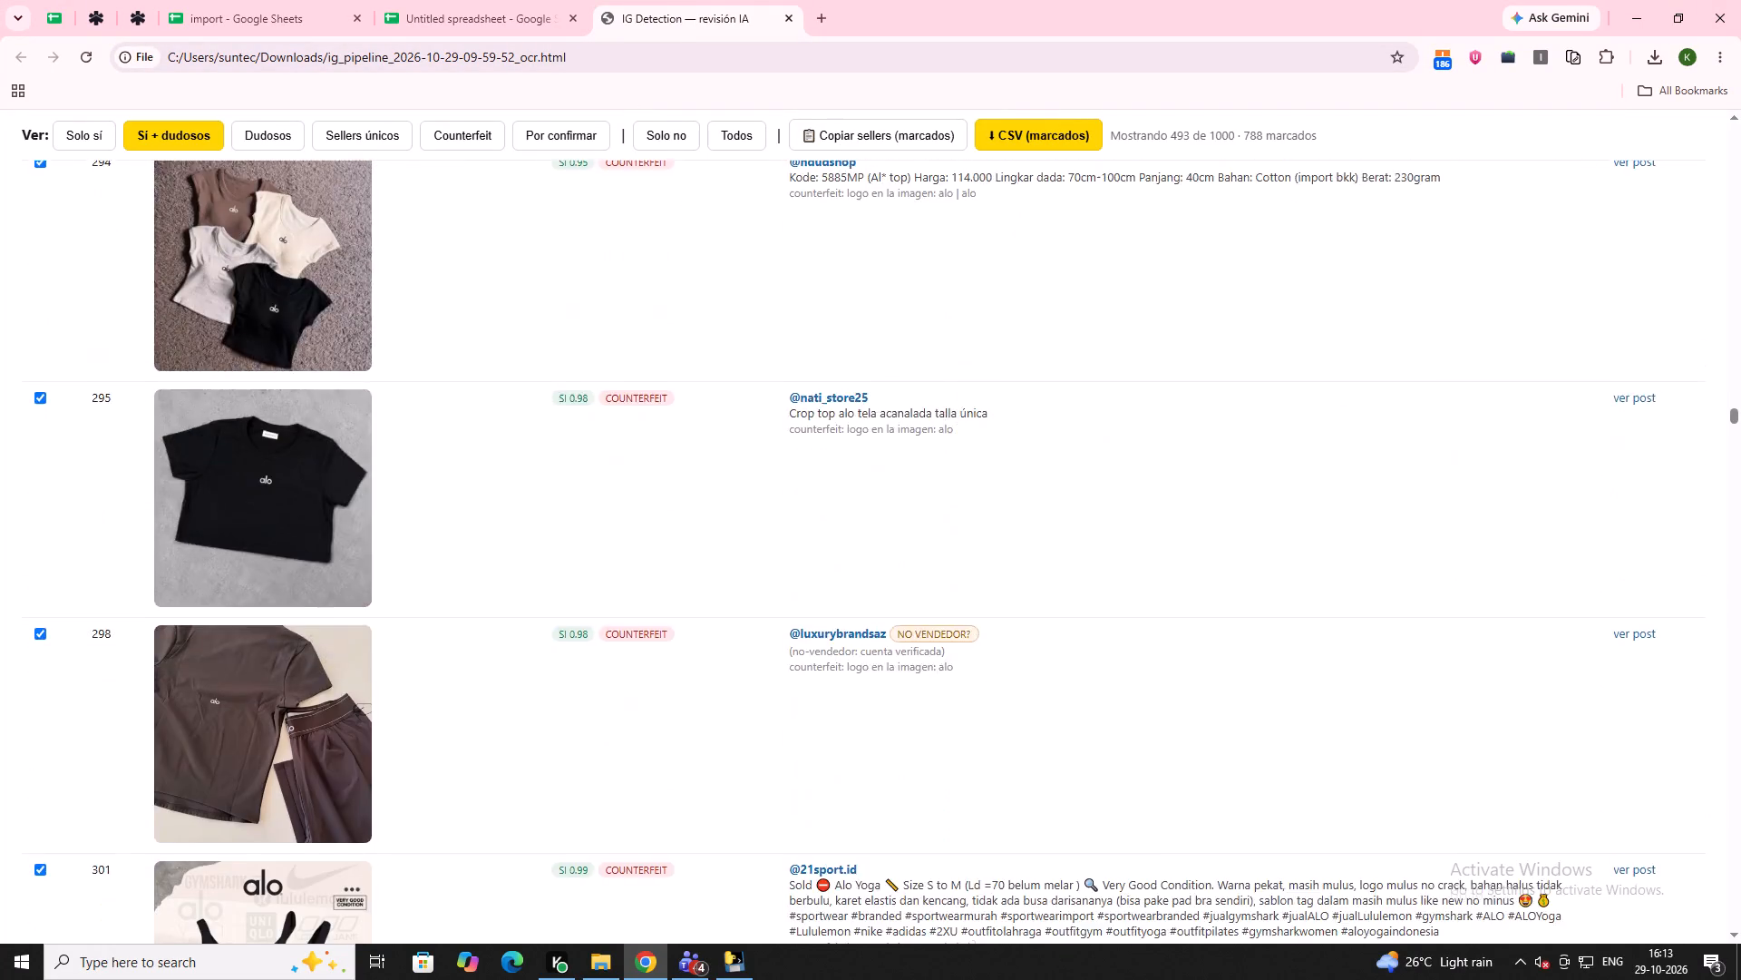
{"action": "scroll", "coordinate": [334, 632], "scroll_direction": "down", "scroll_amount": 3}
{"action": "scroll", "coordinate": [293, 620], "scroll_direction": "up", "scroll_amount": 2}
{"action": "left_click", "coordinate": [39, 264]}
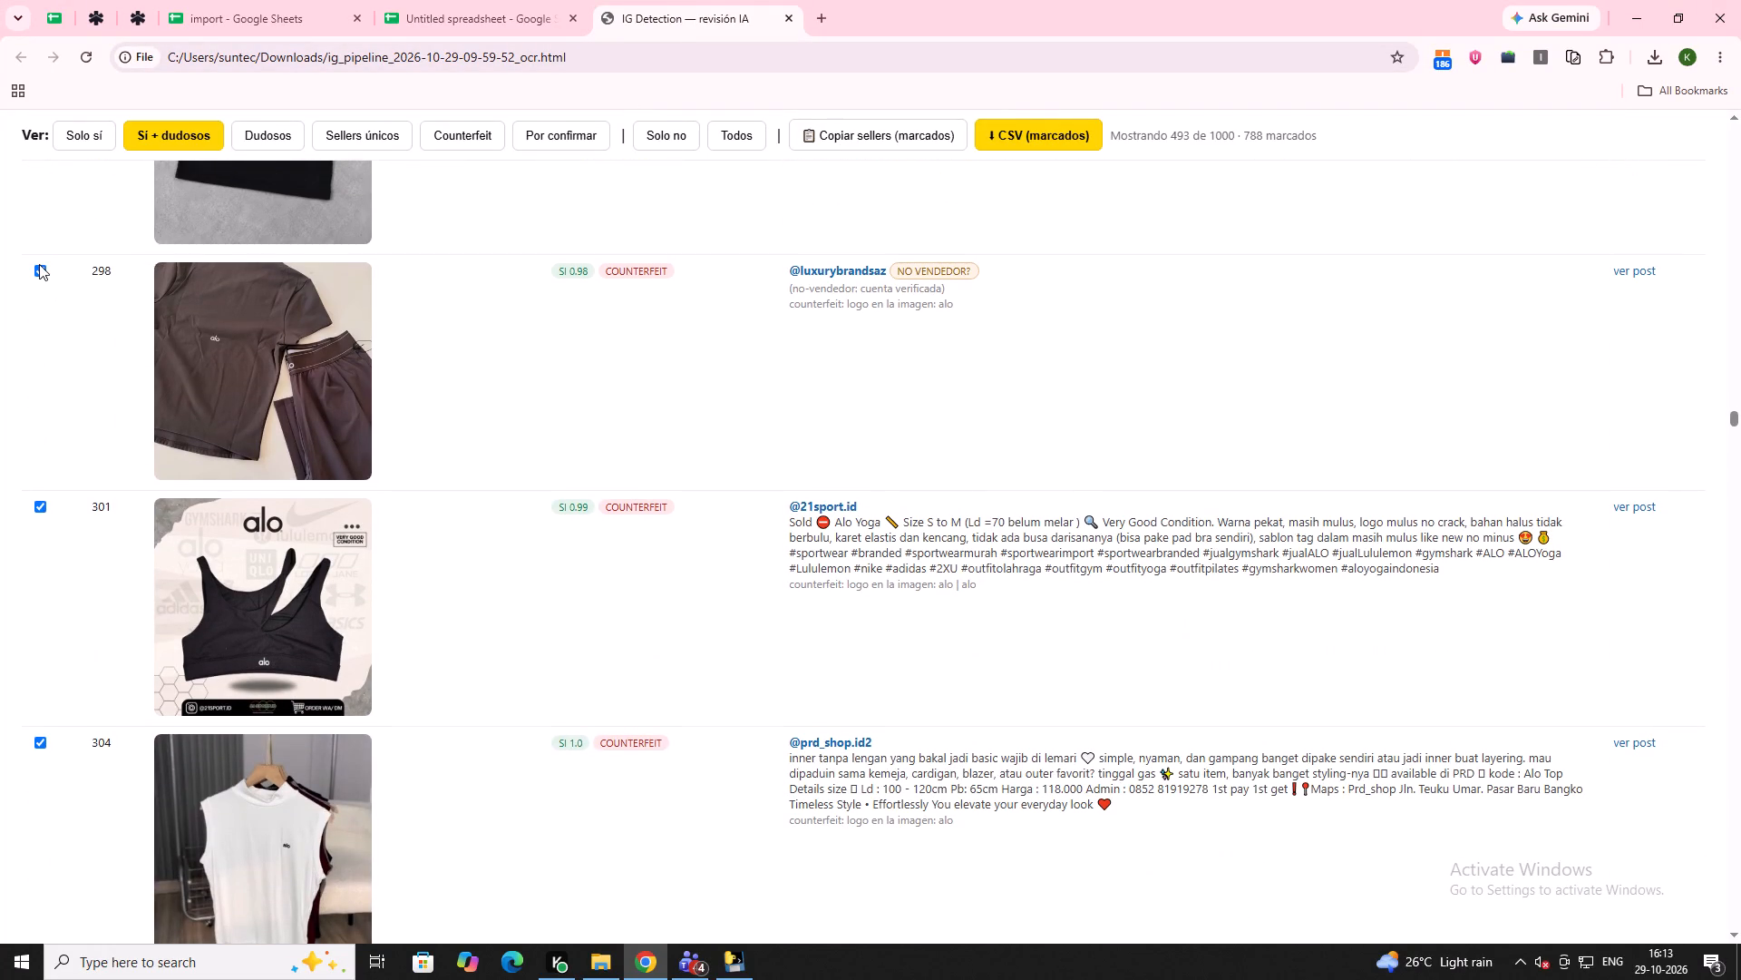
{"action": "left_click", "coordinate": [45, 271]}
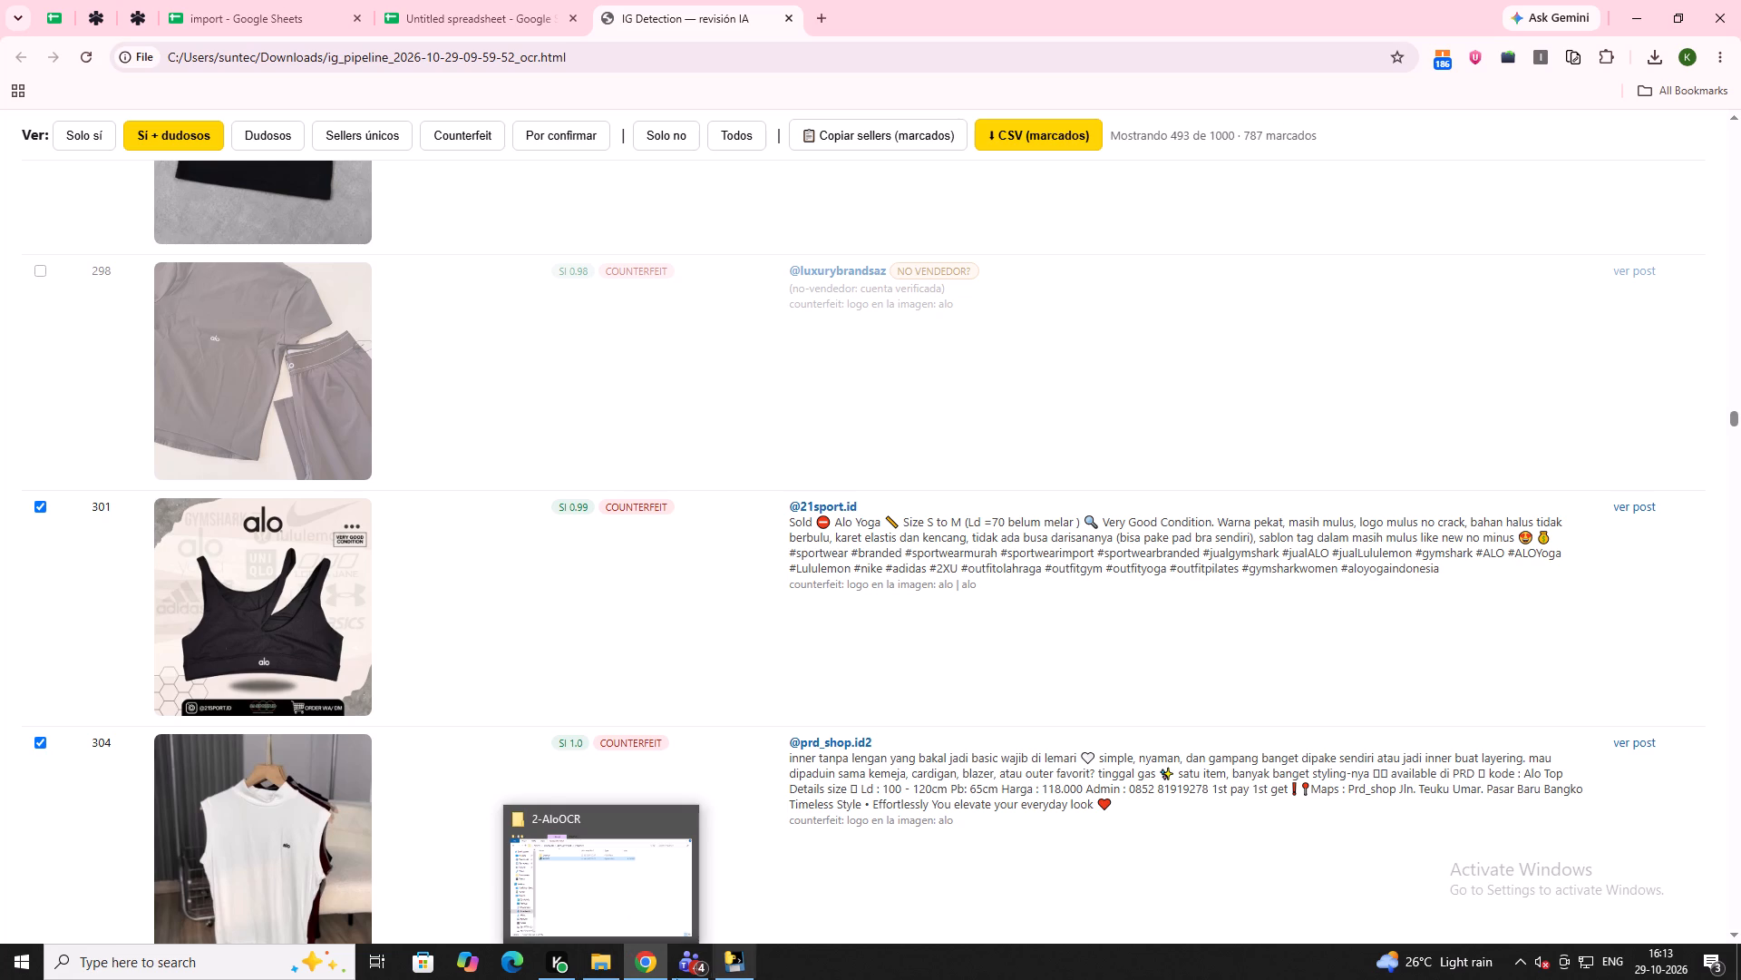
Unmark row 313, the post showing only an alo shopping bag.
{"action": "scroll", "coordinate": [457, 685], "scroll_direction": "down", "scroll_amount": 4}
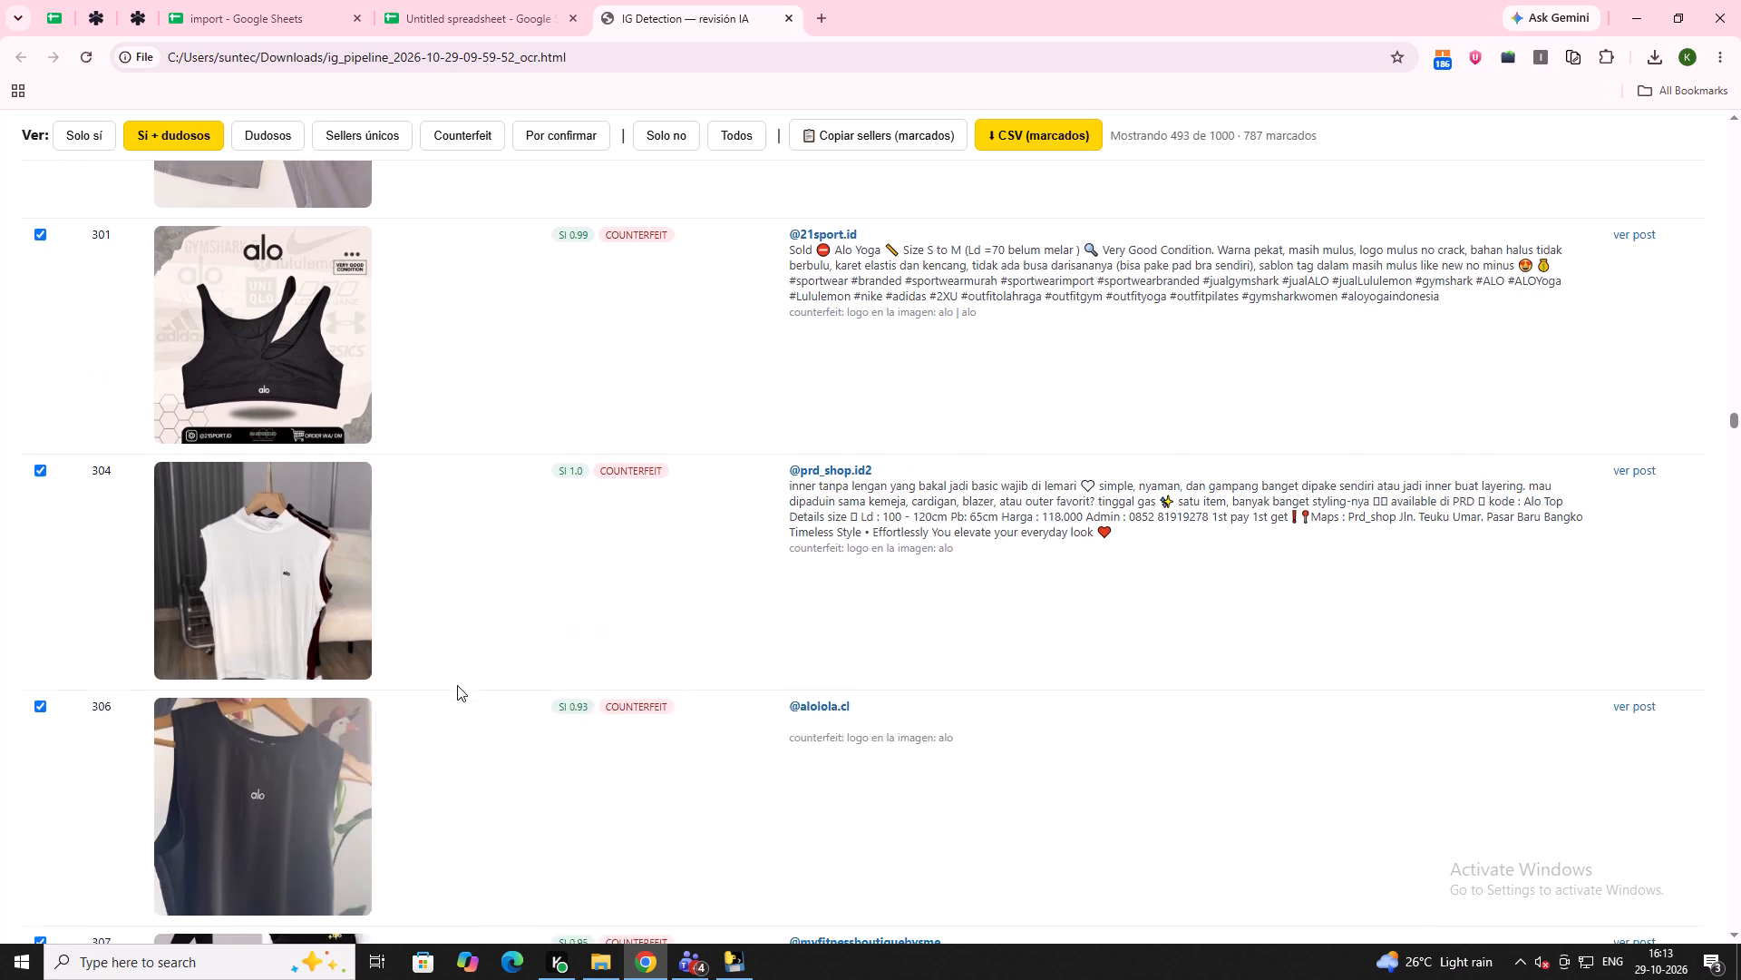
{"action": "scroll", "coordinate": [457, 685], "scroll_direction": "down", "scroll_amount": 20}
{"action": "scroll", "coordinate": [457, 685], "scroll_direction": "down", "scroll_amount": 4}
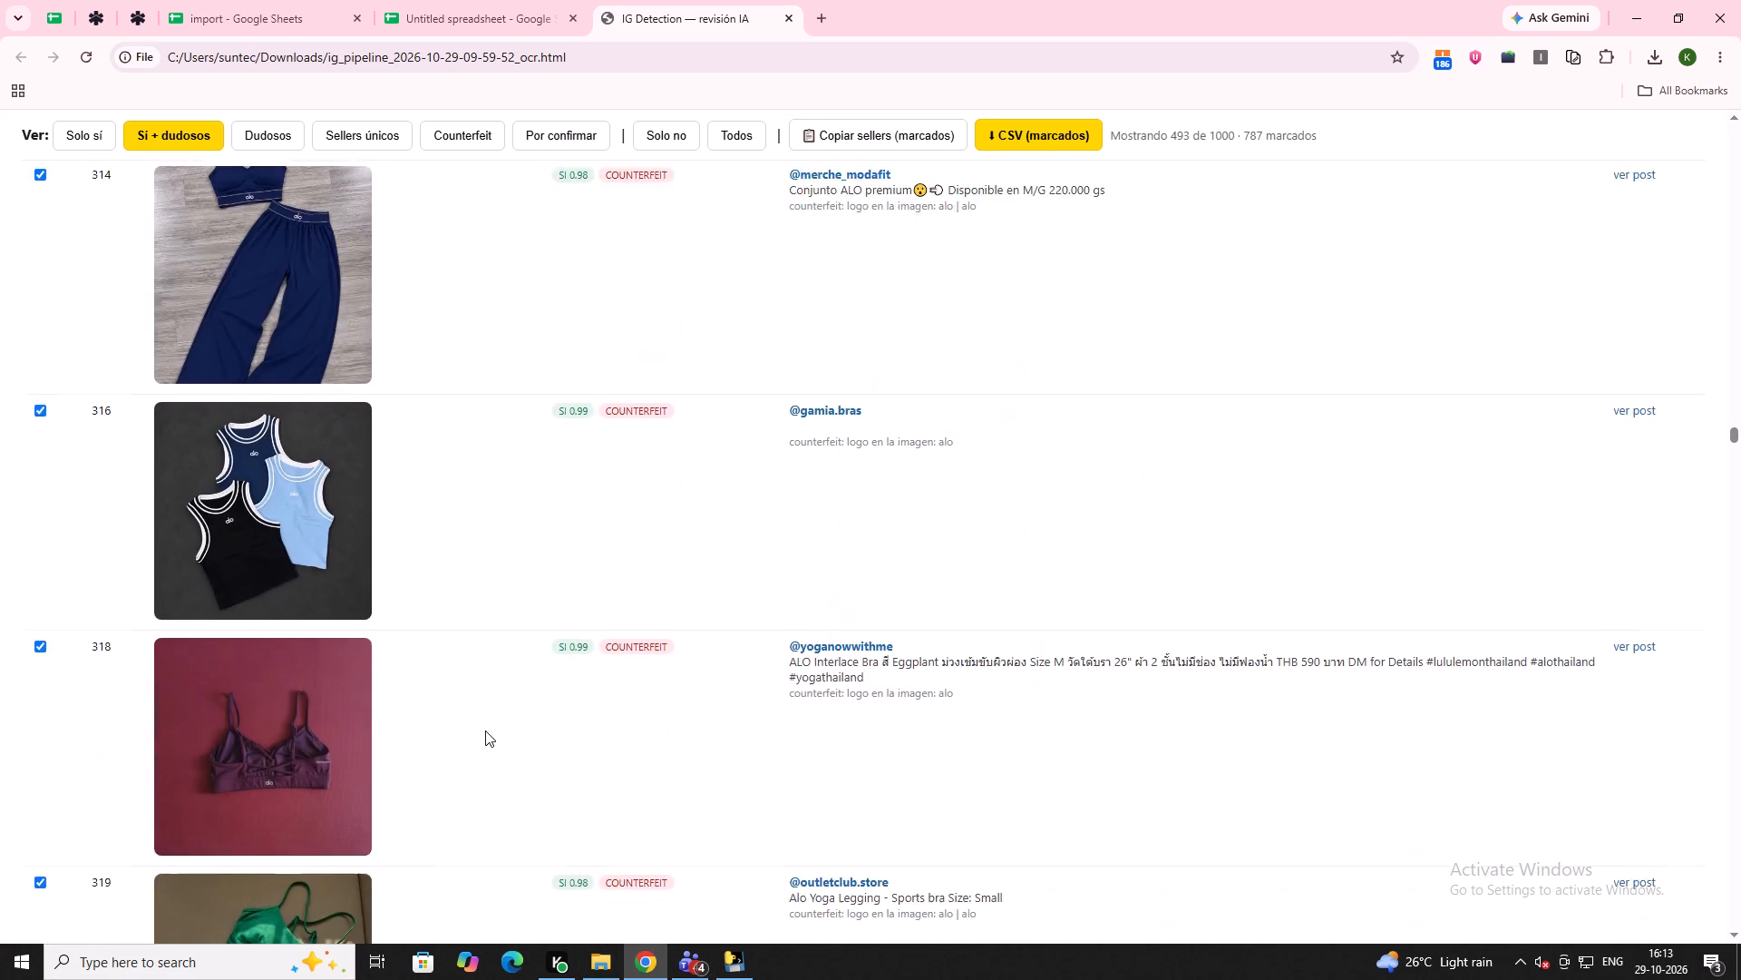
{"action": "scroll", "coordinate": [485, 730], "scroll_direction": "up", "scroll_amount": 6}
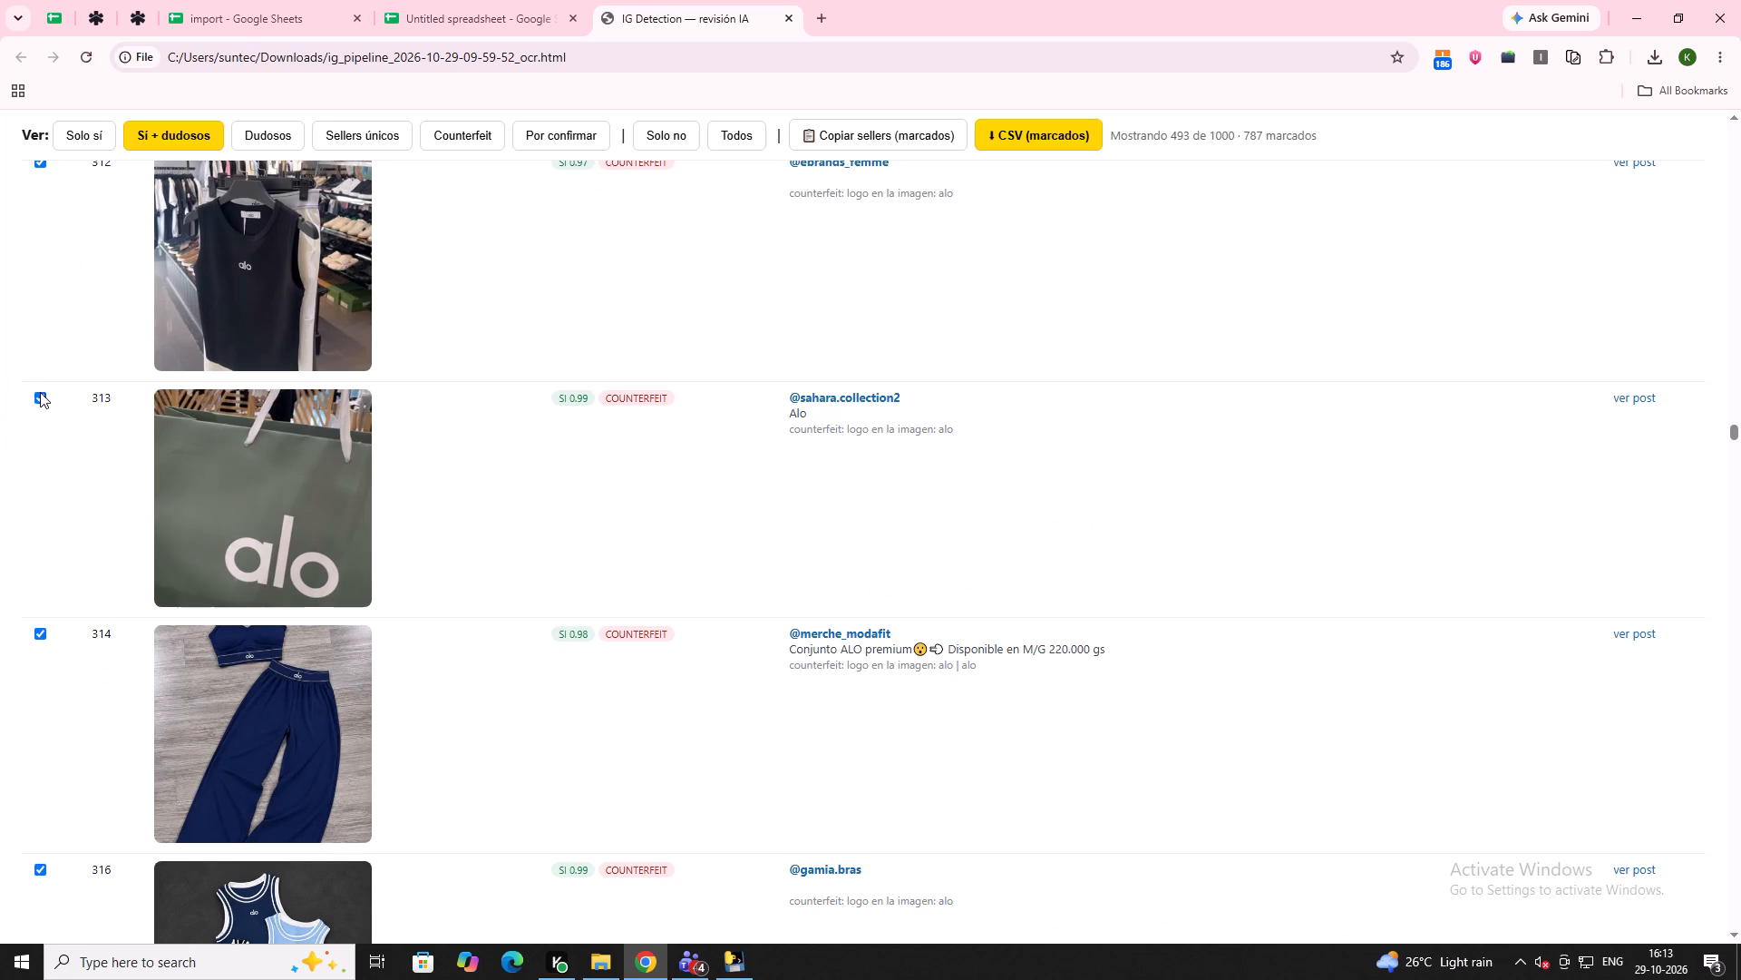
{"action": "left_click", "coordinate": [40, 392]}
Review the posts after row 313 and unmark row 347 (reseller disclaimer) and row 350 (official alo account).
{"action": "scroll", "coordinate": [246, 505], "scroll_direction": "down", "scroll_amount": 4}
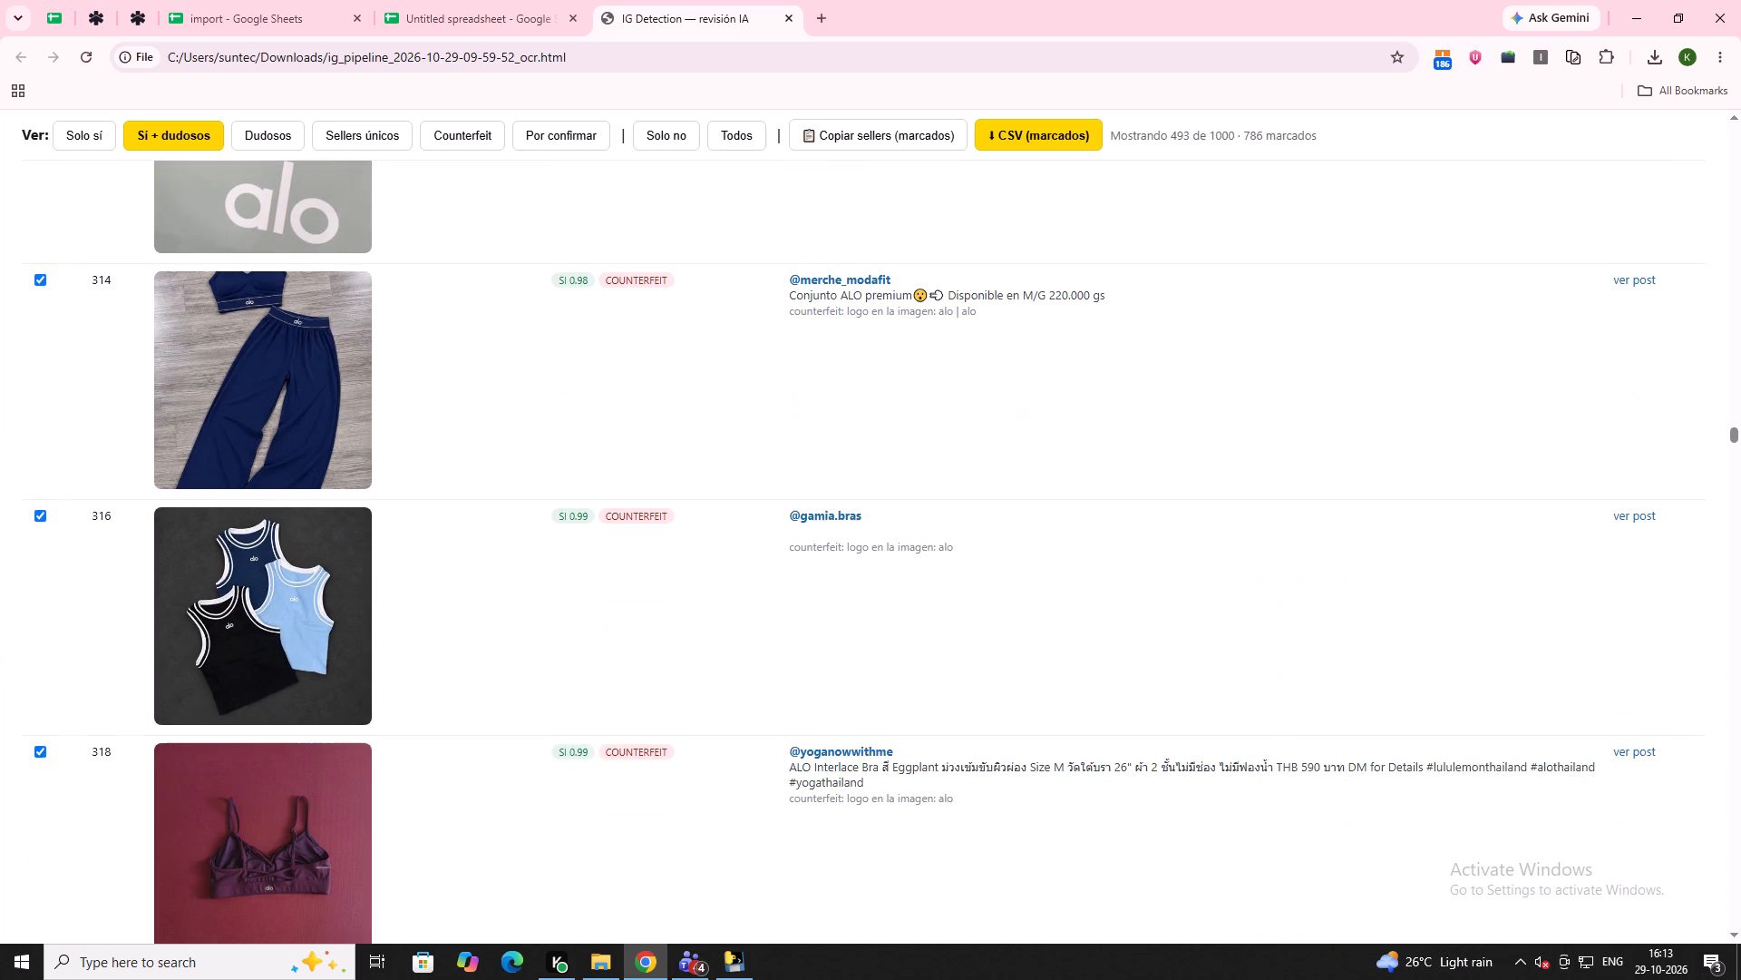
{"action": "scroll", "coordinate": [334, 533], "scroll_direction": "down", "scroll_amount": 8}
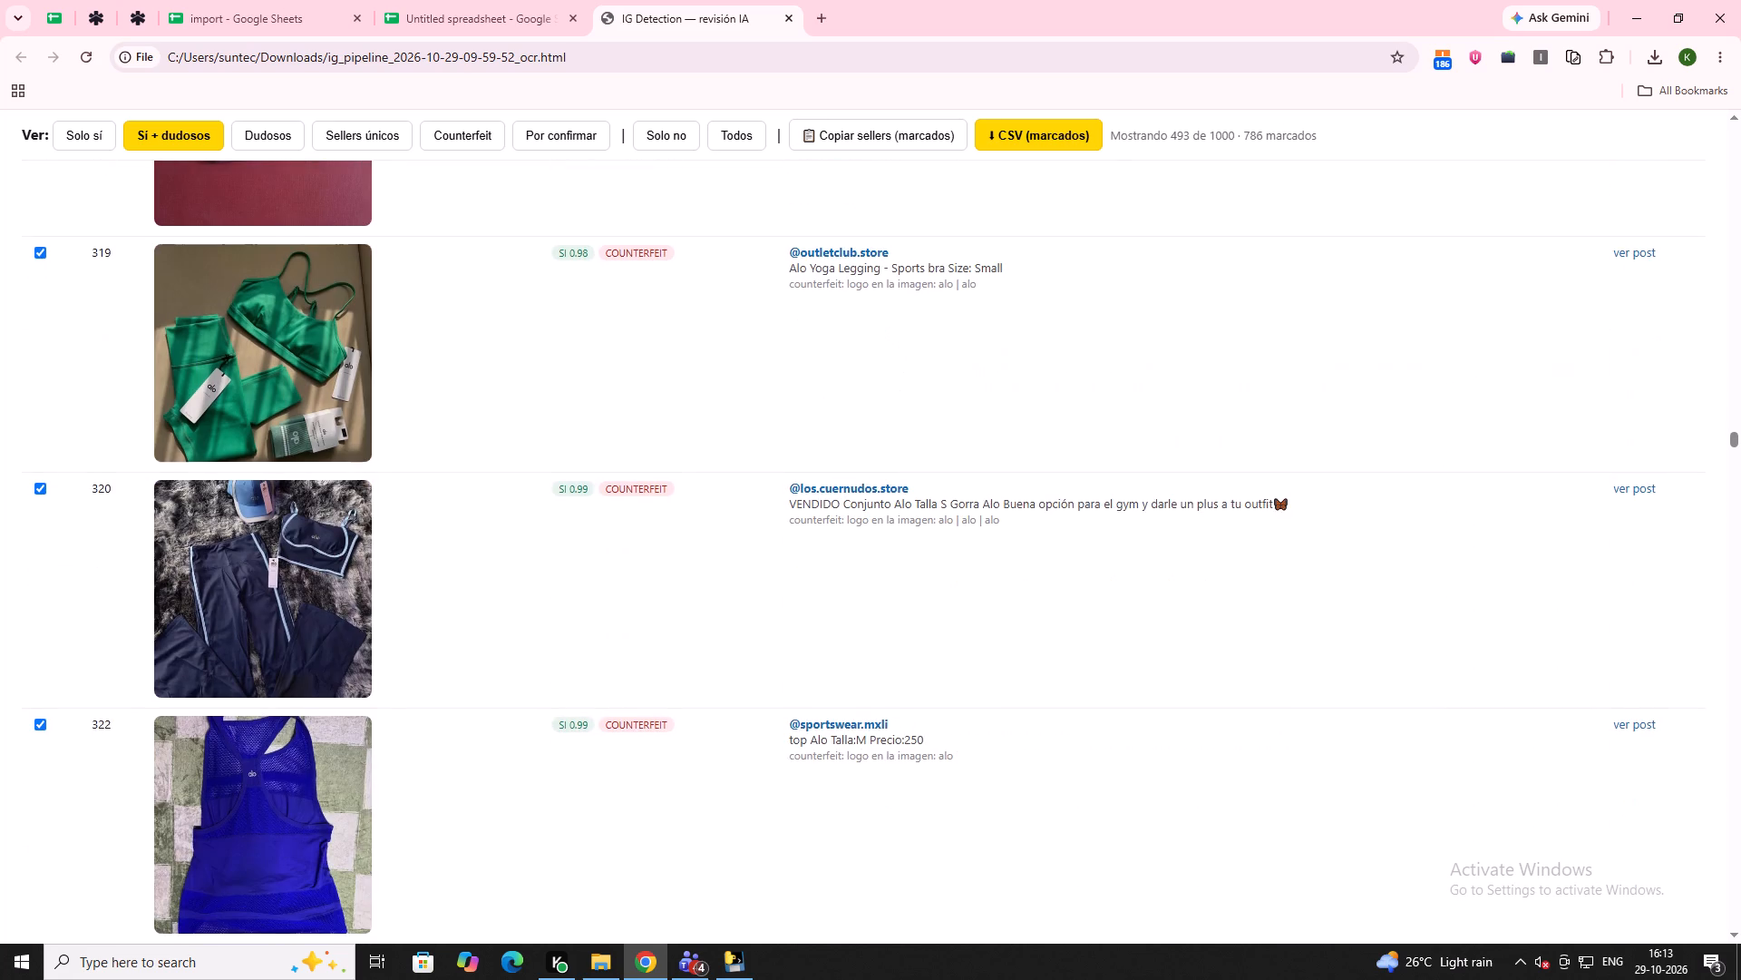
{"action": "scroll", "coordinate": [334, 533], "scroll_direction": "down", "scroll_amount": 10}
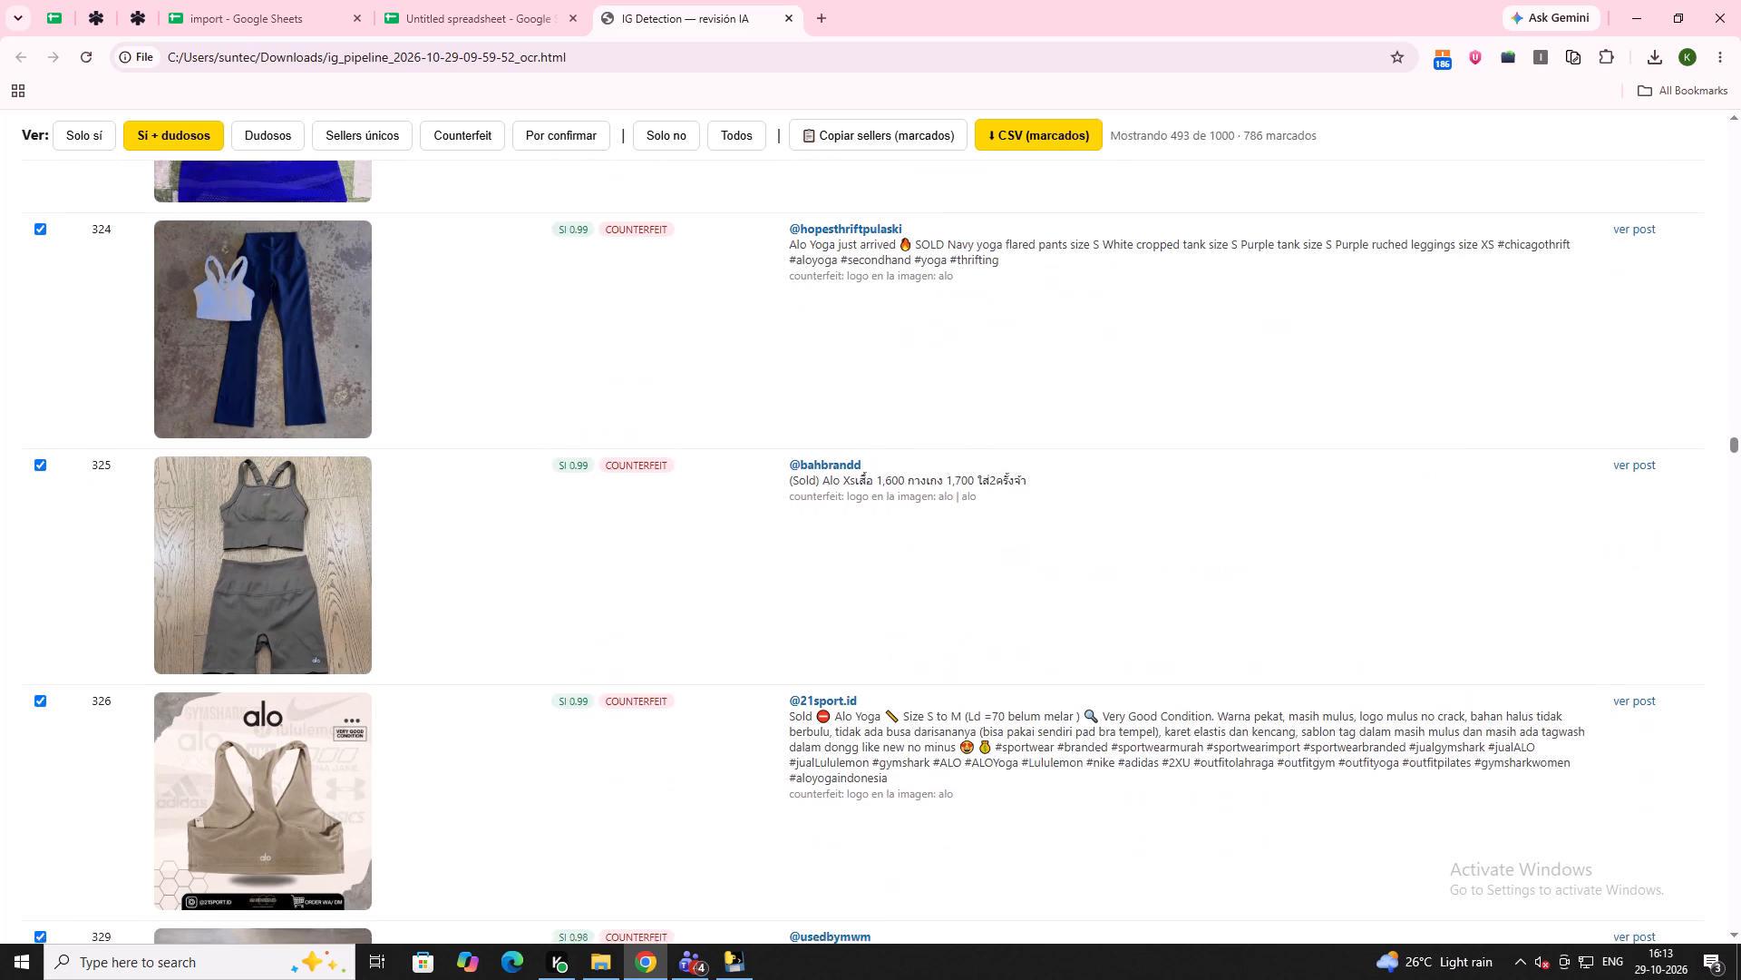
{"action": "scroll", "coordinate": [363, 551], "scroll_direction": "down", "scroll_amount": 13}
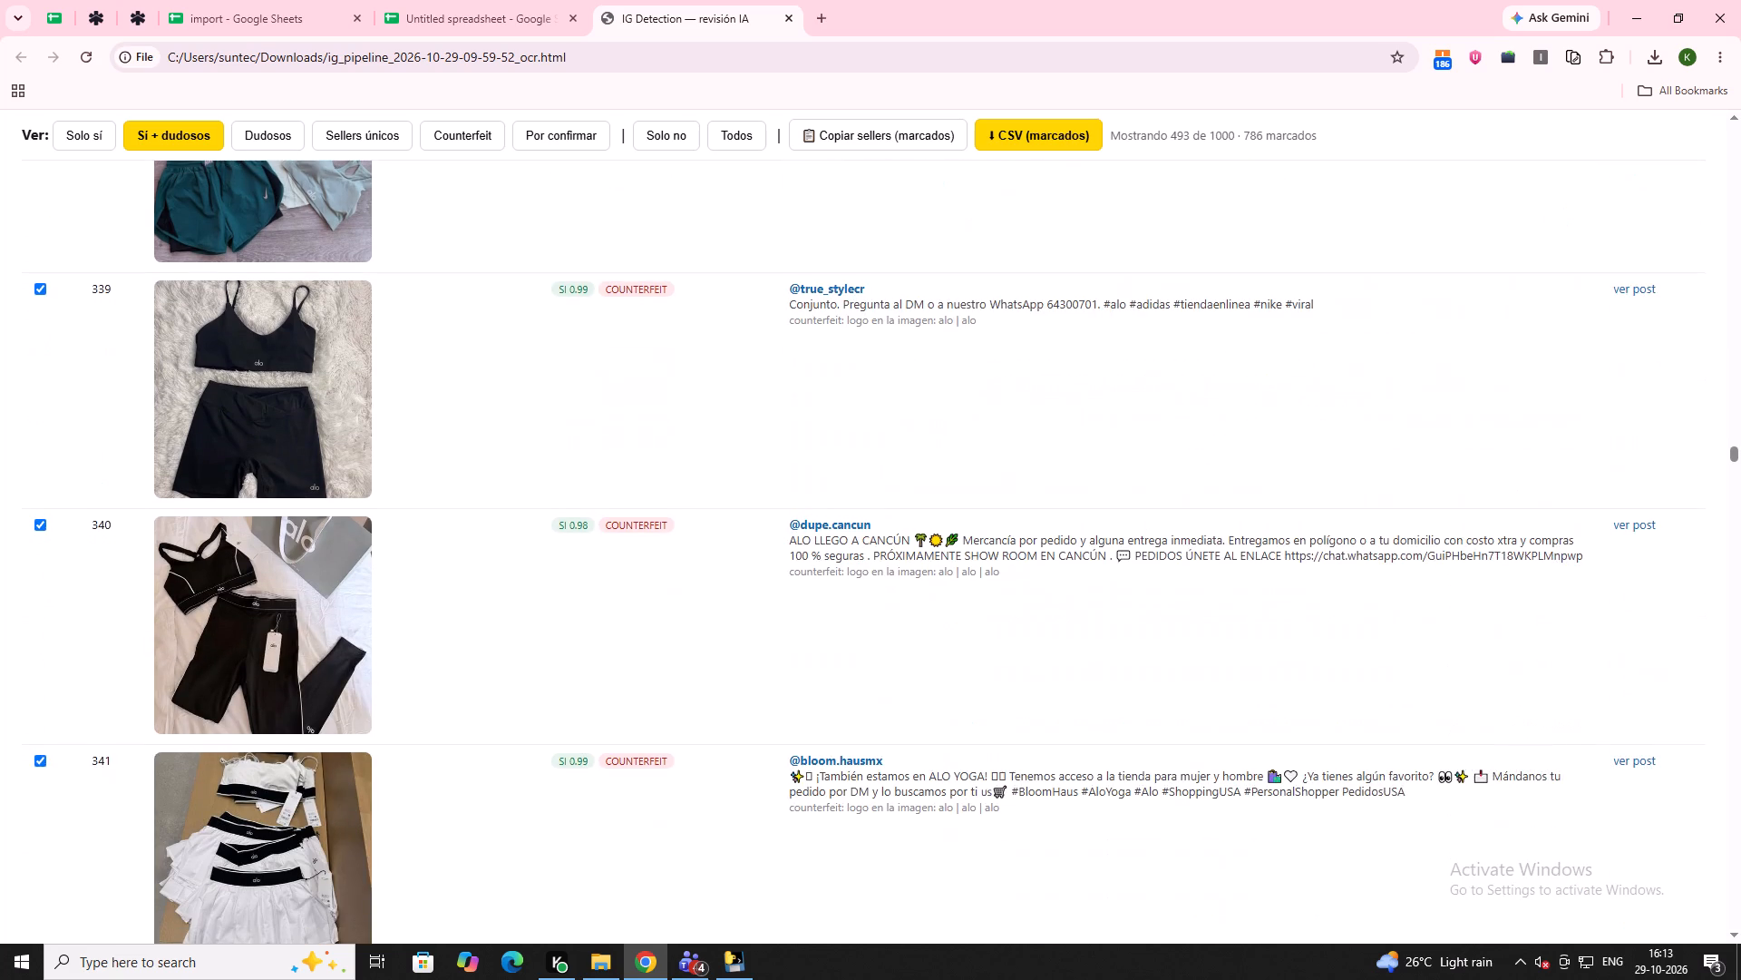
{"action": "scroll", "coordinate": [363, 551], "scroll_direction": "down", "scroll_amount": 11}
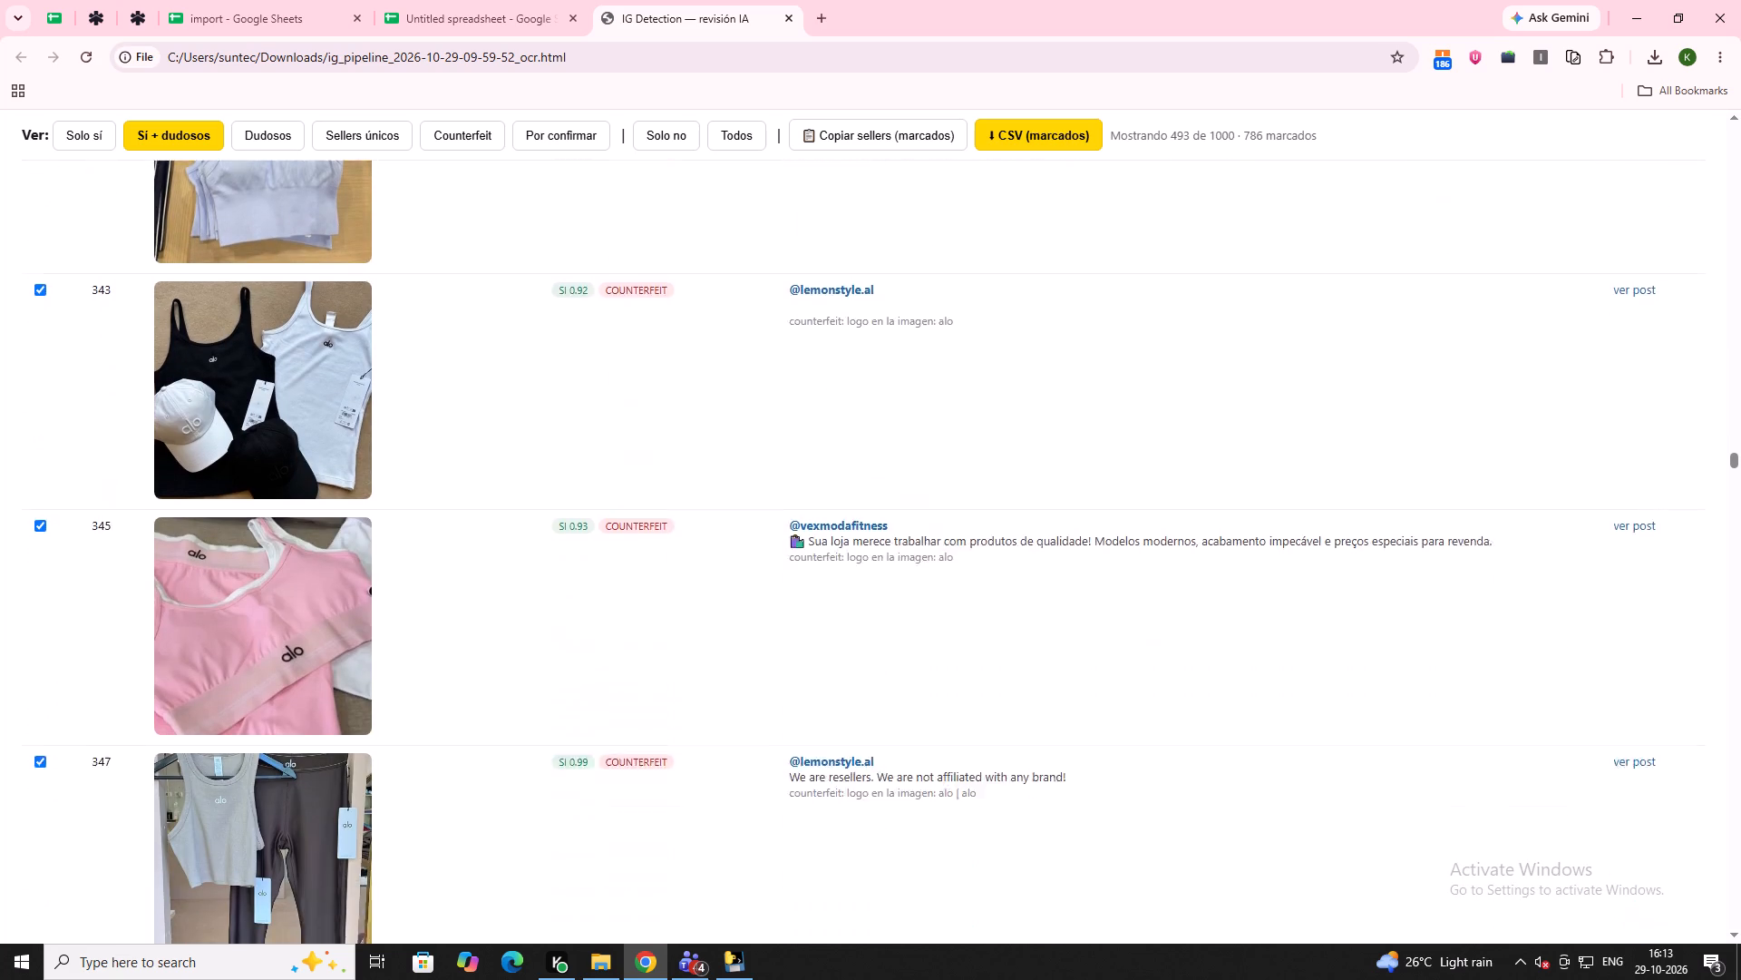
{"action": "scroll", "coordinate": [363, 551], "scroll_direction": "down", "scroll_amount": 5}
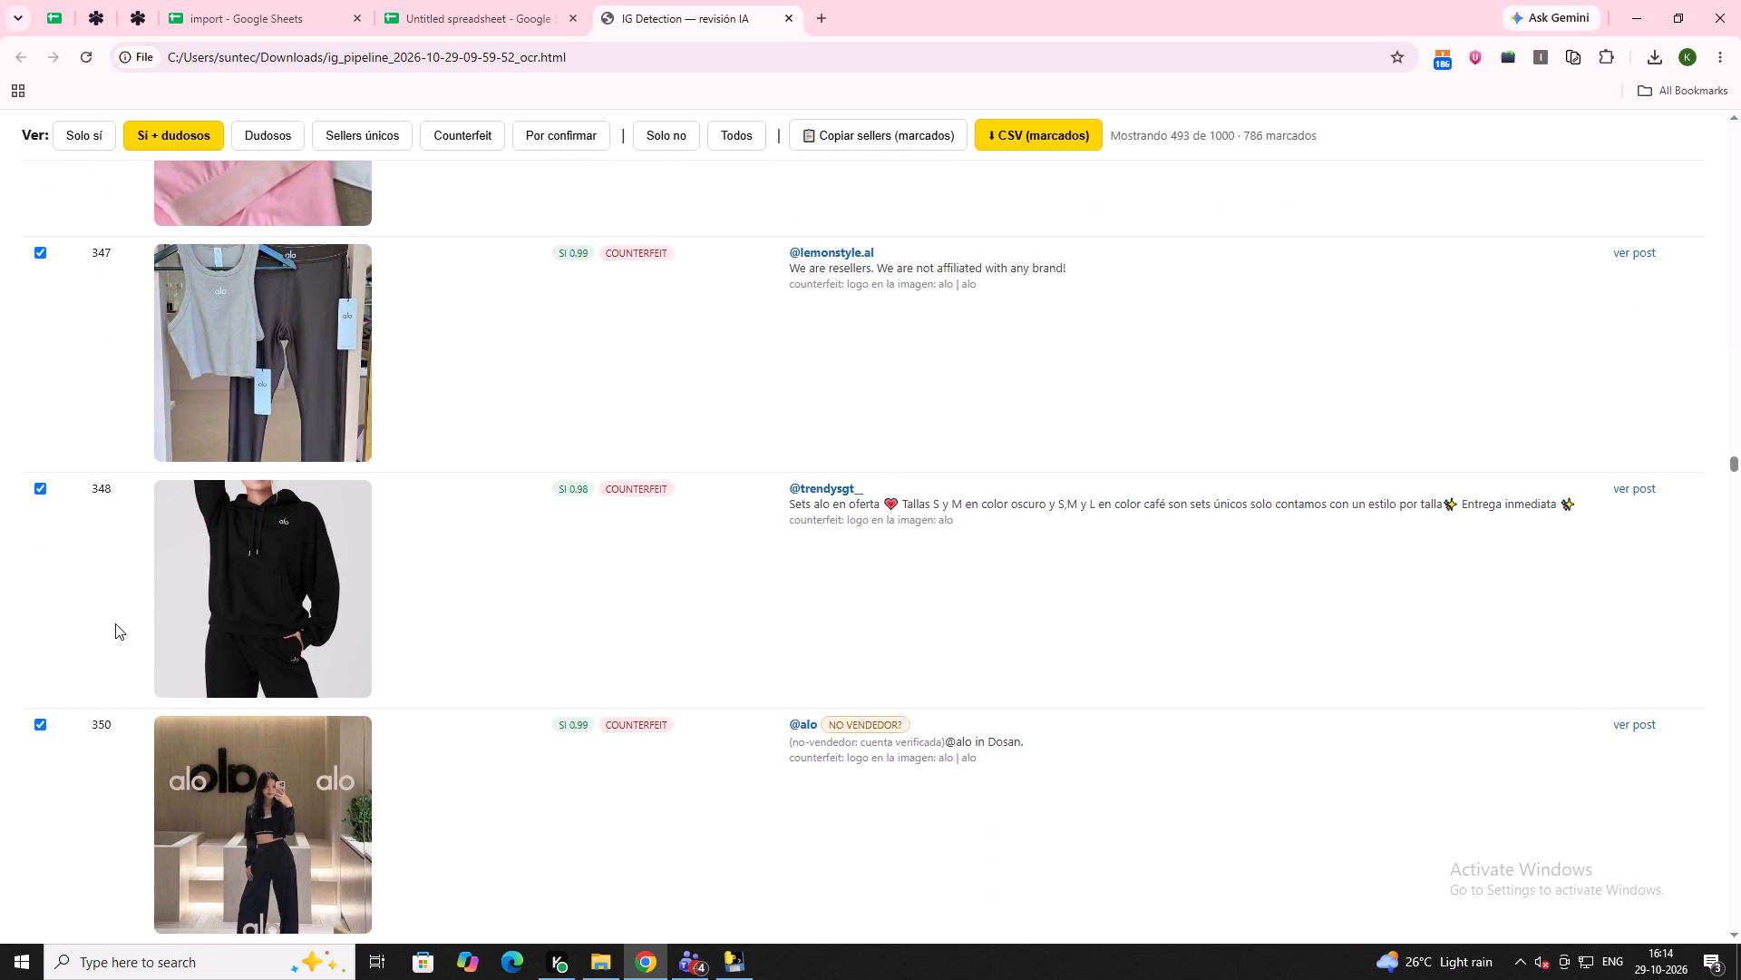
{"action": "left_click", "coordinate": [46, 250]}
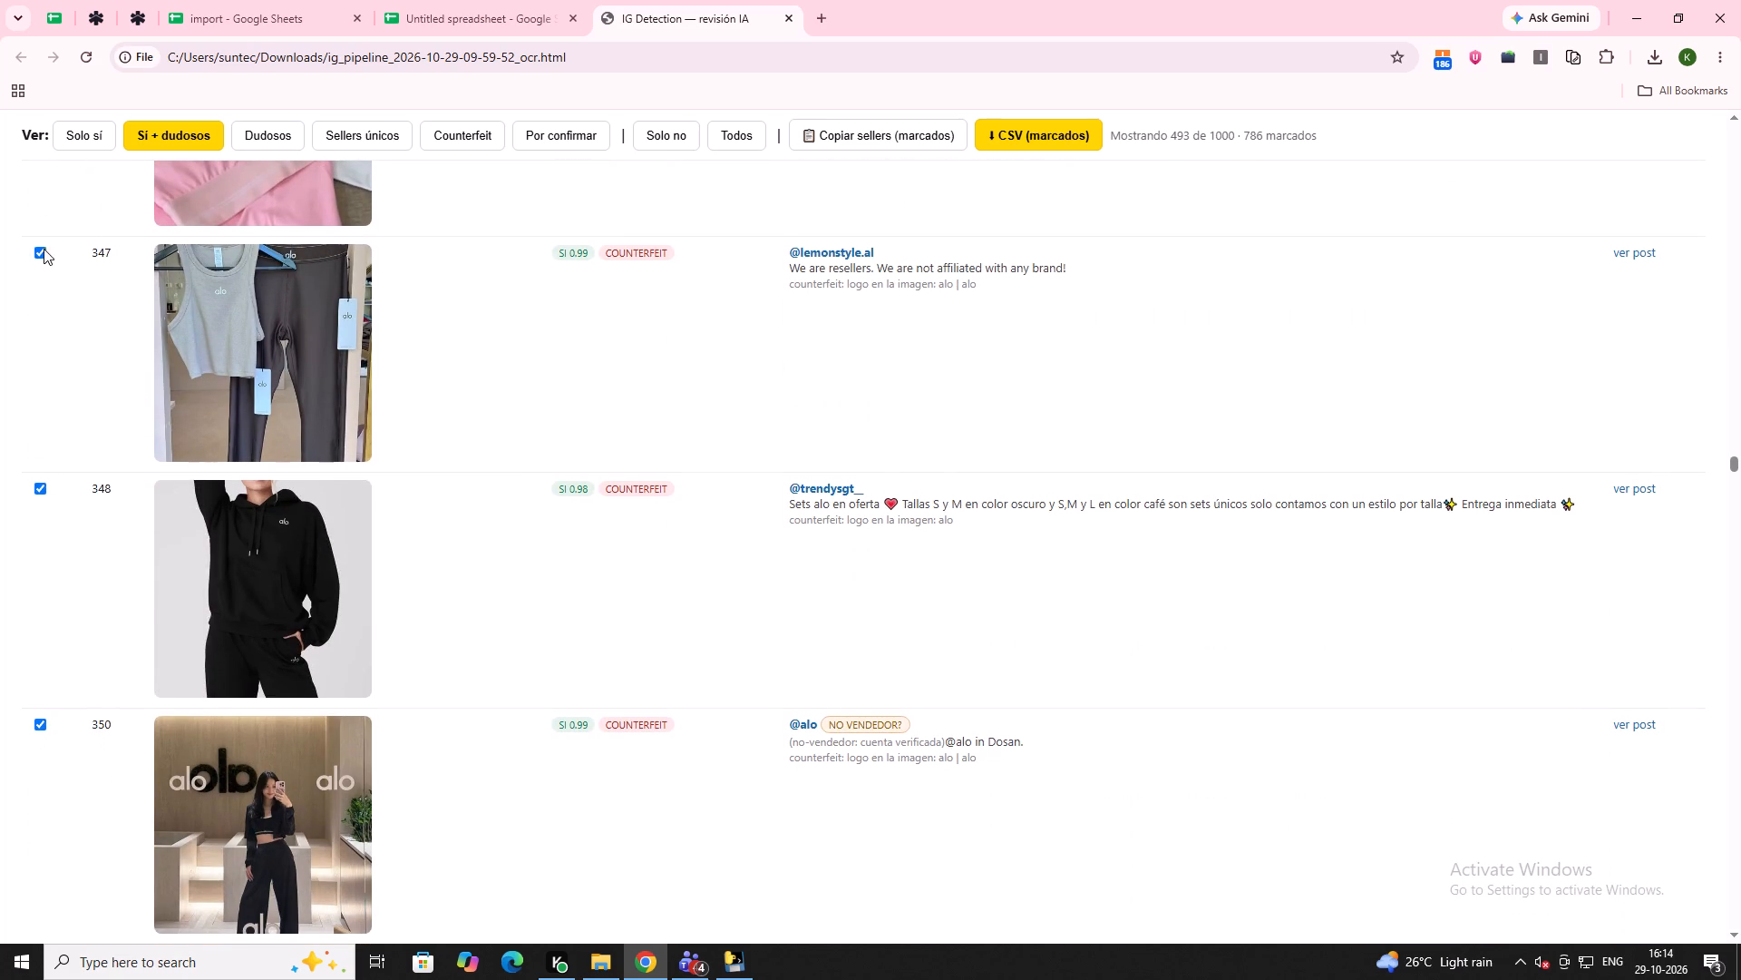
{"action": "left_click", "coordinate": [42, 249]}
{"action": "left_click", "coordinate": [38, 719]}
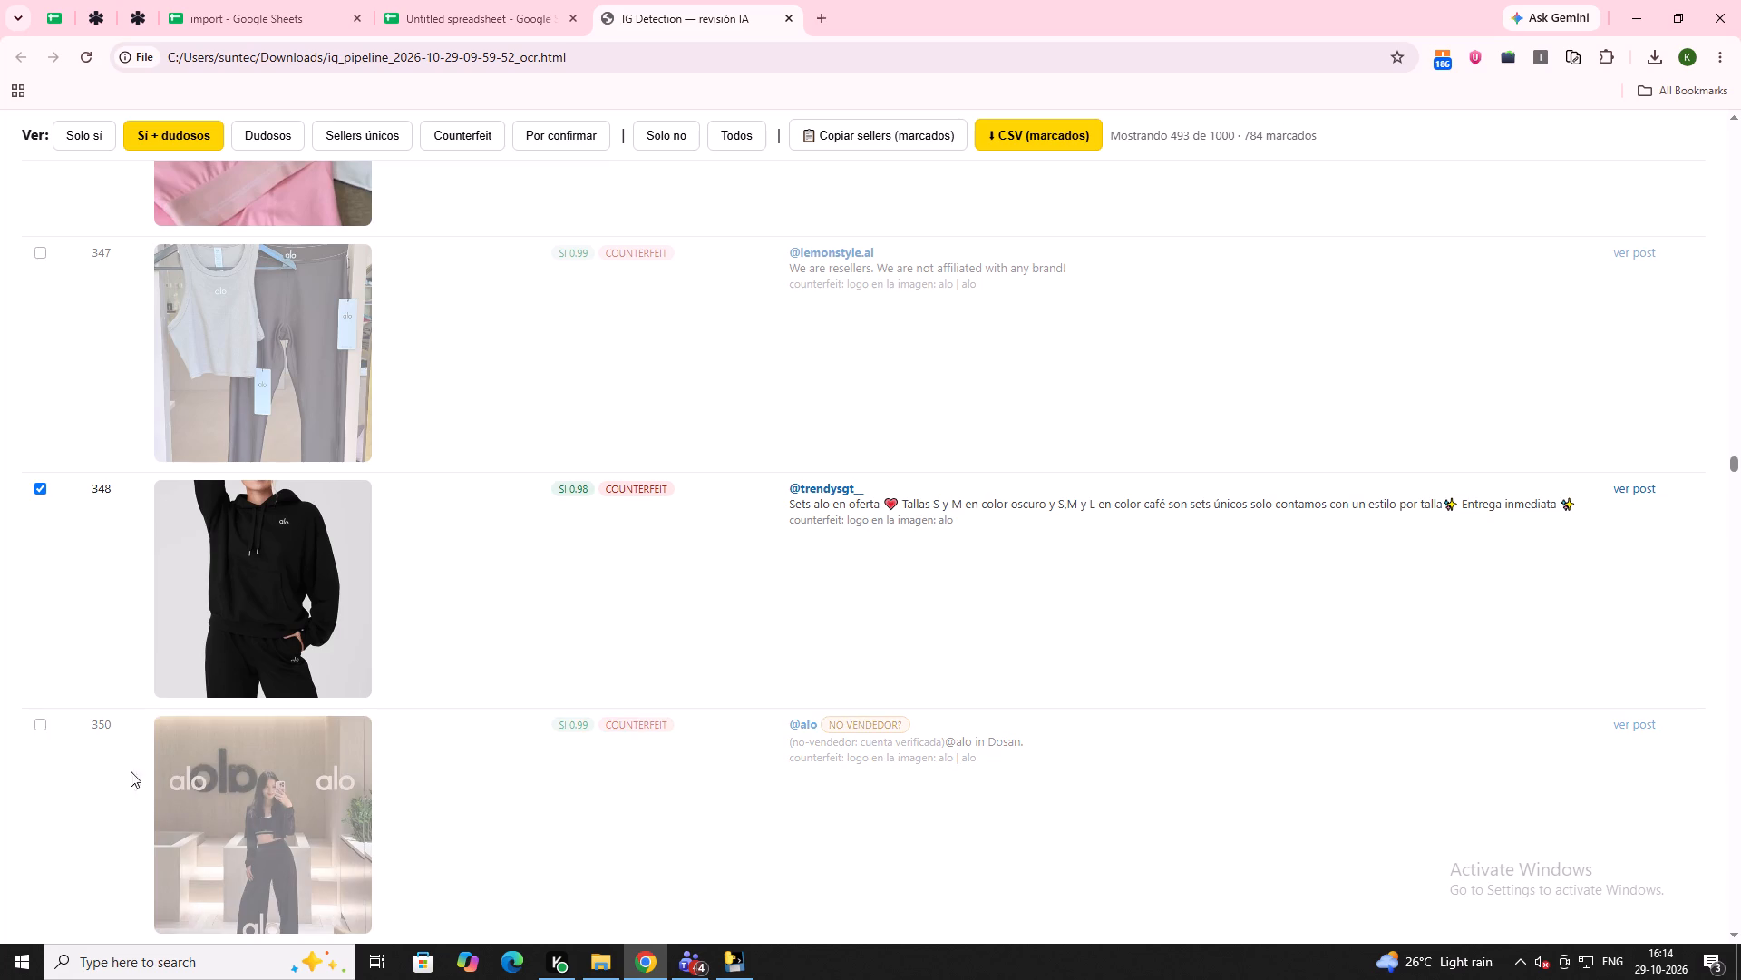
Unmark the NO VENDEDOR? posts in rows 351 and 353.
{"action": "scroll", "coordinate": [278, 590], "scroll_direction": "down", "scroll_amount": 8}
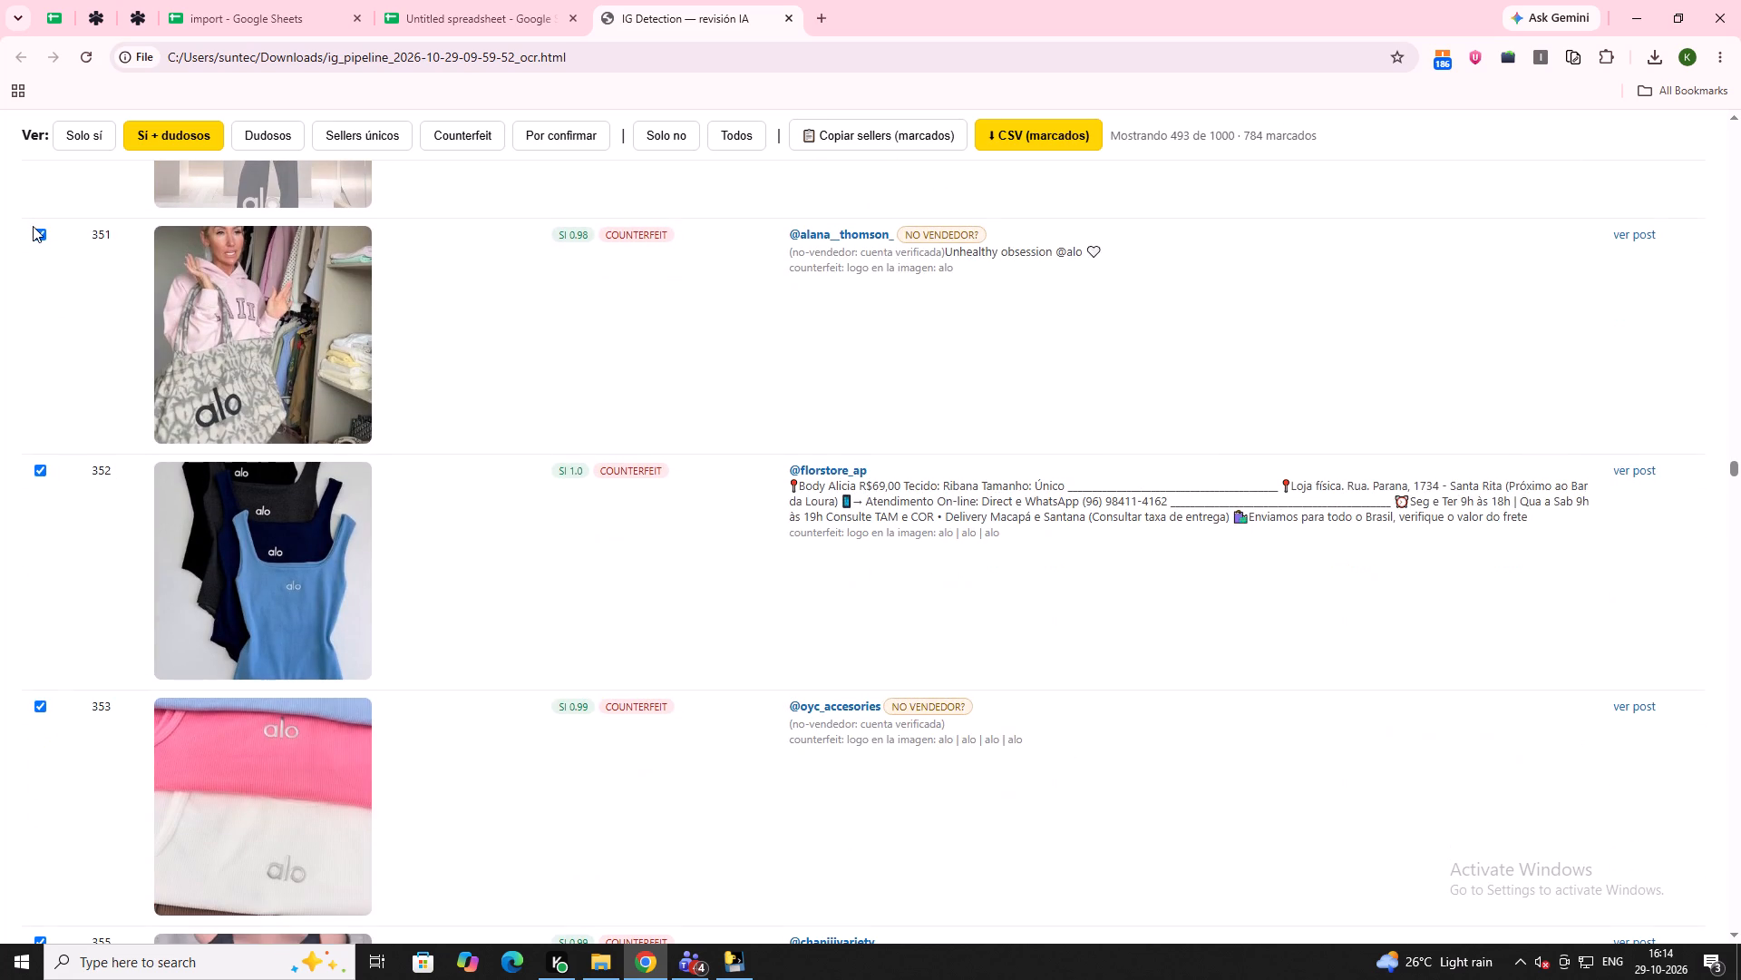
{"action": "double_click", "coordinate": [34, 226]}
{"action": "left_click", "coordinate": [39, 229]}
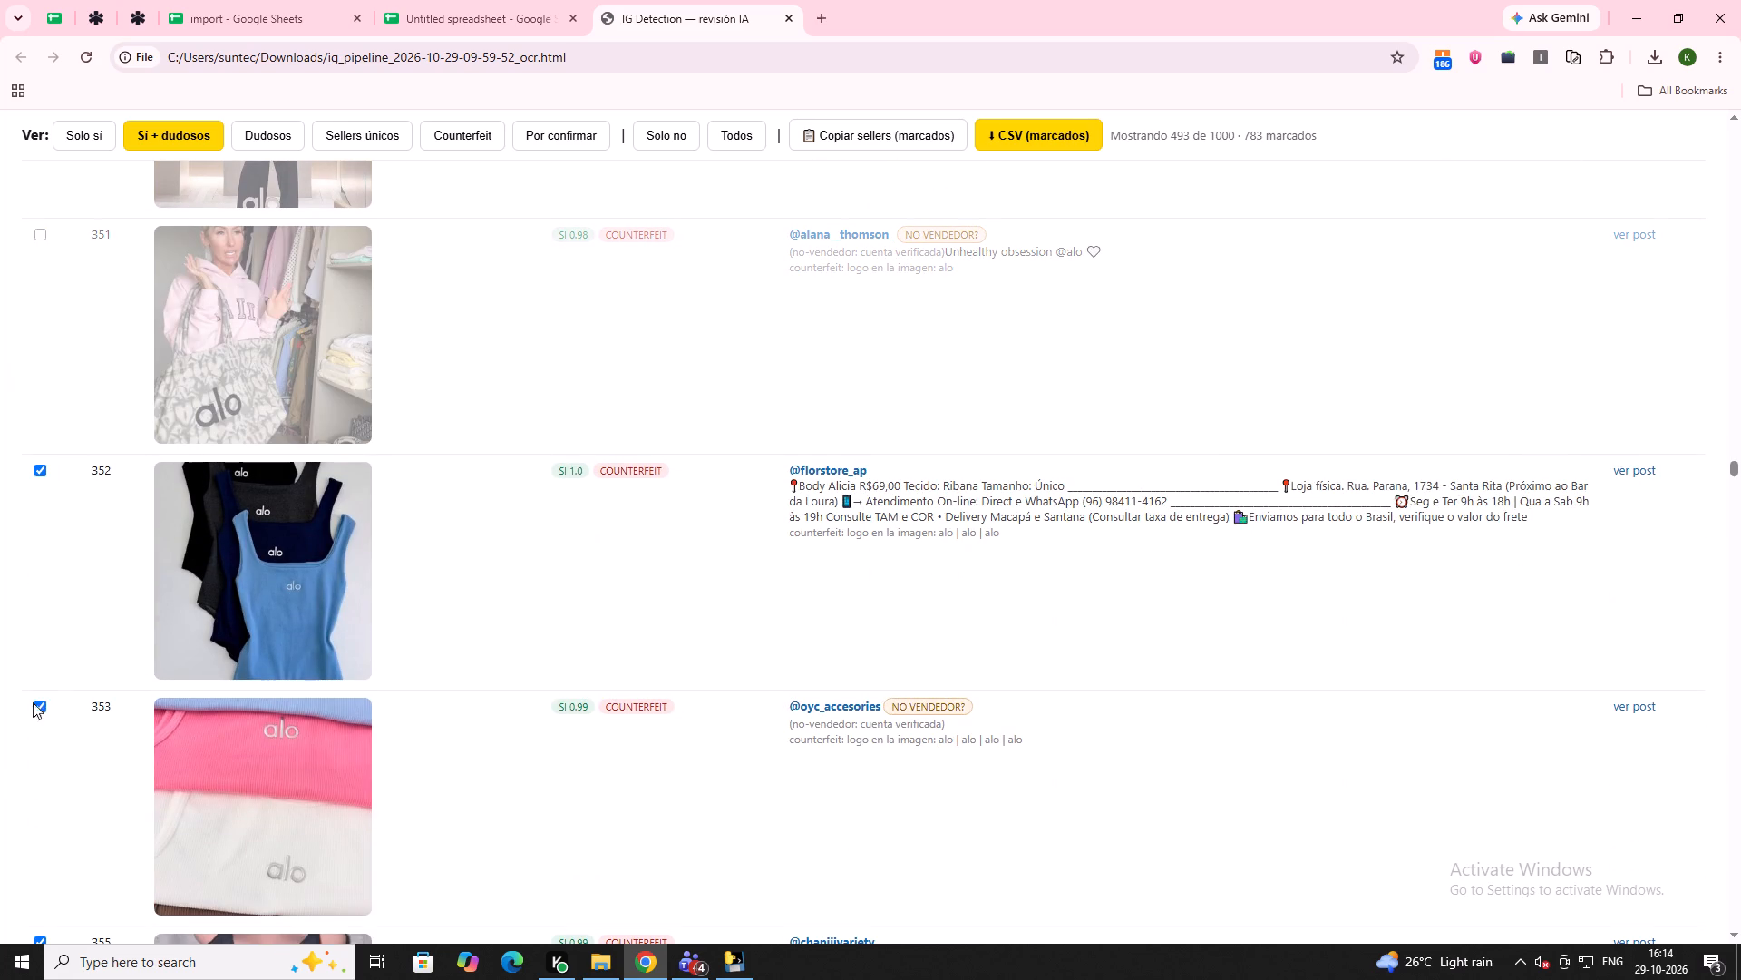
{"action": "left_click", "coordinate": [41, 702]}
Review the posts after row 353 and unmark the NO VENDEDOR? post in row 368.
{"action": "scroll", "coordinate": [146, 589], "scroll_direction": "down", "scroll_amount": 8}
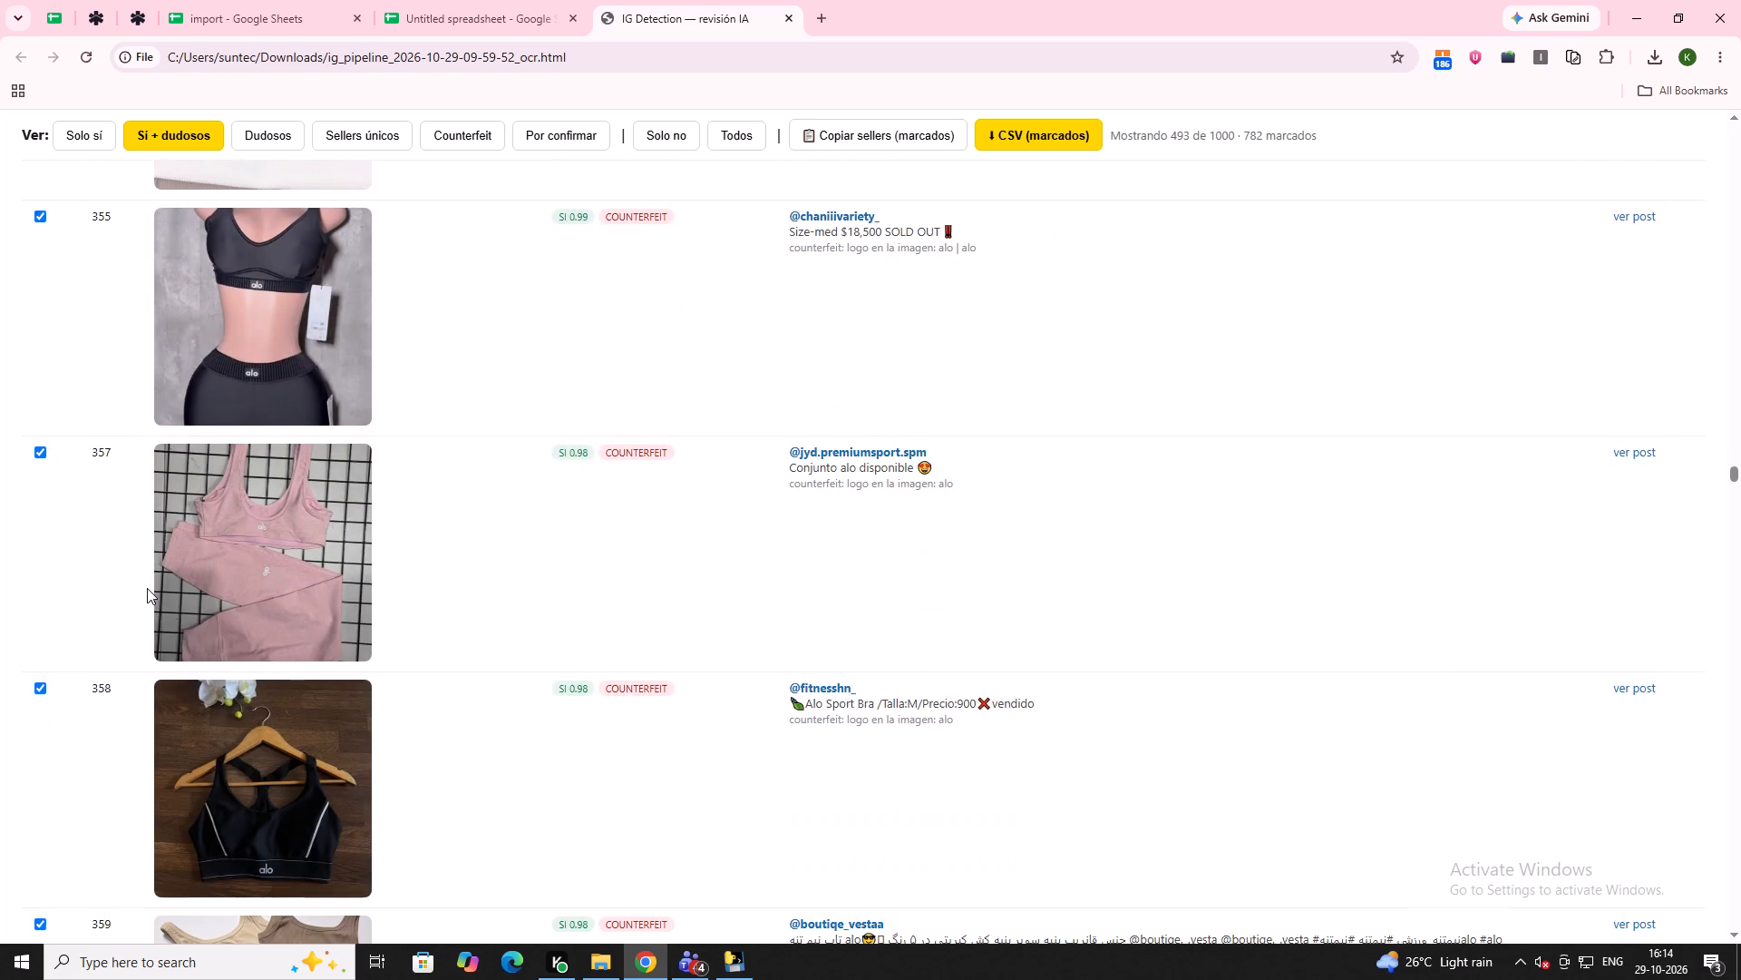
{"action": "scroll", "coordinate": [147, 588], "scroll_direction": "down", "scroll_amount": 16}
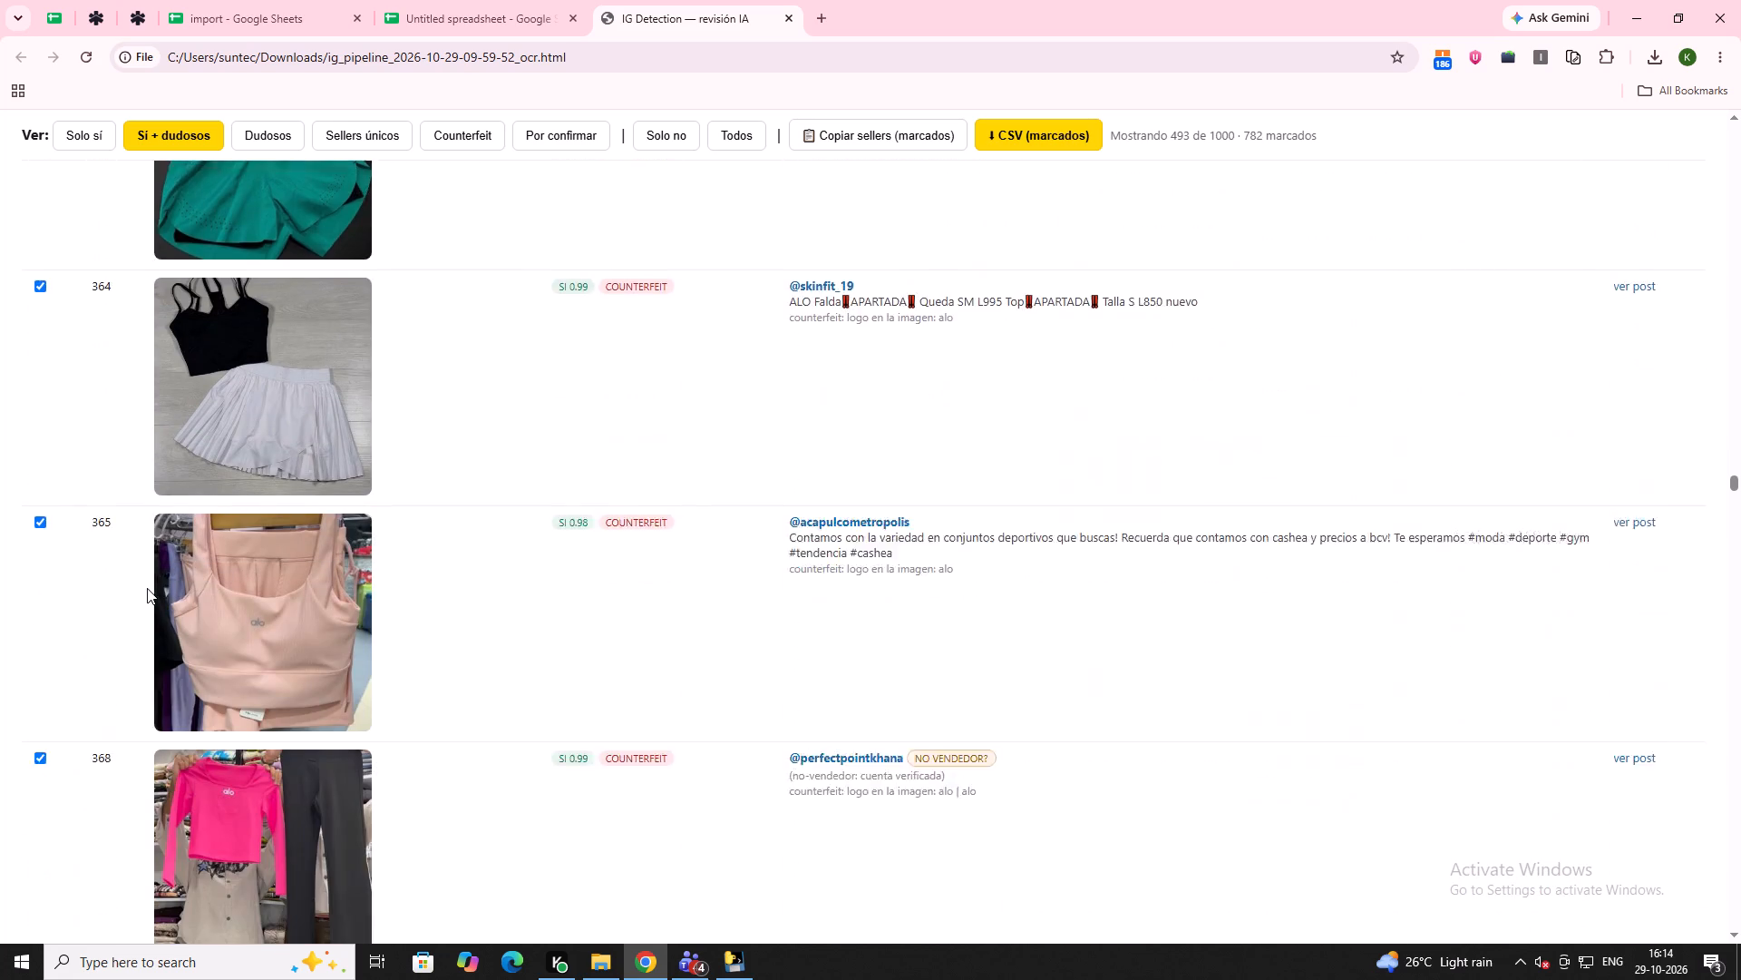
{"action": "scroll", "coordinate": [147, 588], "scroll_direction": "down", "scroll_amount": 1}
{"action": "left_click", "coordinate": [44, 562]}
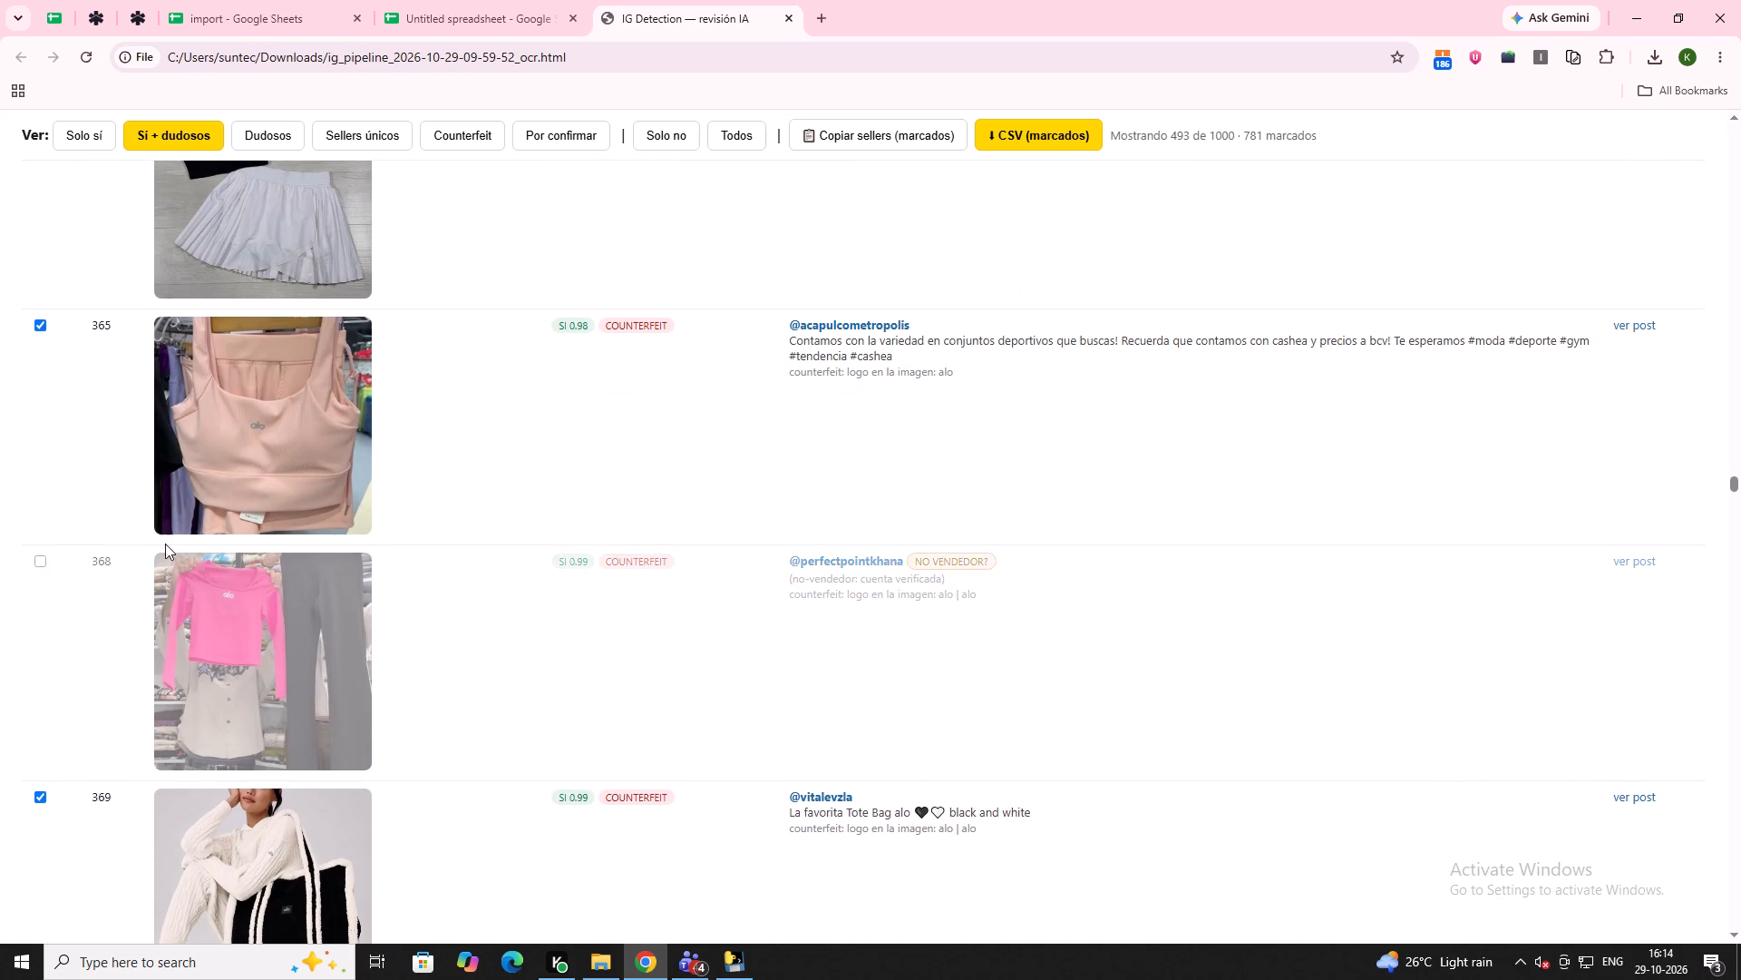
Review the posts after row 368 and unmark the NO VENDEDOR? posts in rows 387 and 392.
{"action": "scroll", "coordinate": [165, 544], "scroll_direction": "down", "scroll_amount": 20}
{"action": "scroll", "coordinate": [218, 641], "scroll_direction": "down", "scroll_amount": 10}
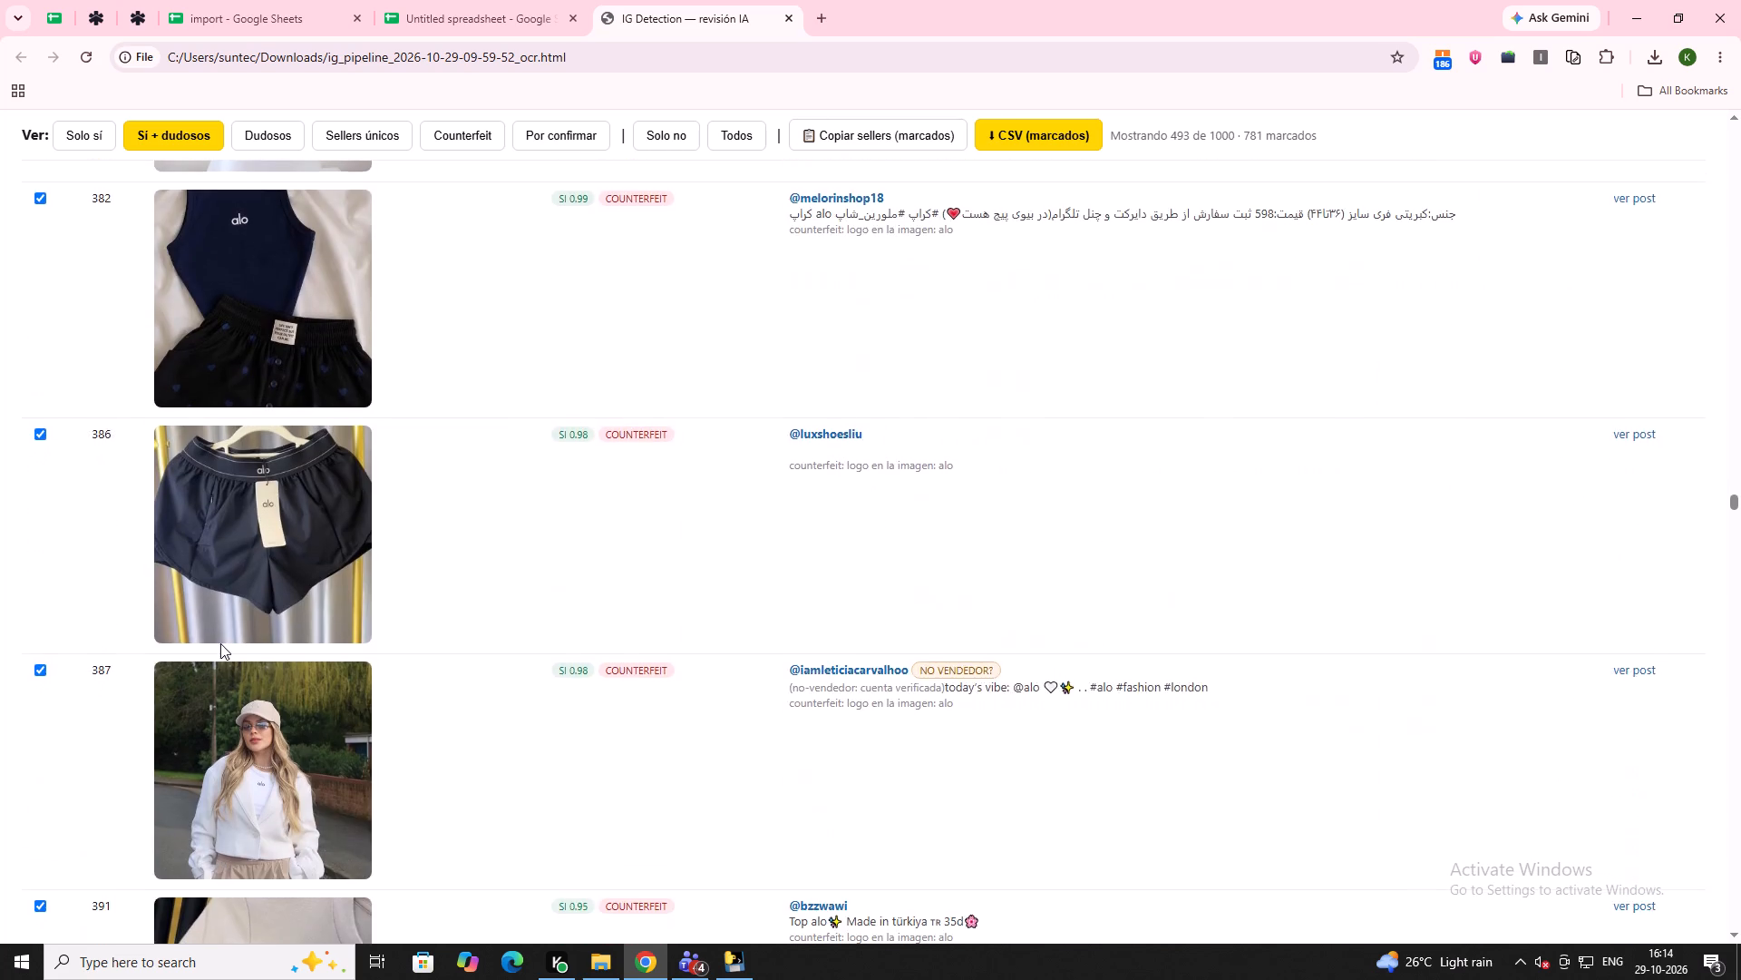
{"action": "scroll", "coordinate": [220, 643], "scroll_direction": "down", "scroll_amount": 2}
{"action": "left_click", "coordinate": [33, 485]}
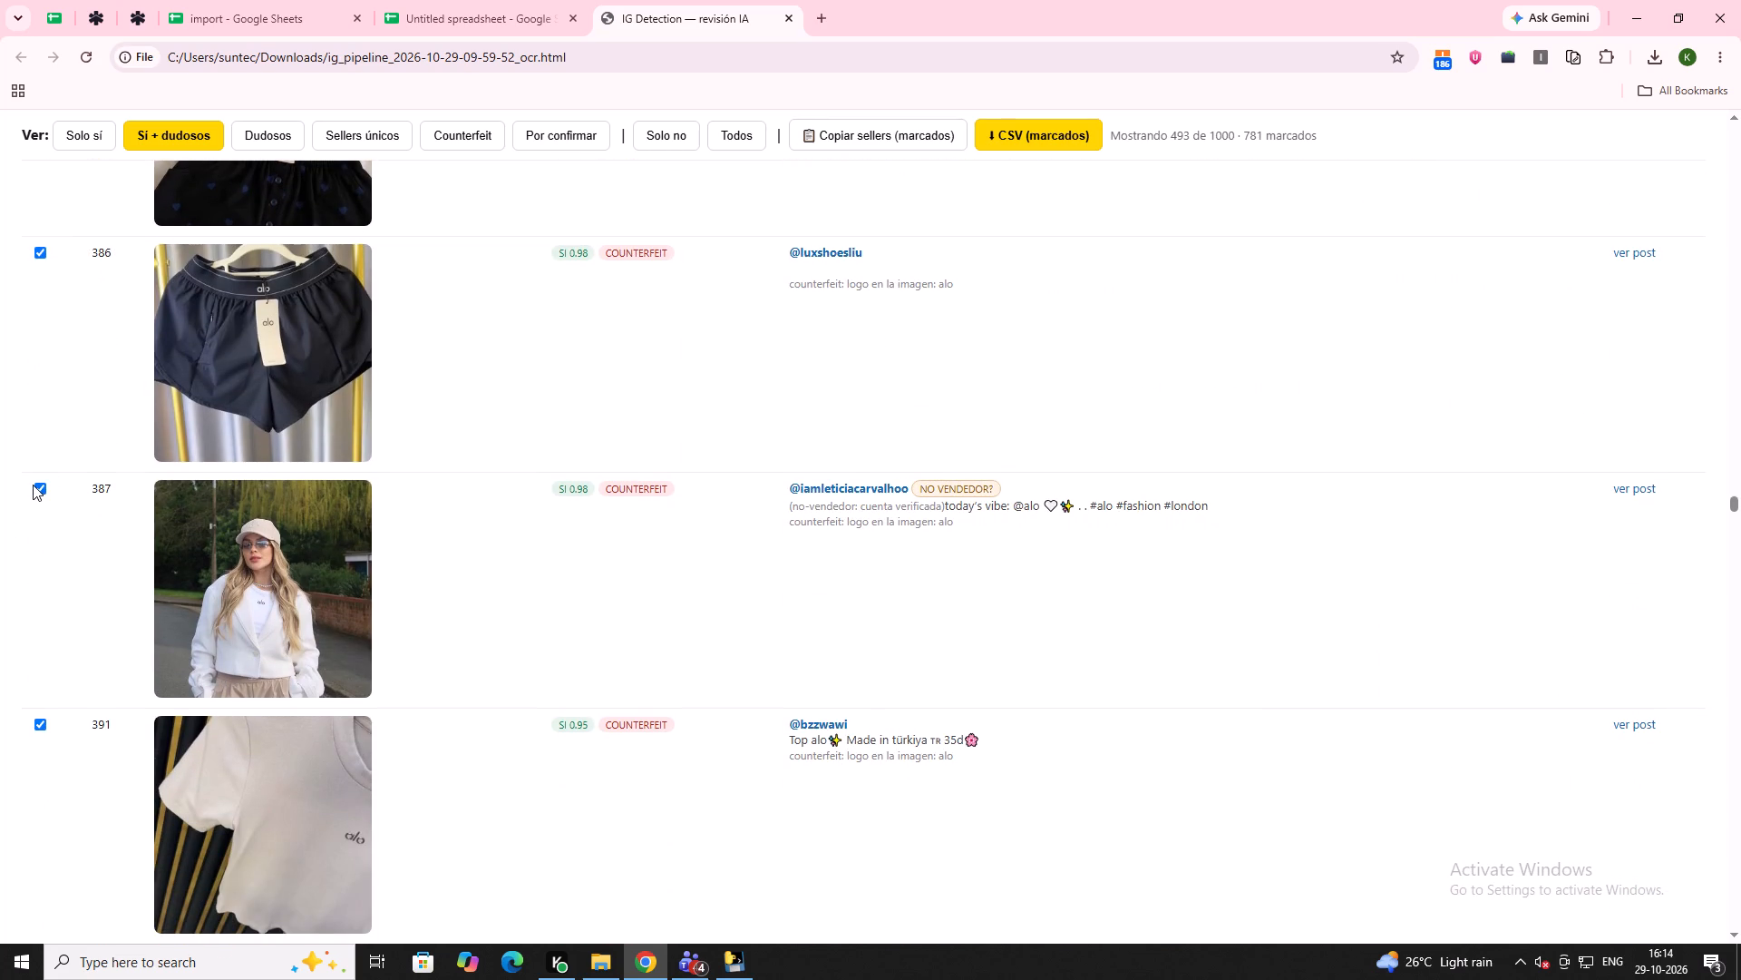
{"action": "left_click", "coordinate": [40, 494]}
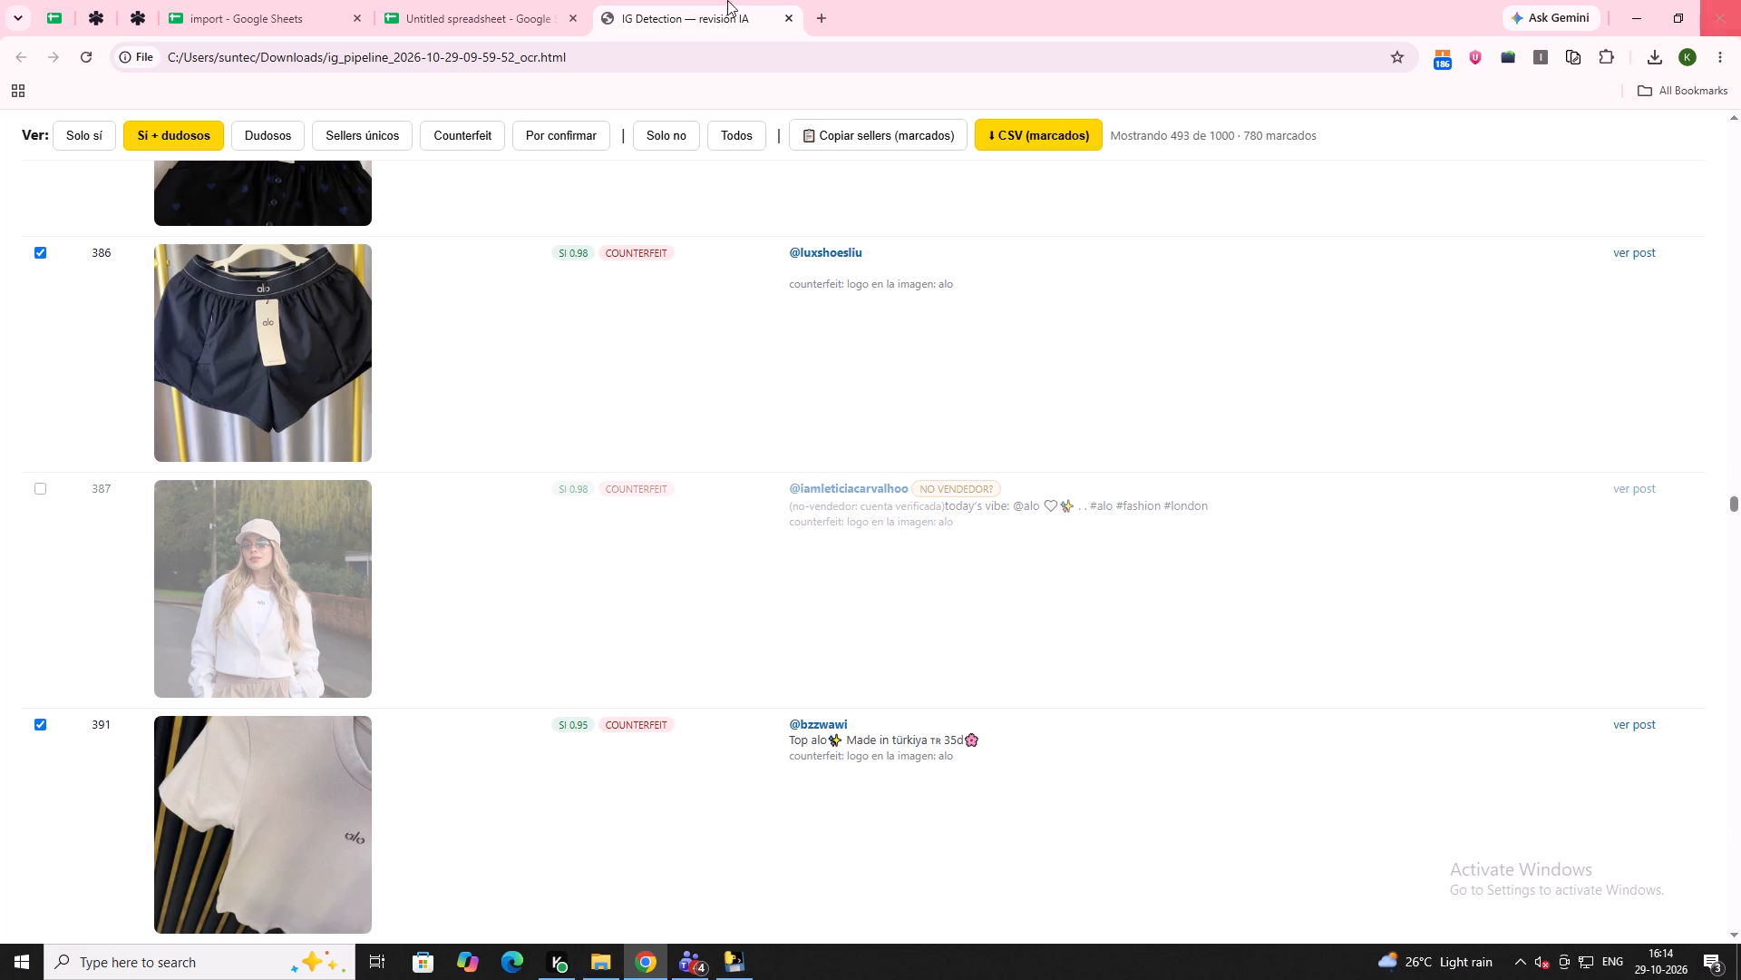
{"action": "scroll", "coordinate": [147, 571], "scroll_direction": "down", "scroll_amount": 5}
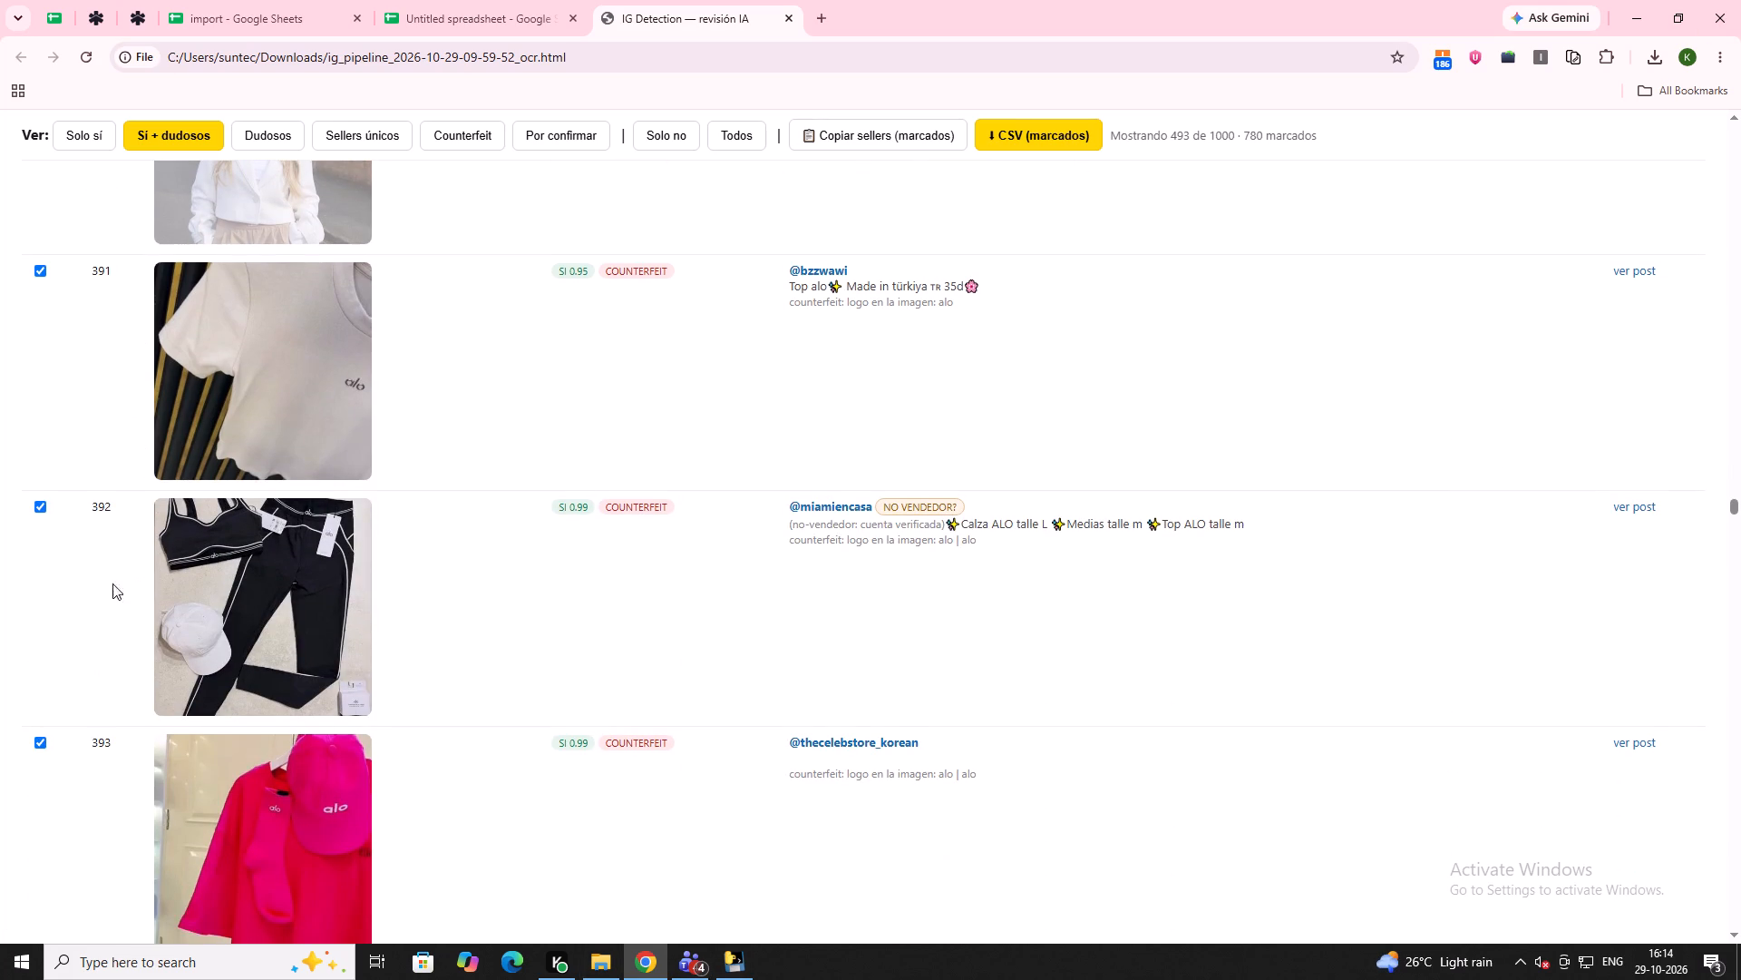
{"action": "left_click", "coordinate": [42, 507]}
Review the posts after row 392 and unmark the NO VENDEDOR? post in row 421.
{"action": "scroll", "coordinate": [165, 569], "scroll_direction": "down", "scroll_amount": 10}
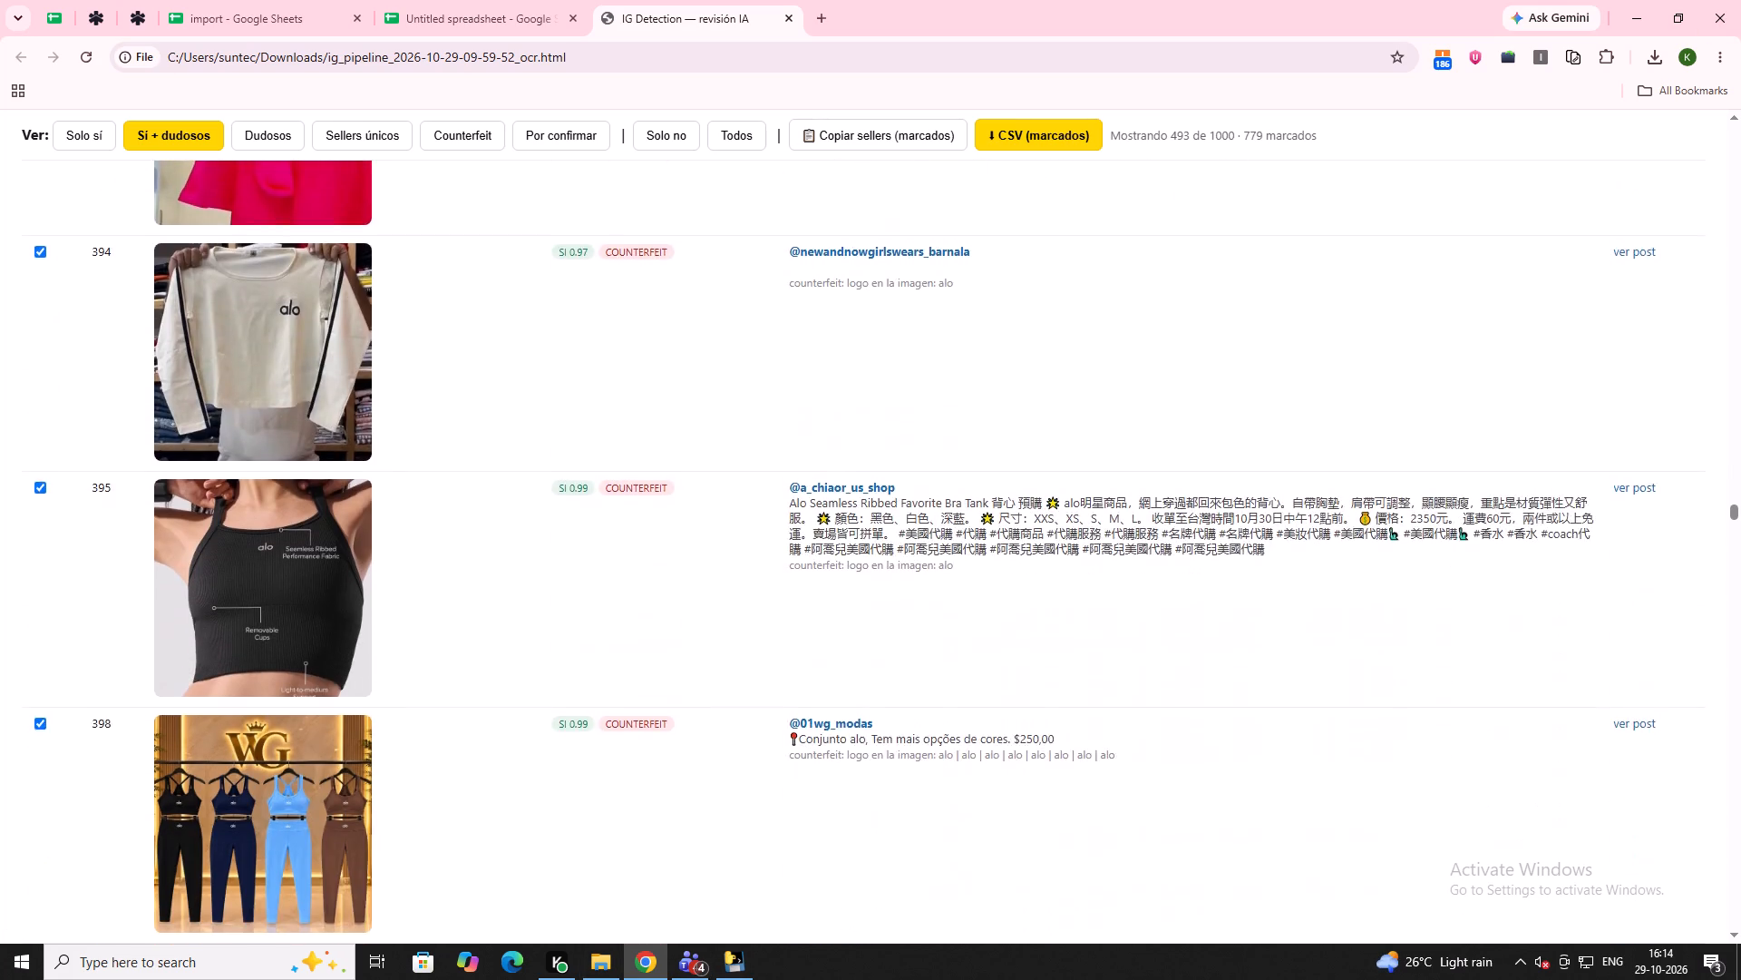
{"action": "scroll", "coordinate": [166, 569], "scroll_direction": "down", "scroll_amount": 16}
{"action": "scroll", "coordinate": [167, 571], "scroll_direction": "down", "scroll_amount": 8}
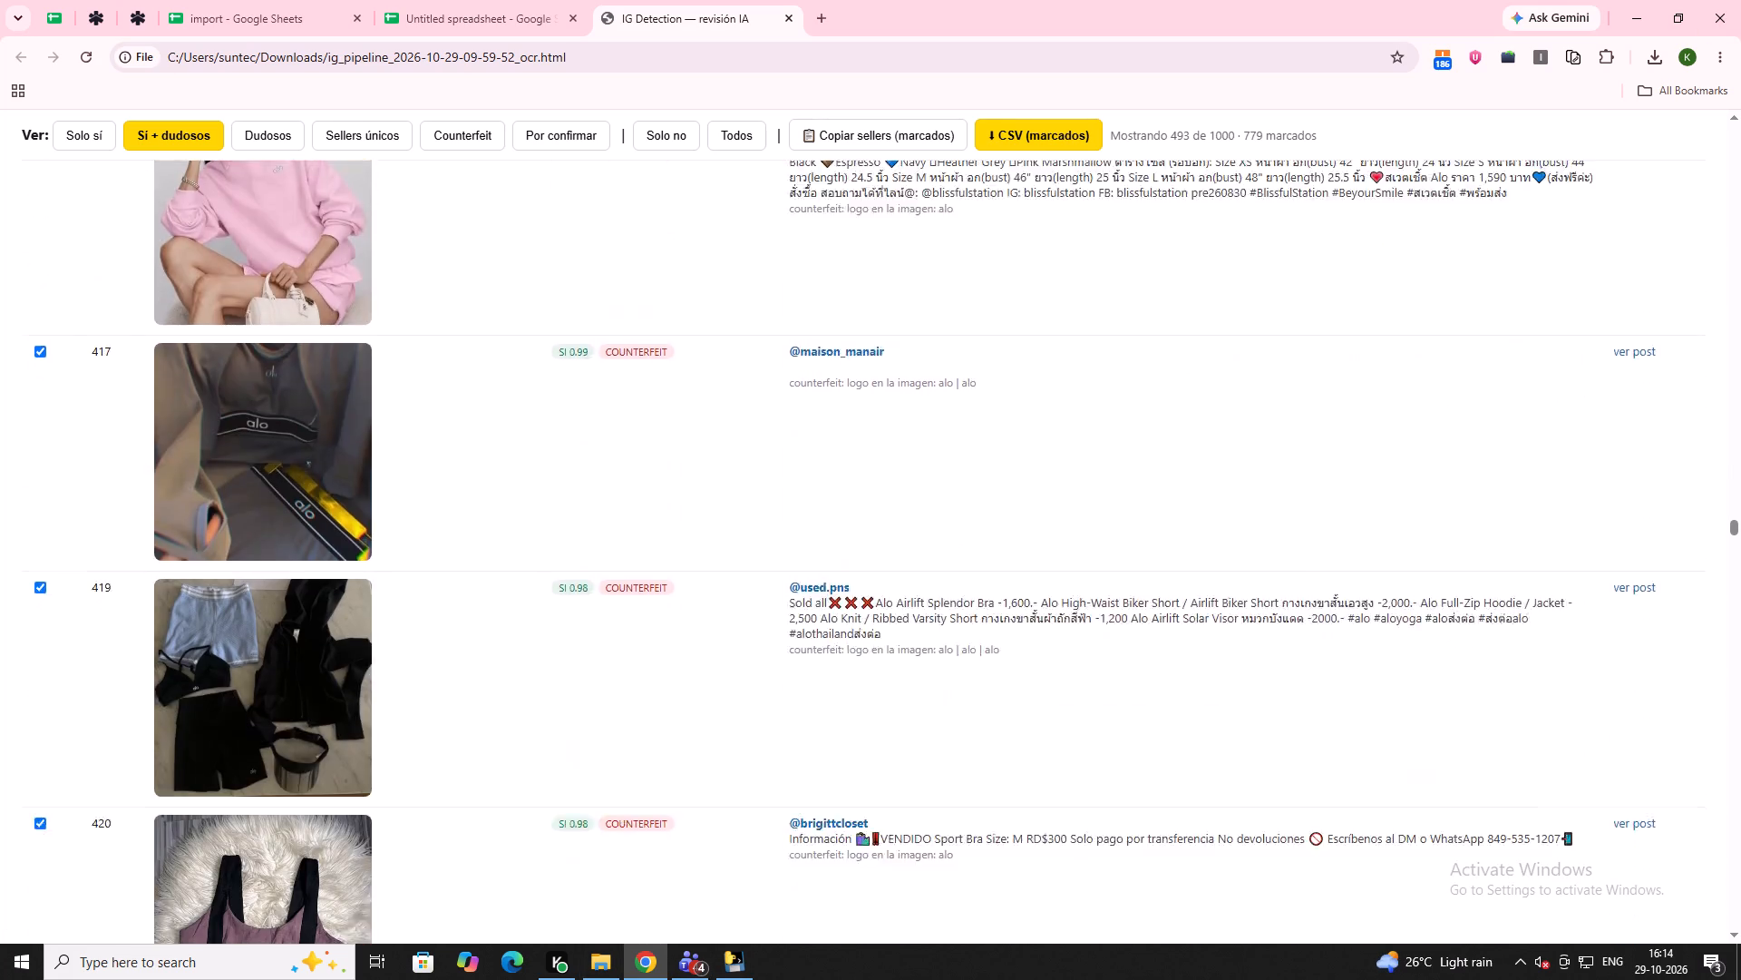
{"action": "scroll", "coordinate": [170, 571], "scroll_direction": "down", "scroll_amount": 7}
{"action": "left_click", "coordinate": [37, 320]}
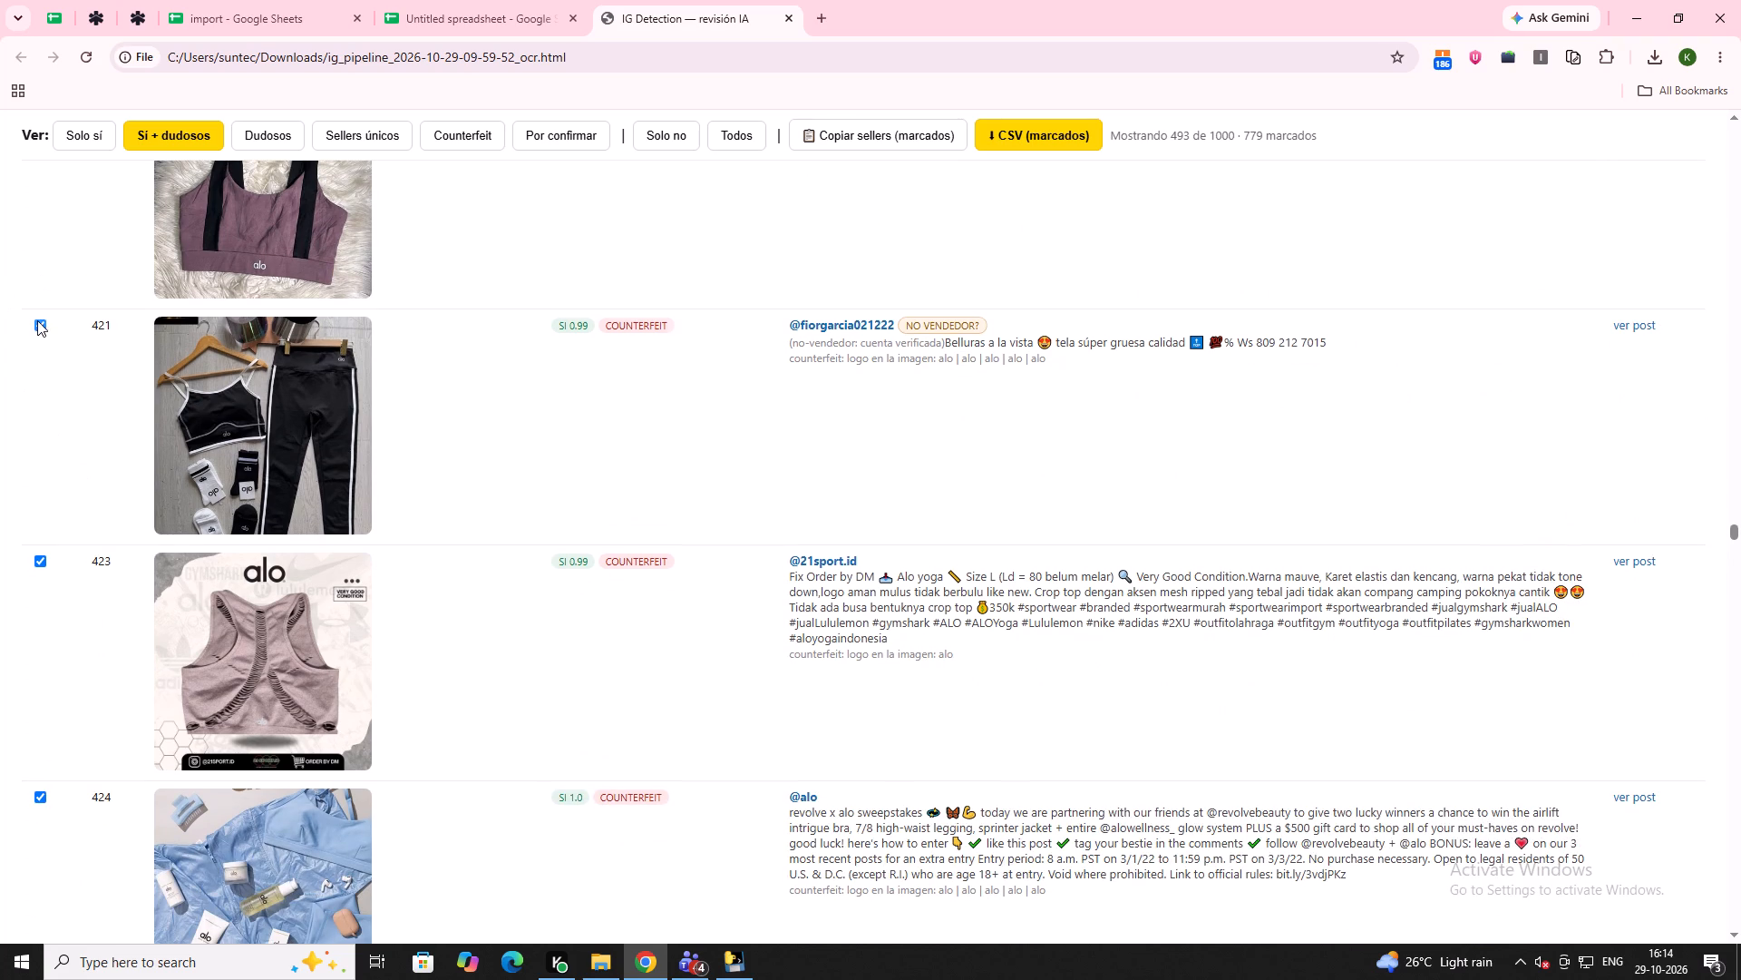
Unmark row 432, which shows only the alo logo, and the NO VENDEDOR? post in row 435.
{"action": "scroll", "coordinate": [134, 416], "scroll_direction": "down", "scroll_amount": 18}
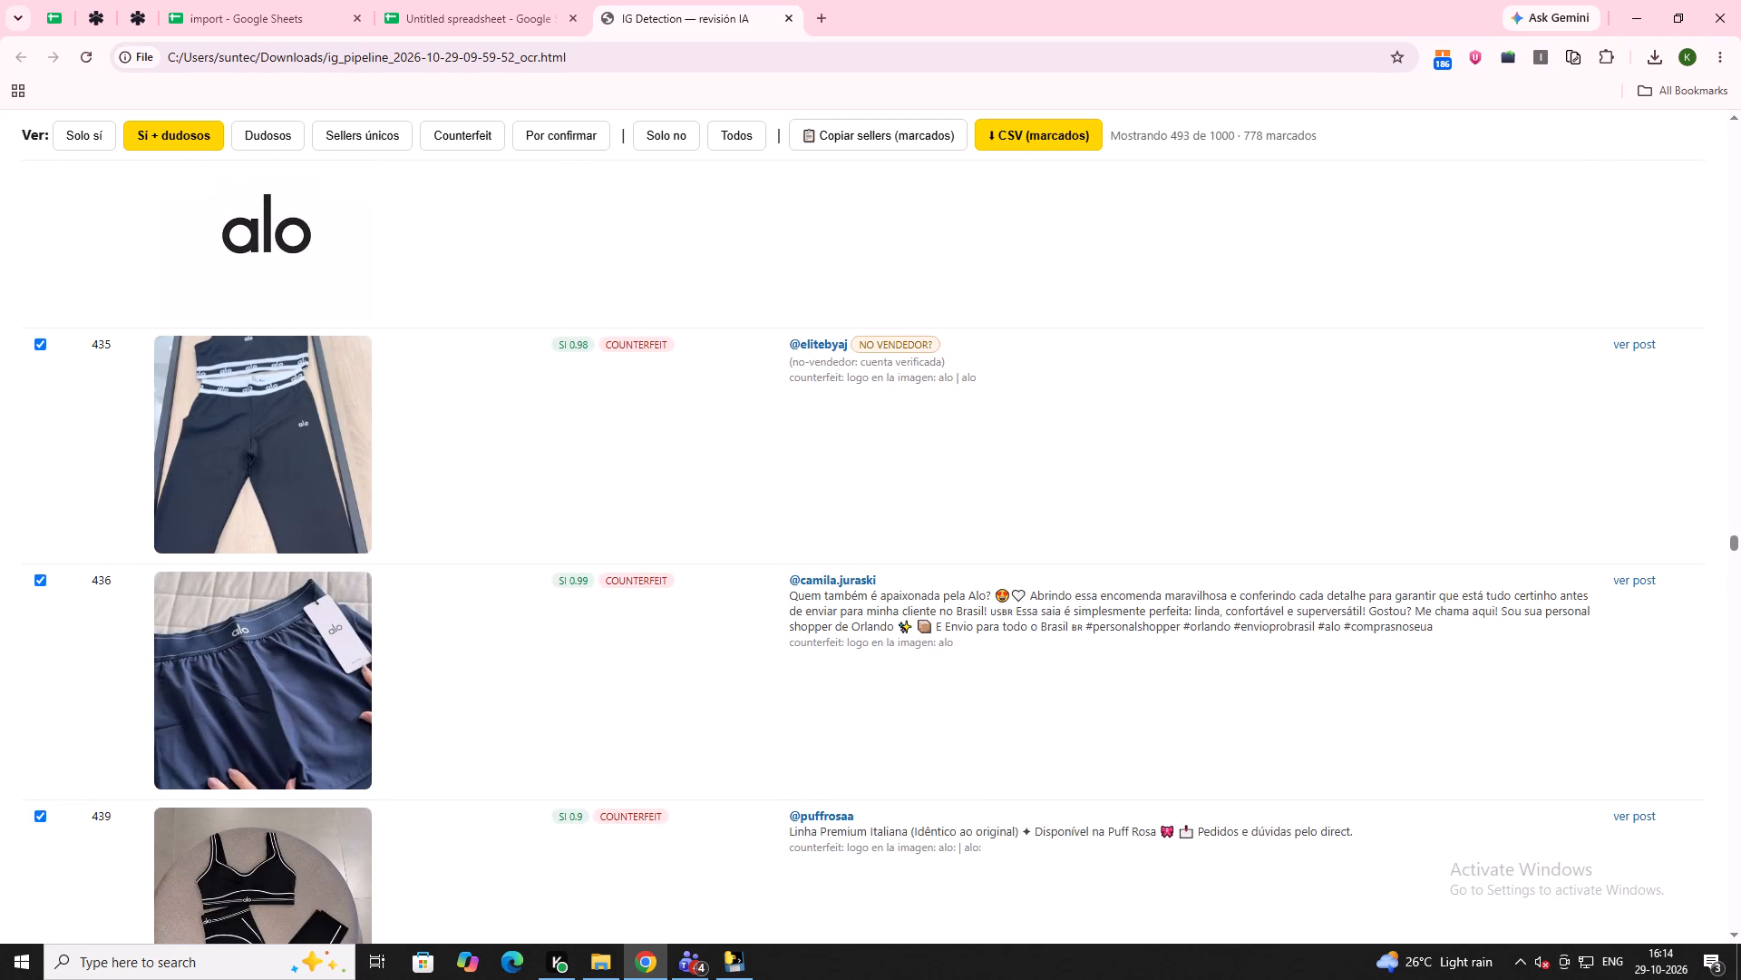
{"action": "scroll", "coordinate": [0, 281], "scroll_direction": "up", "scroll_amount": 2}
{"action": "left_click", "coordinate": [41, 293]}
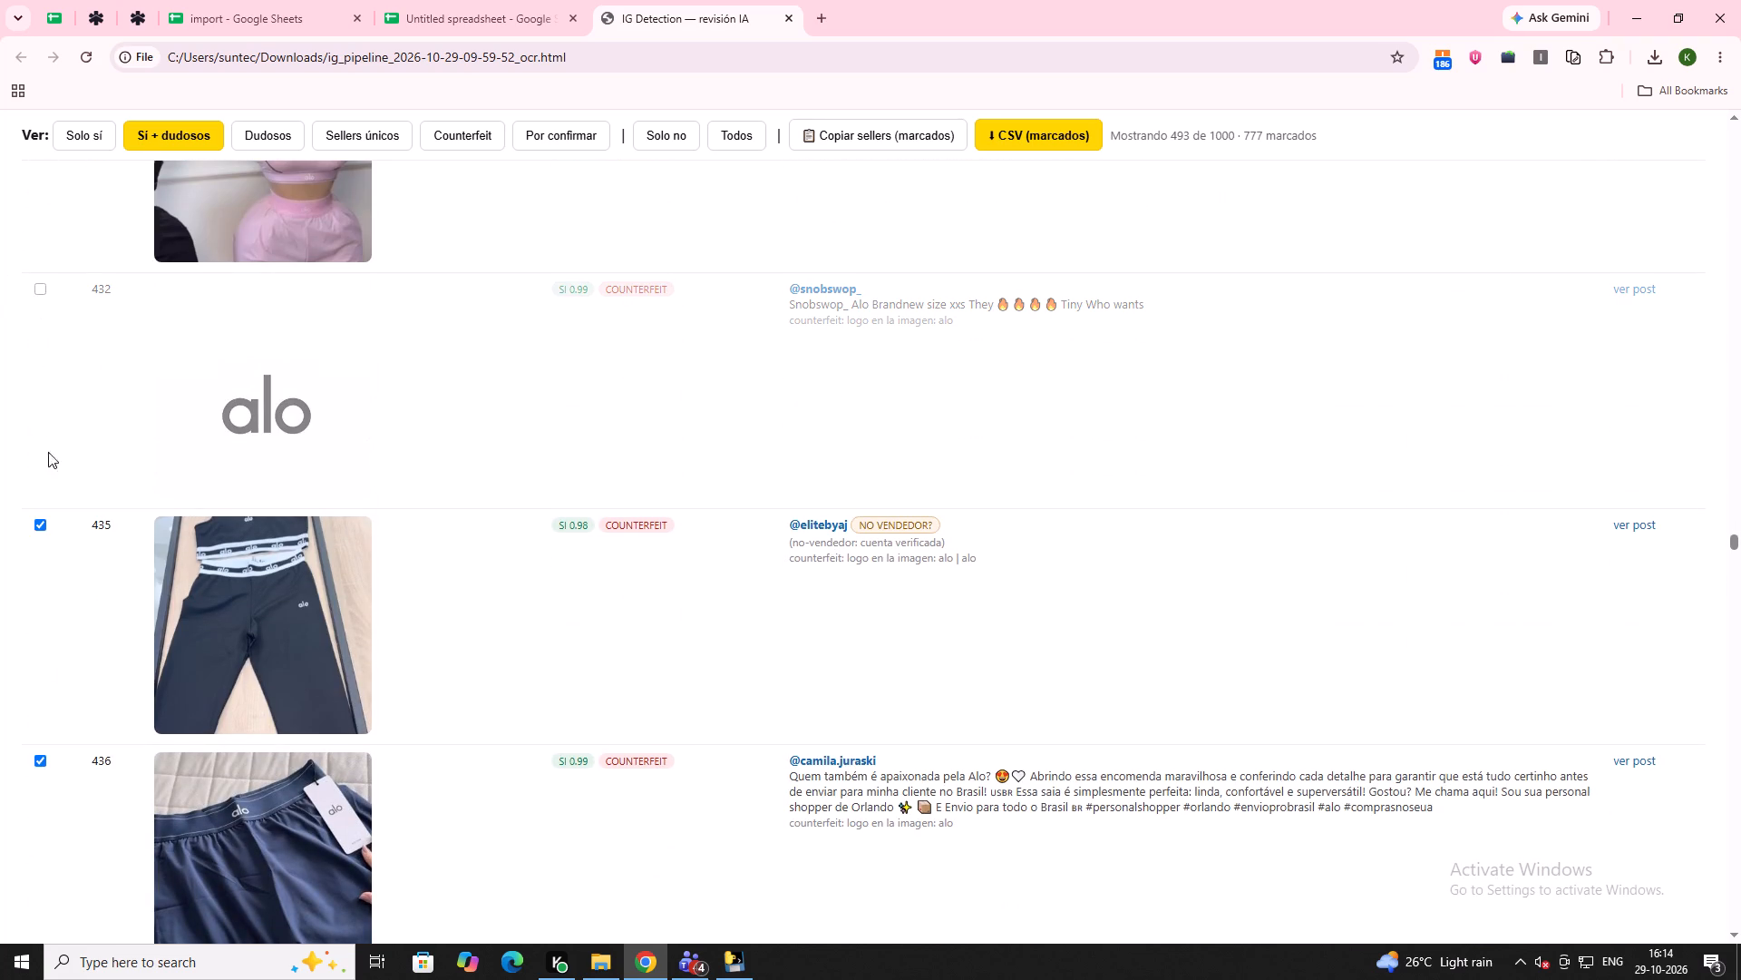
{"action": "left_click", "coordinate": [36, 523]}
Review the posts after row 435 and unmark row 514, which shows an alo shopping bag.
{"action": "scroll", "coordinate": [82, 521], "scroll_direction": "down", "scroll_amount": 8}
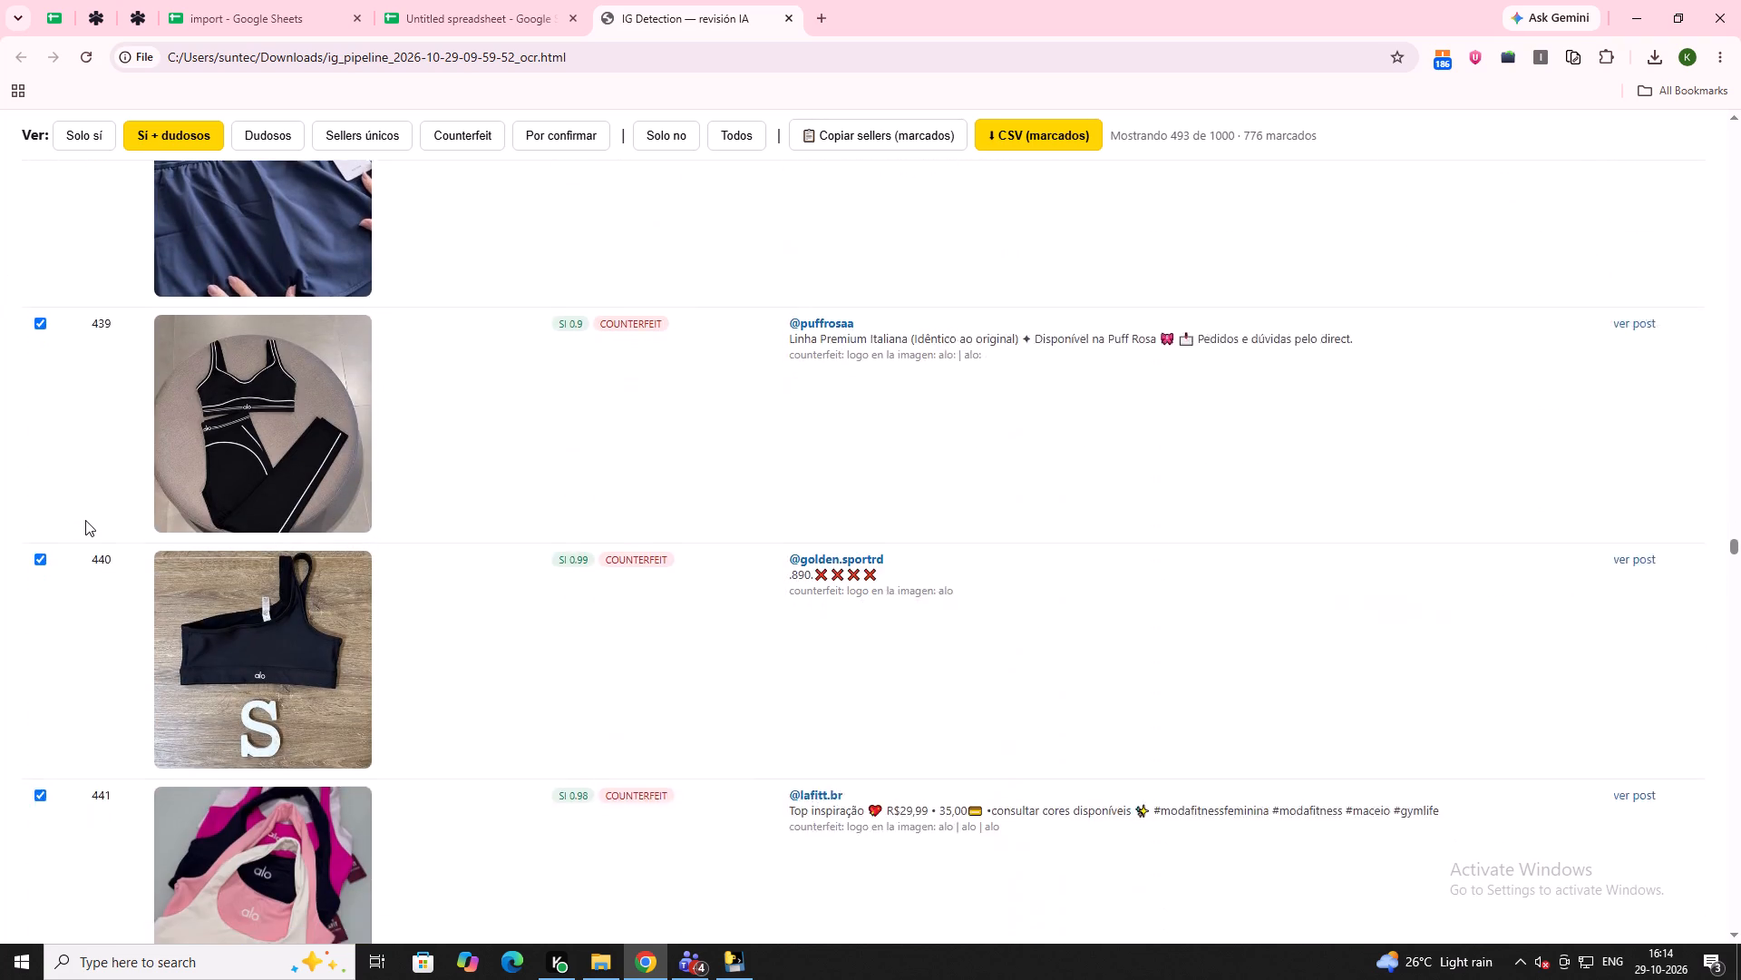
{"action": "scroll", "coordinate": [85, 520], "scroll_direction": "down", "scroll_amount": 17}
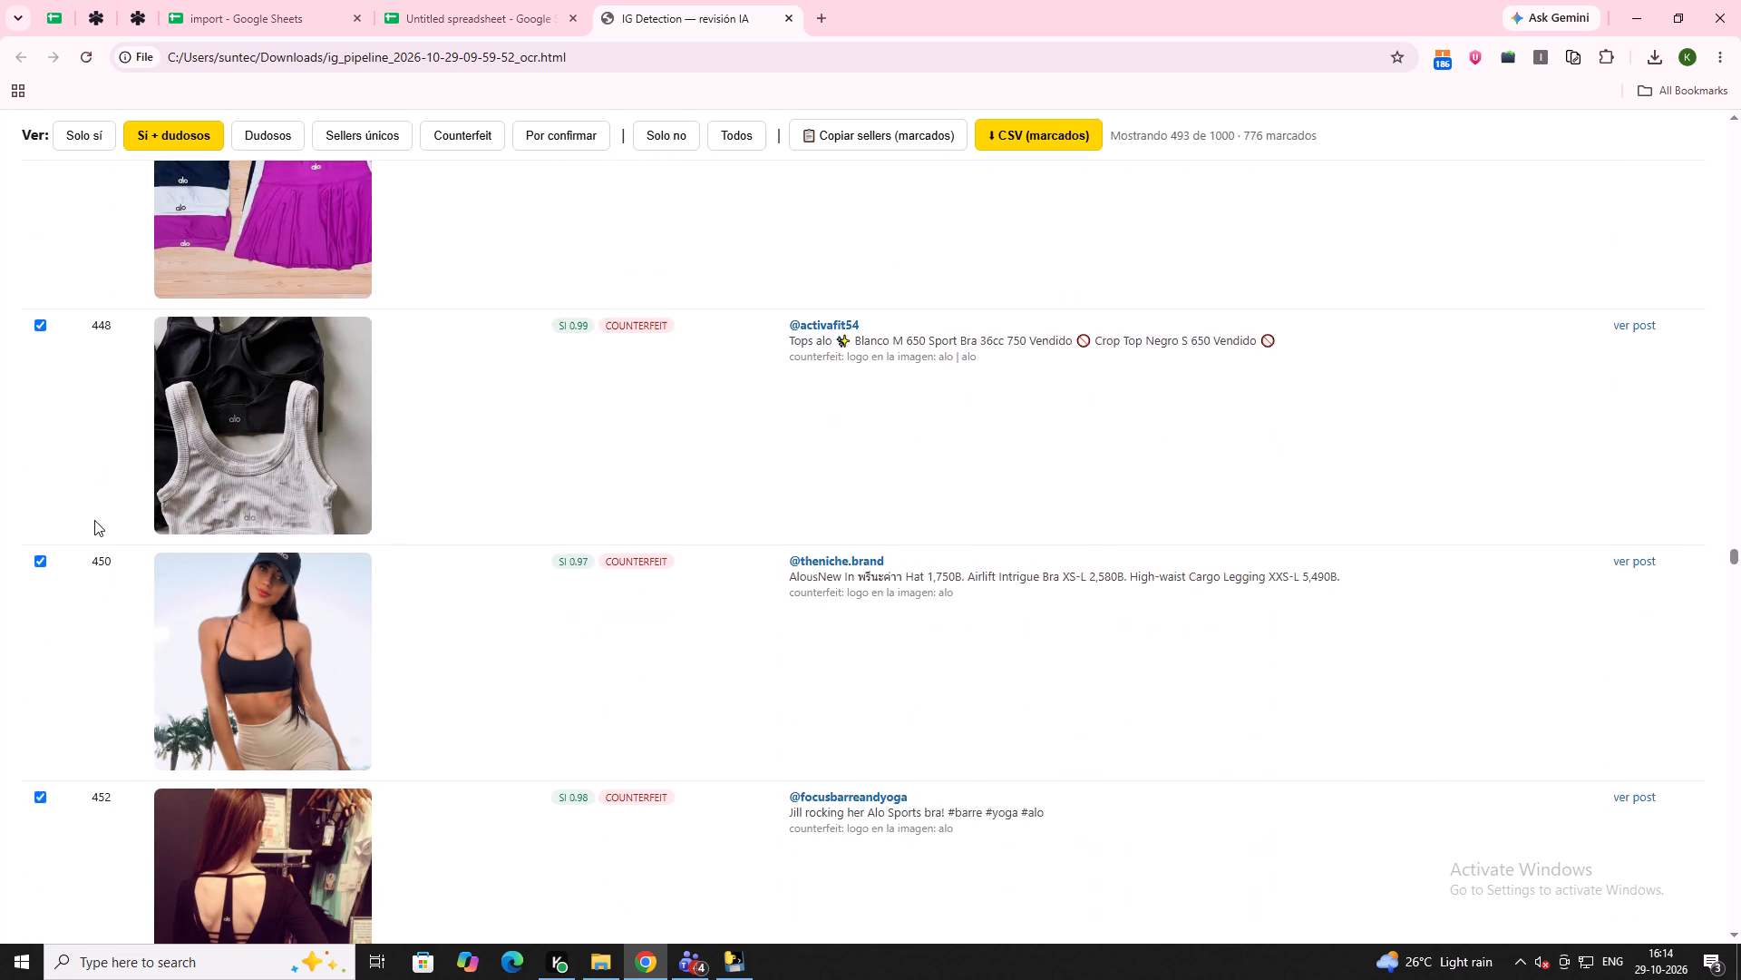
{"action": "scroll", "coordinate": [94, 520], "scroll_direction": "down", "scroll_amount": 12}
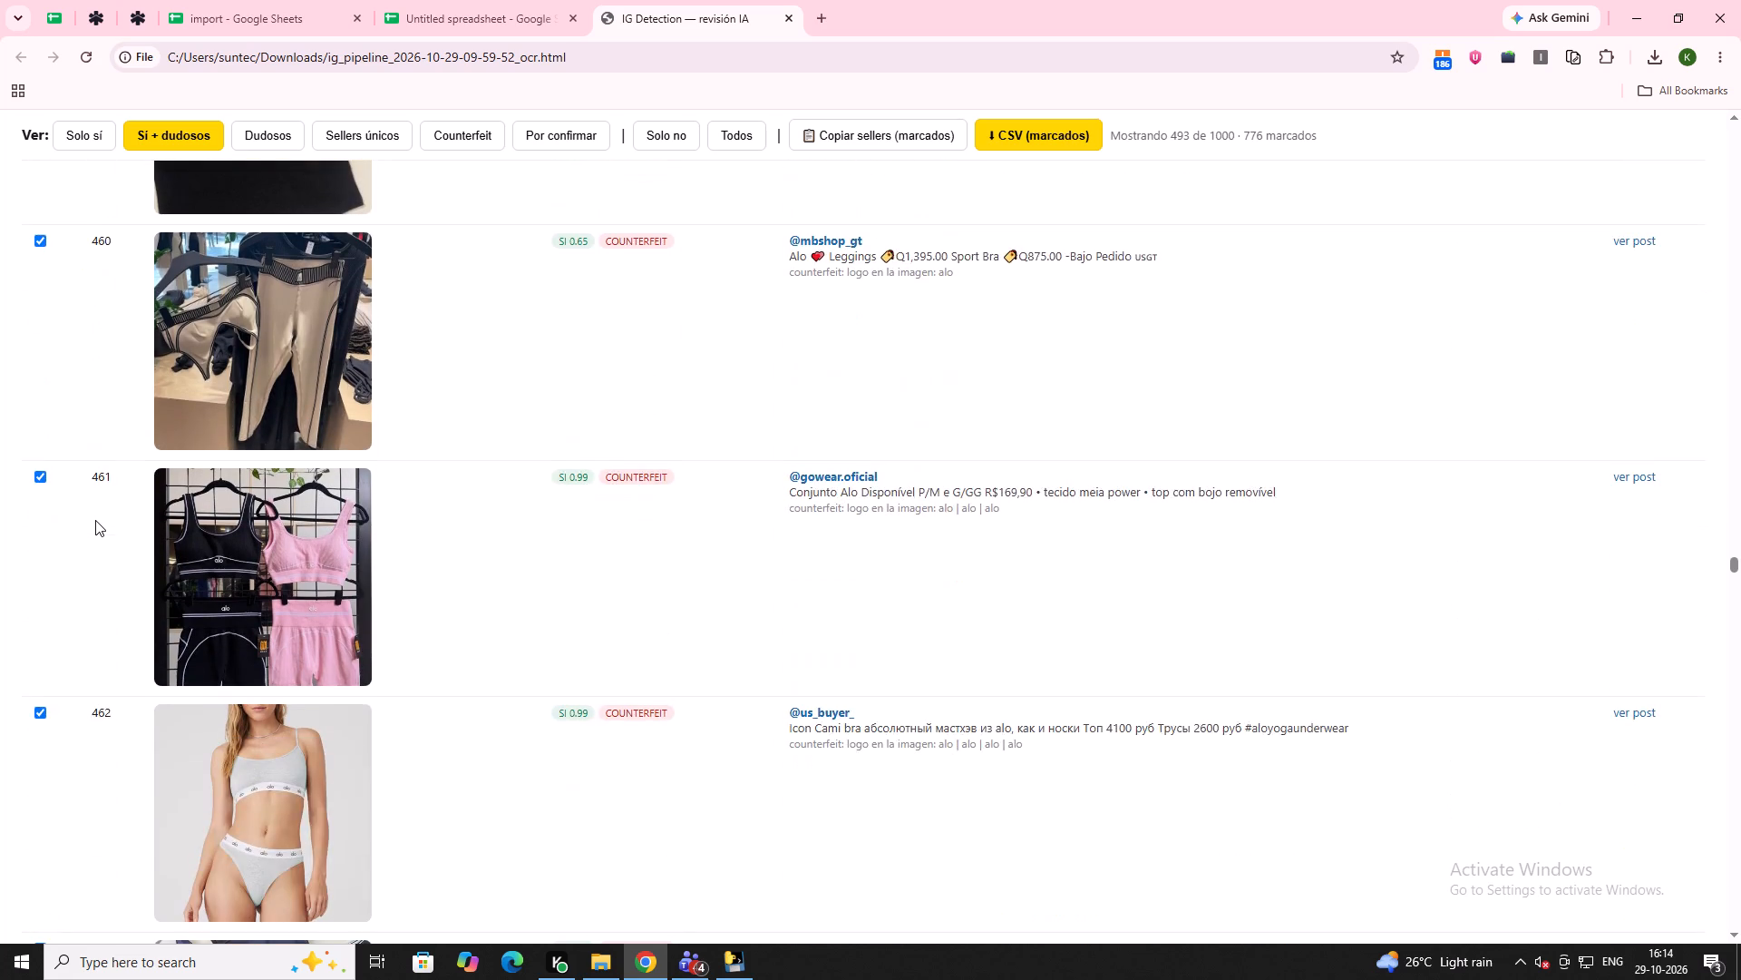
{"action": "scroll", "coordinate": [95, 520], "scroll_direction": "down", "scroll_amount": 14}
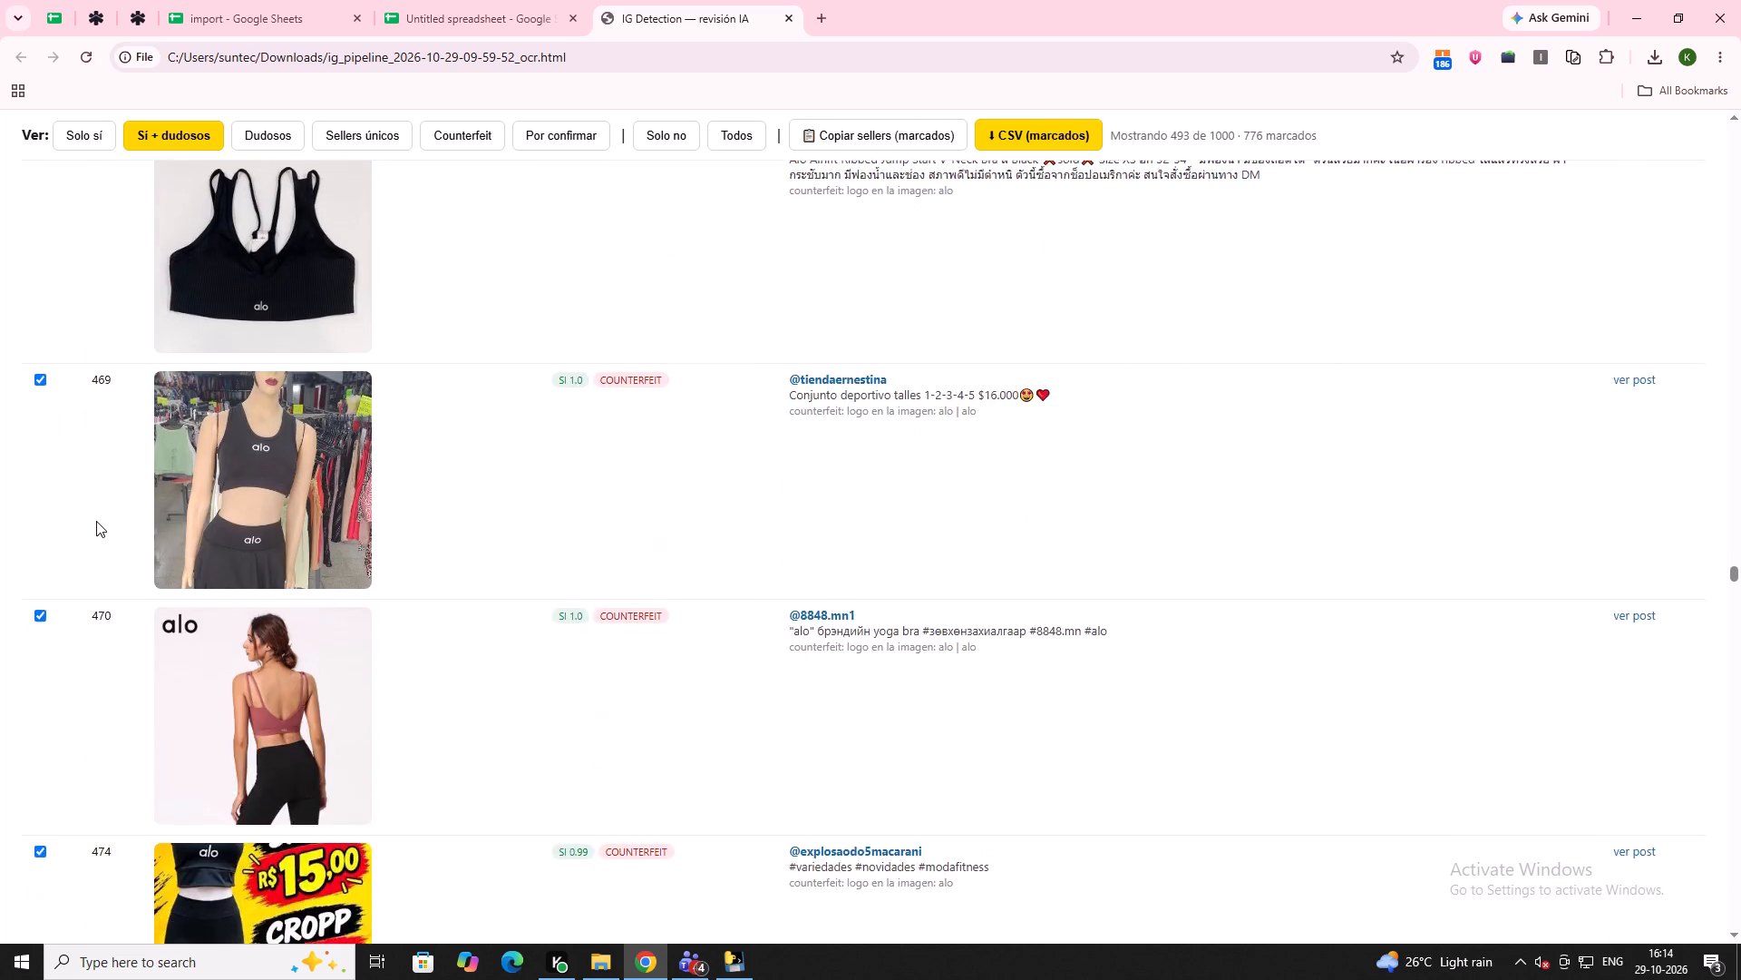
{"action": "scroll", "coordinate": [96, 521], "scroll_direction": "down", "scroll_amount": 12}
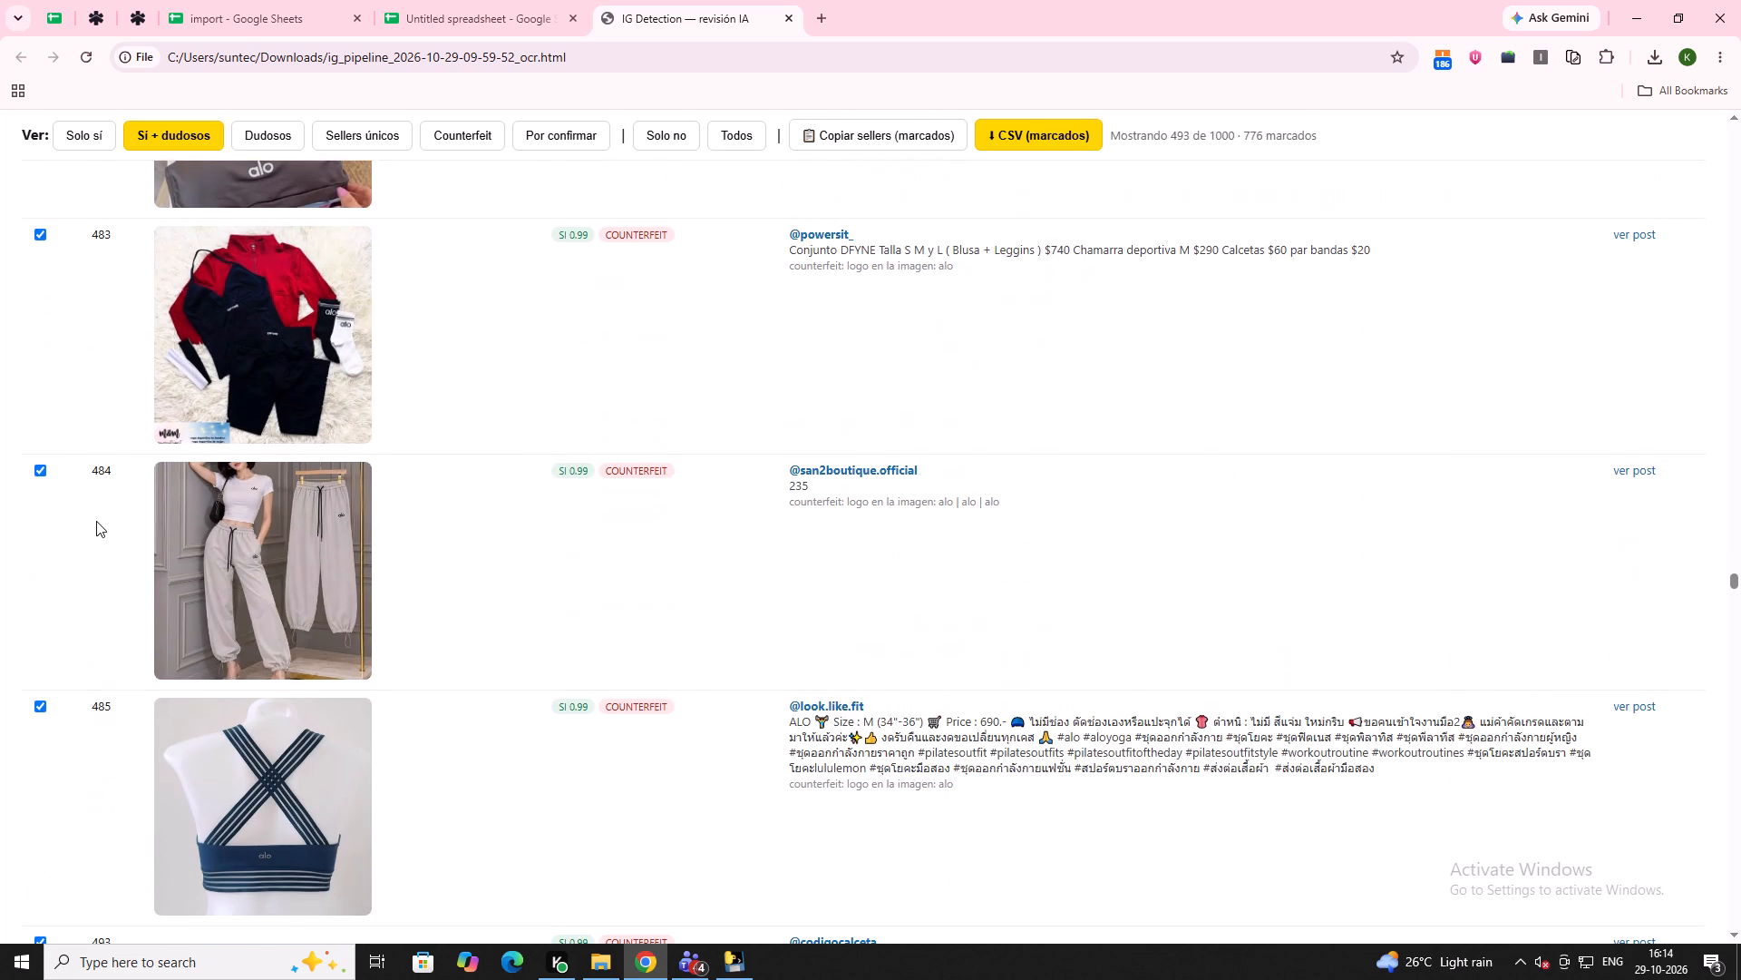
{"action": "scroll", "coordinate": [96, 521], "scroll_direction": "down", "scroll_amount": 7}
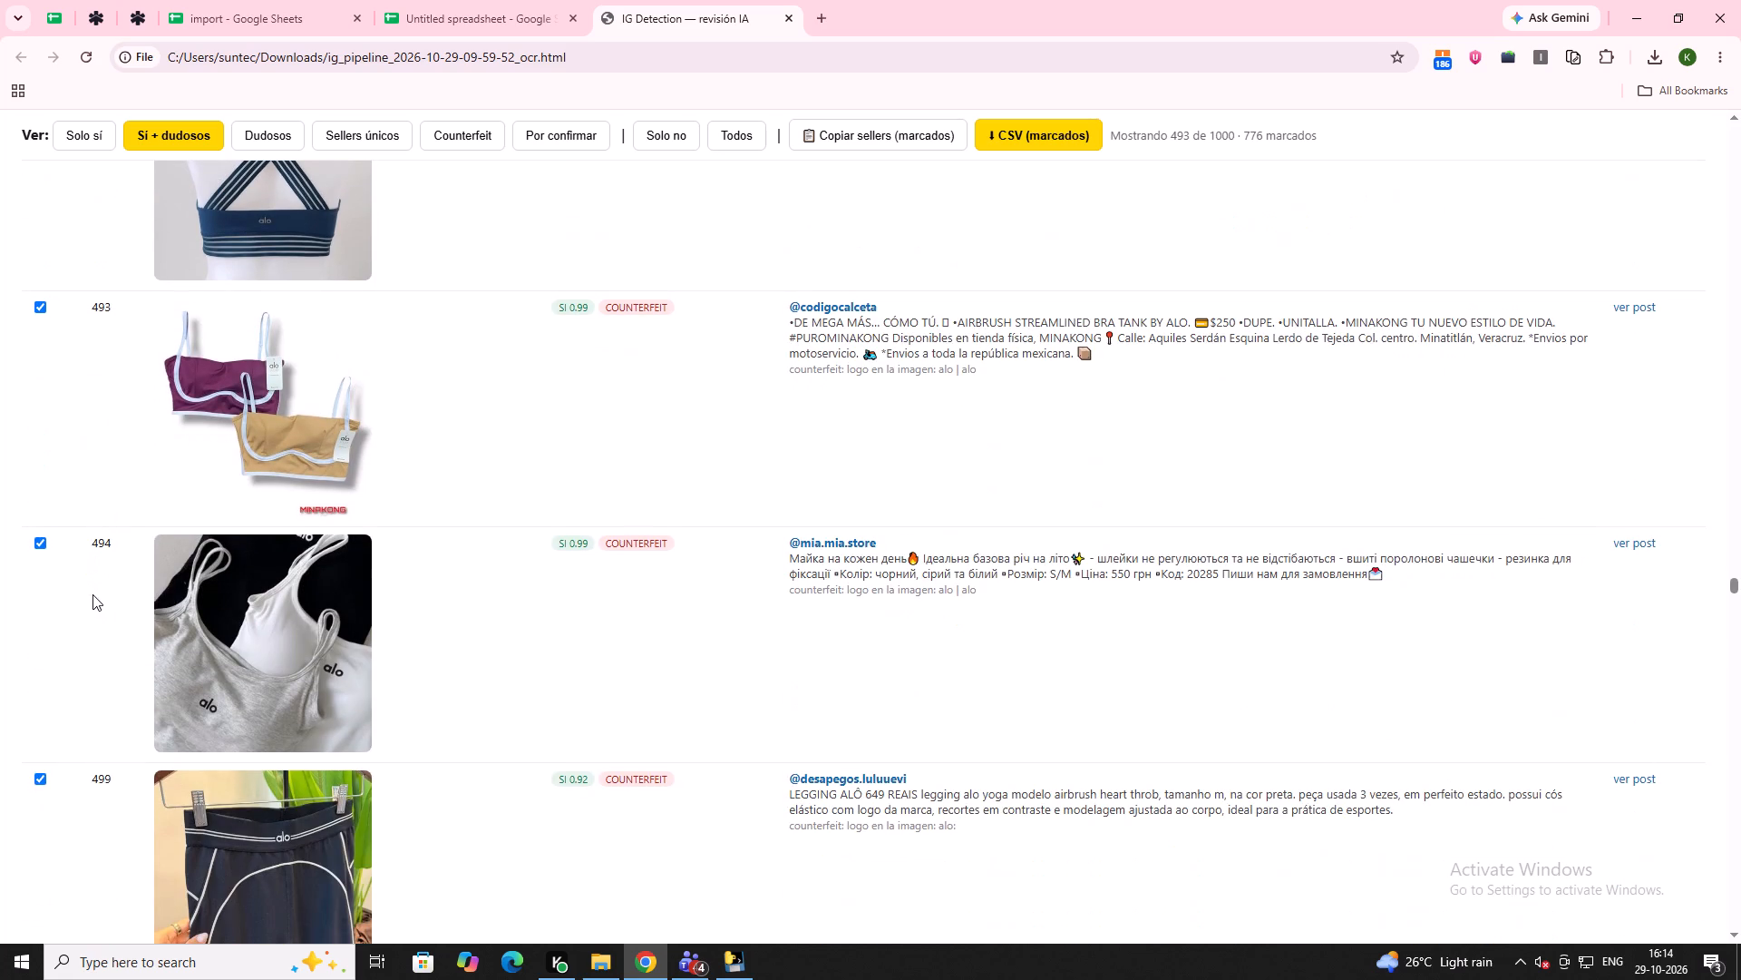
{"action": "scroll", "coordinate": [92, 594], "scroll_direction": "down", "scroll_amount": 6}
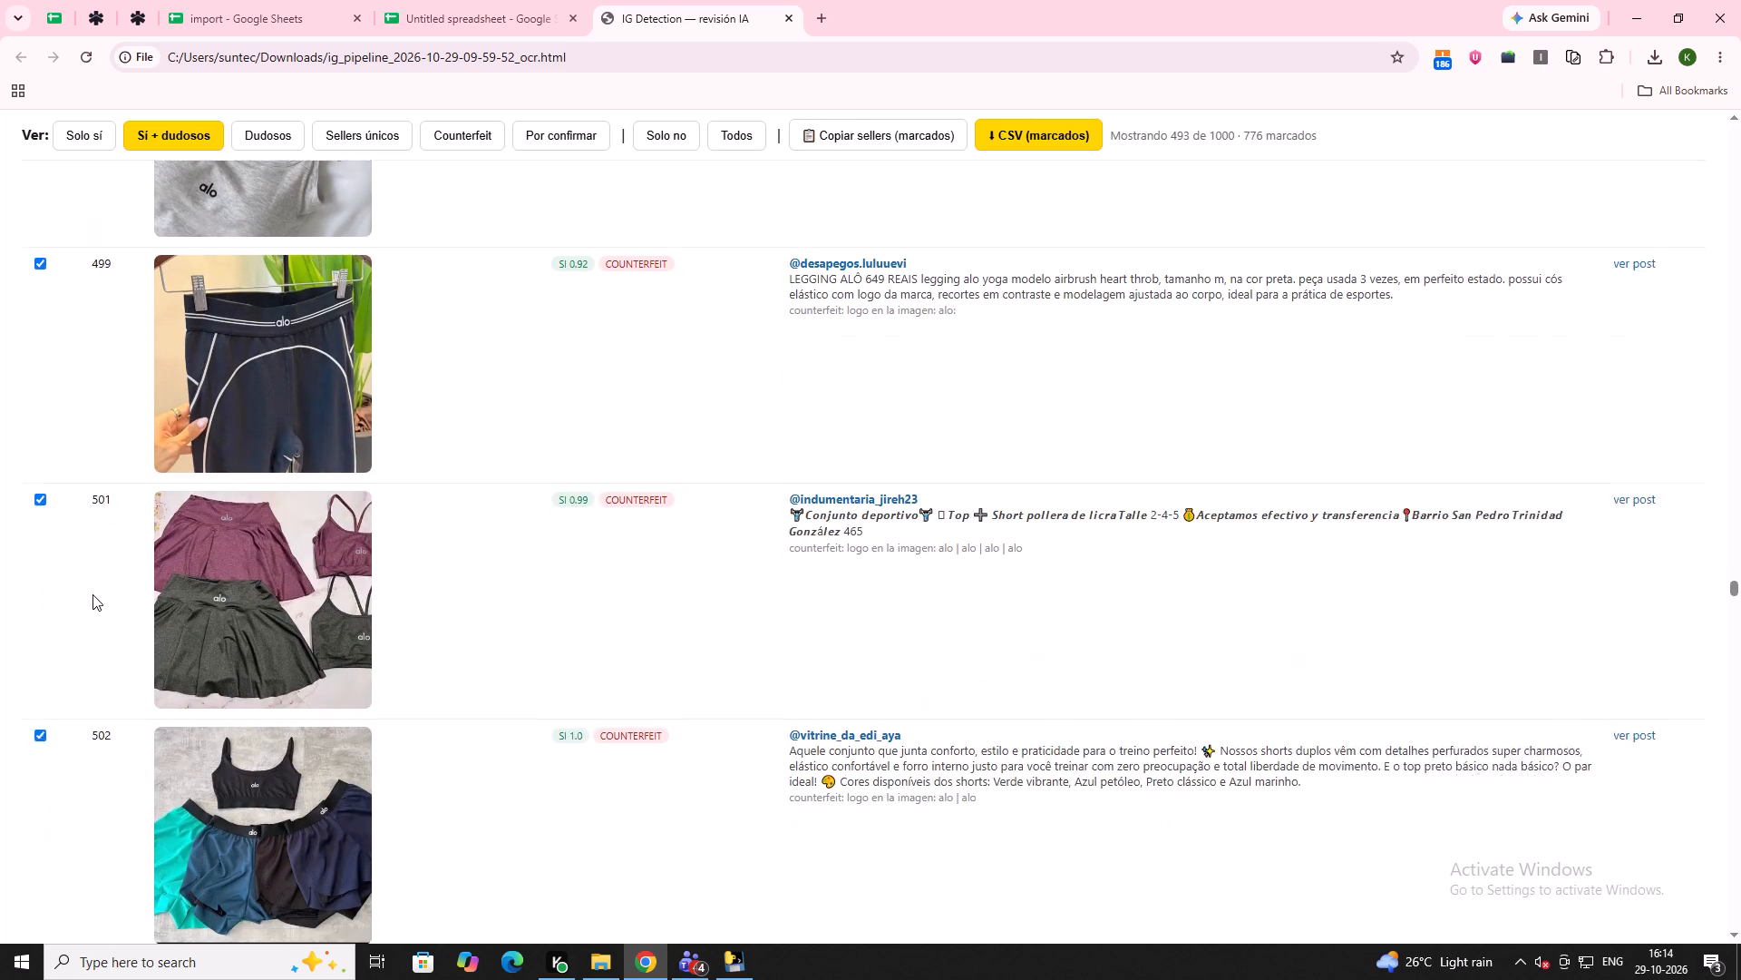
{"action": "scroll", "coordinate": [92, 594], "scroll_direction": "down", "scroll_amount": 12}
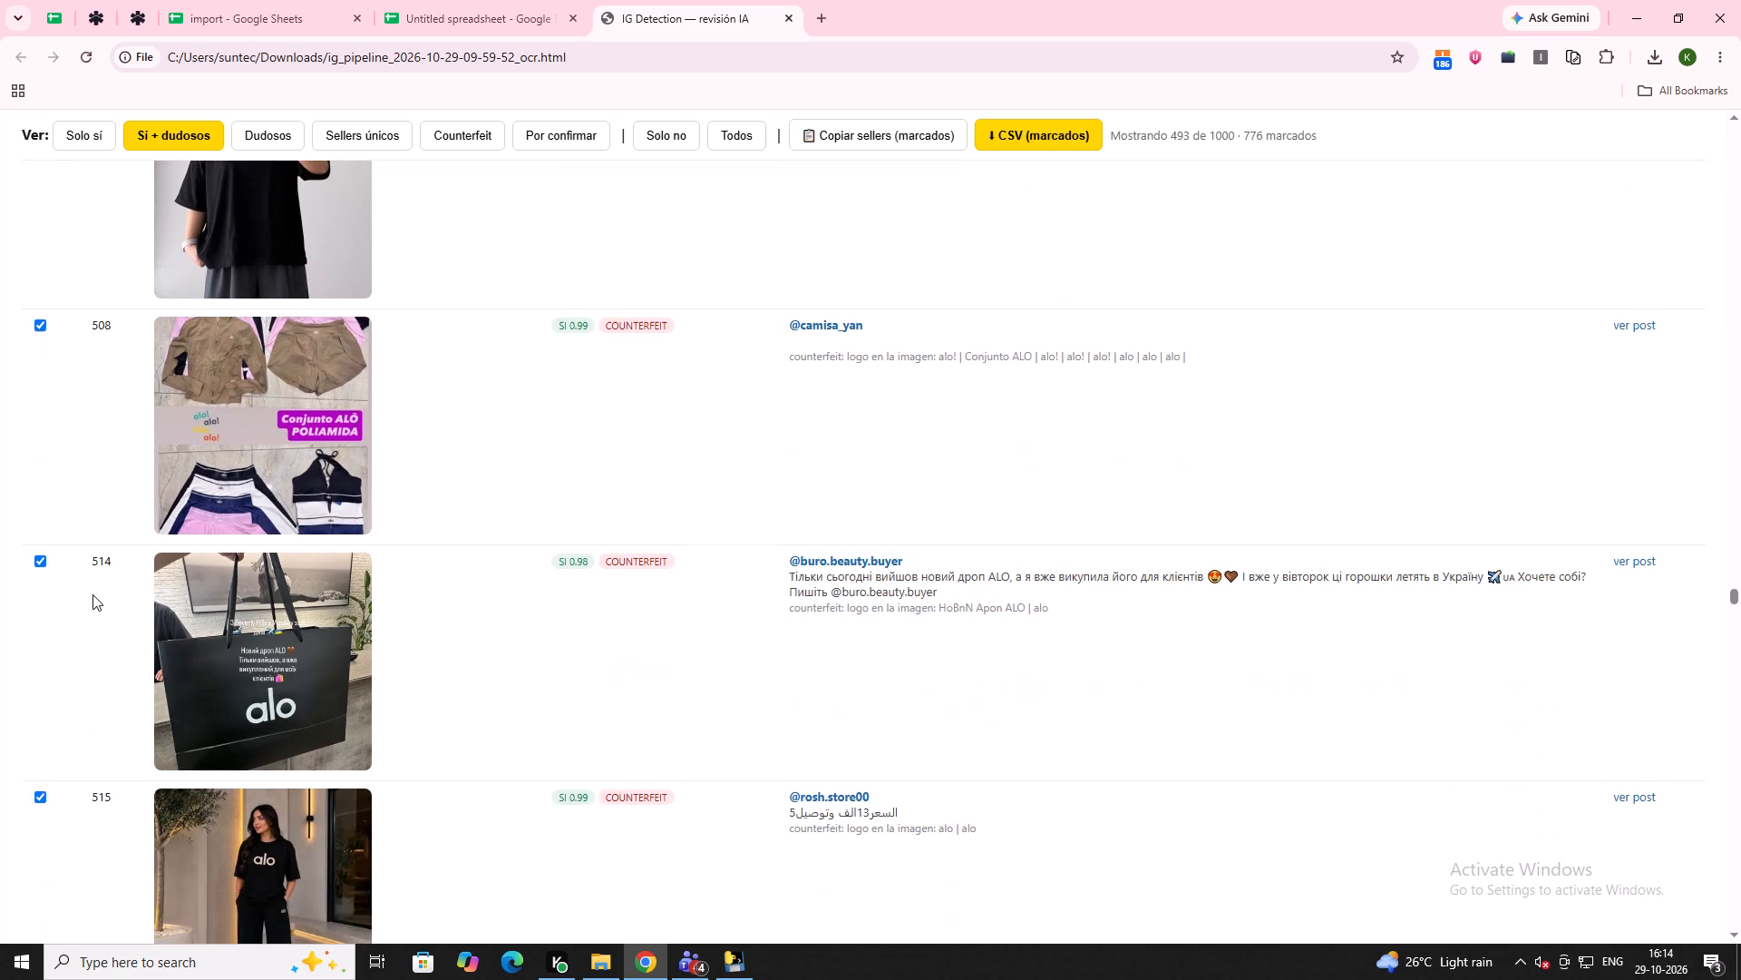
{"action": "scroll", "coordinate": [92, 594], "scroll_direction": "down", "scroll_amount": 6}
{"action": "scroll", "coordinate": [92, 594], "scroll_direction": "up", "scroll_amount": 3}
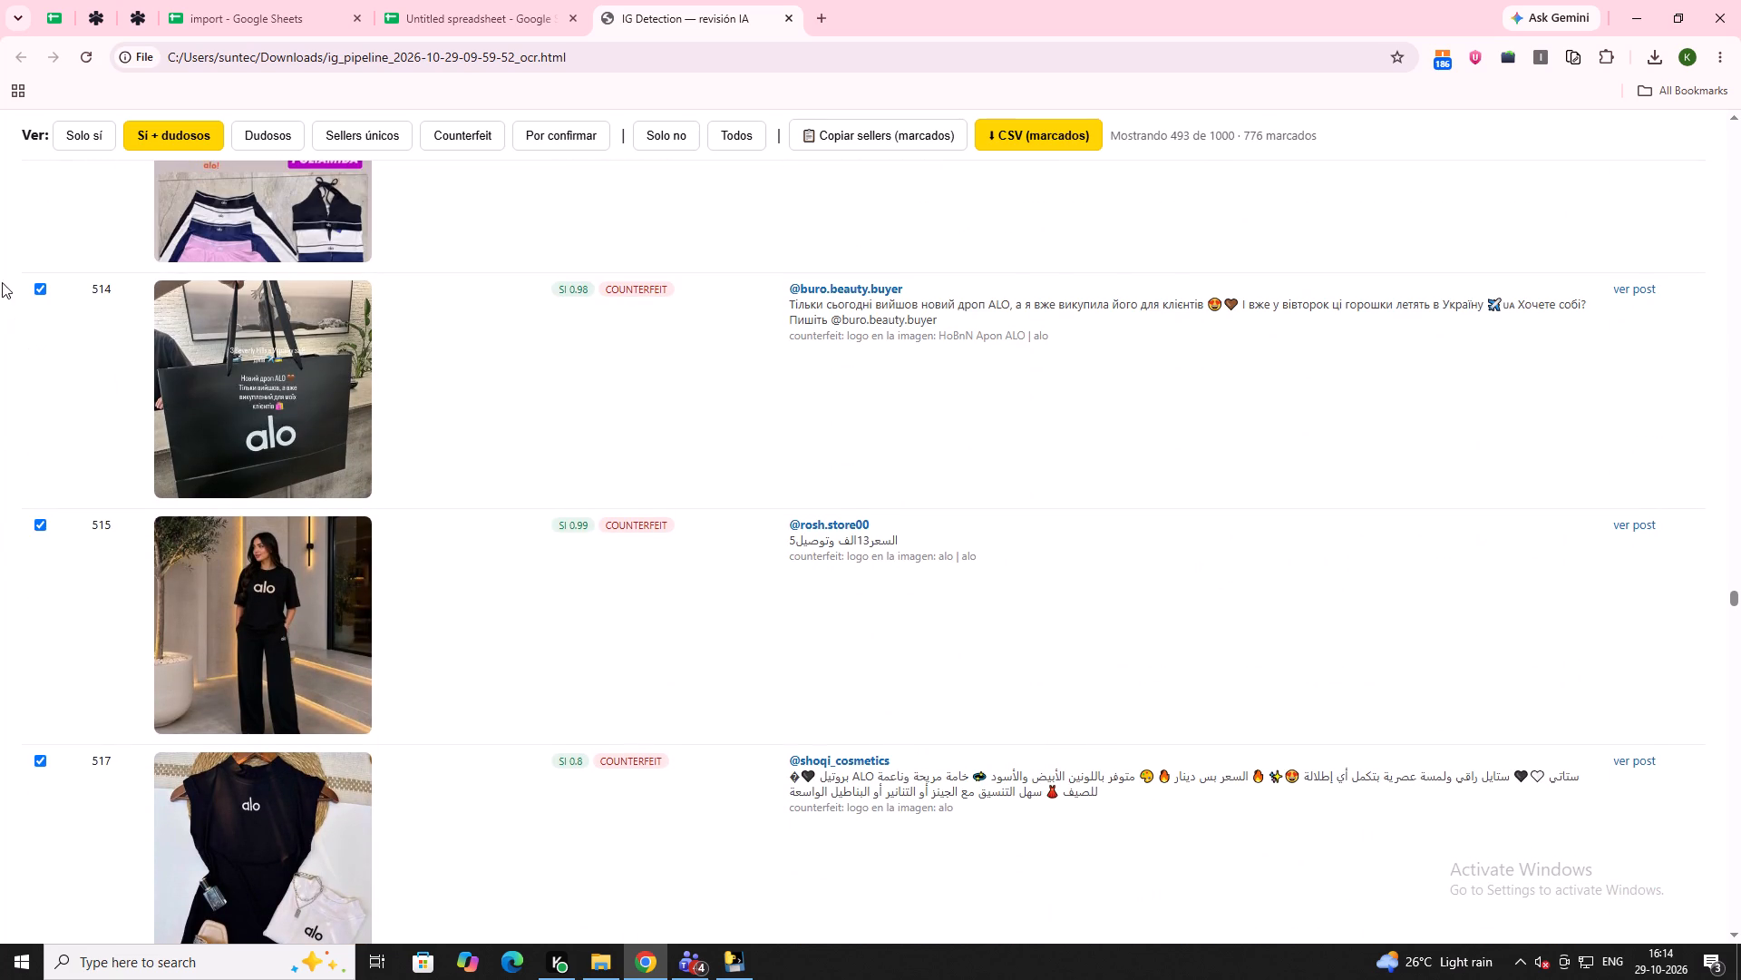
{"action": "left_click", "coordinate": [43, 287]}
Review the posts after row 514 and unmark the NO VENDEDOR? post in row 543.
{"action": "scroll", "coordinate": [259, 493], "scroll_direction": "down", "scroll_amount": 9}
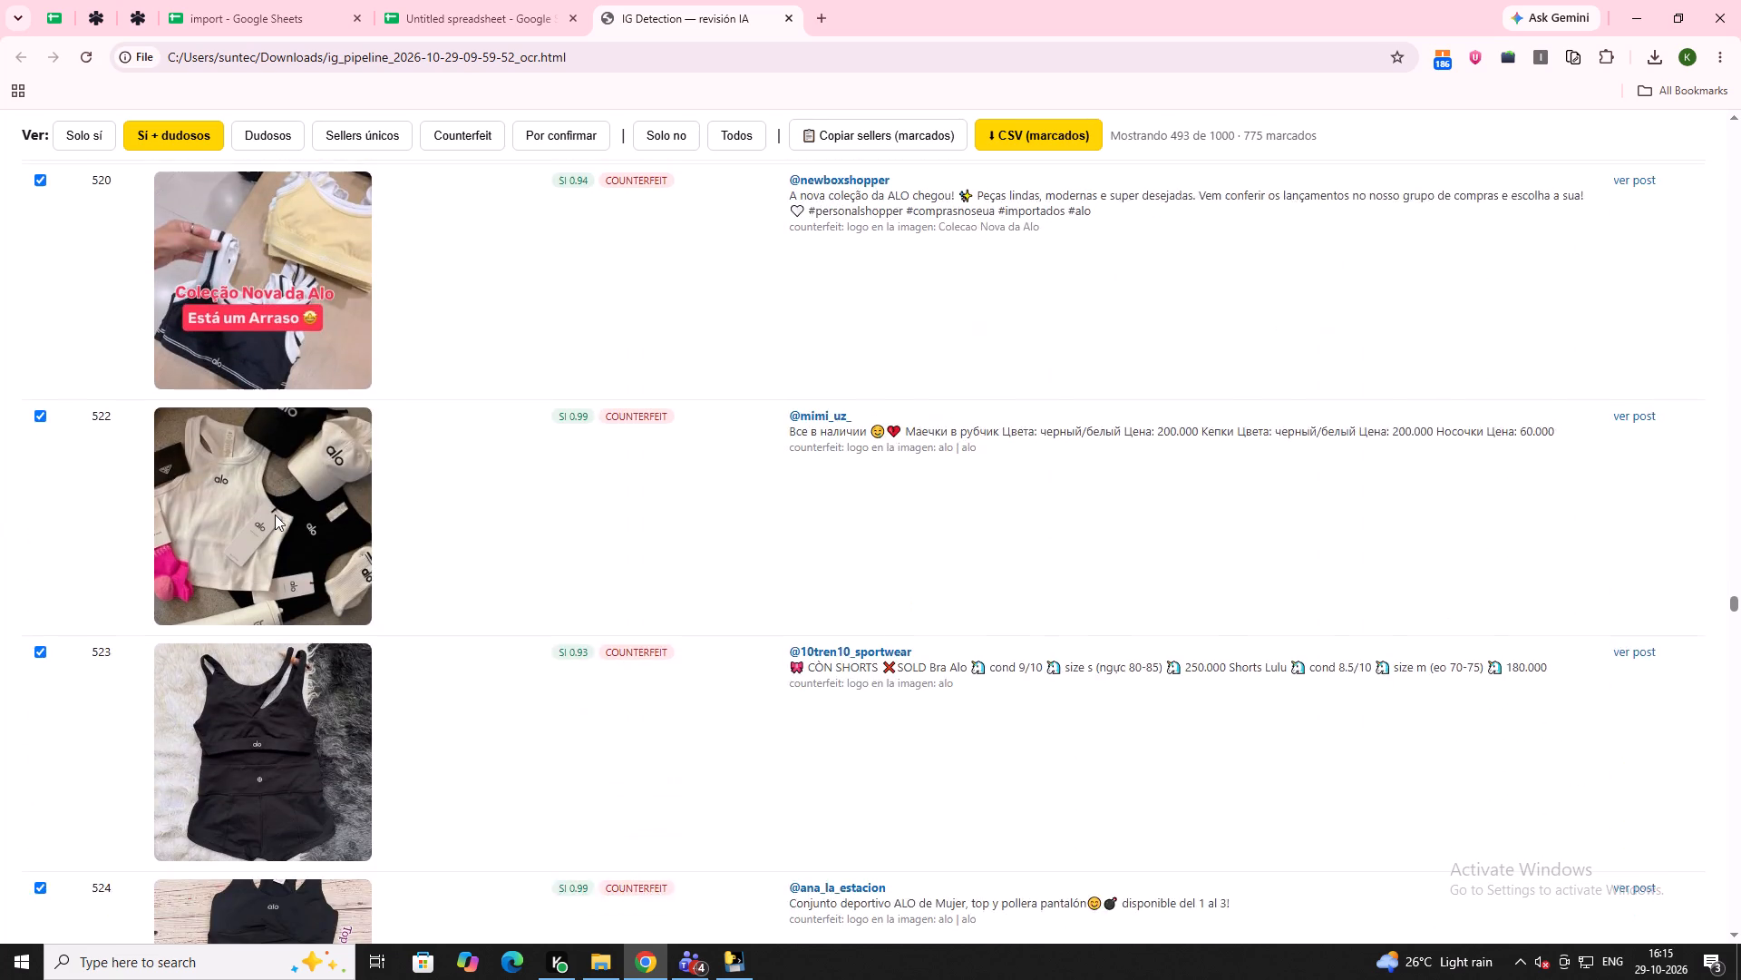
{"action": "scroll", "coordinate": [275, 514], "scroll_direction": "down", "scroll_amount": 15}
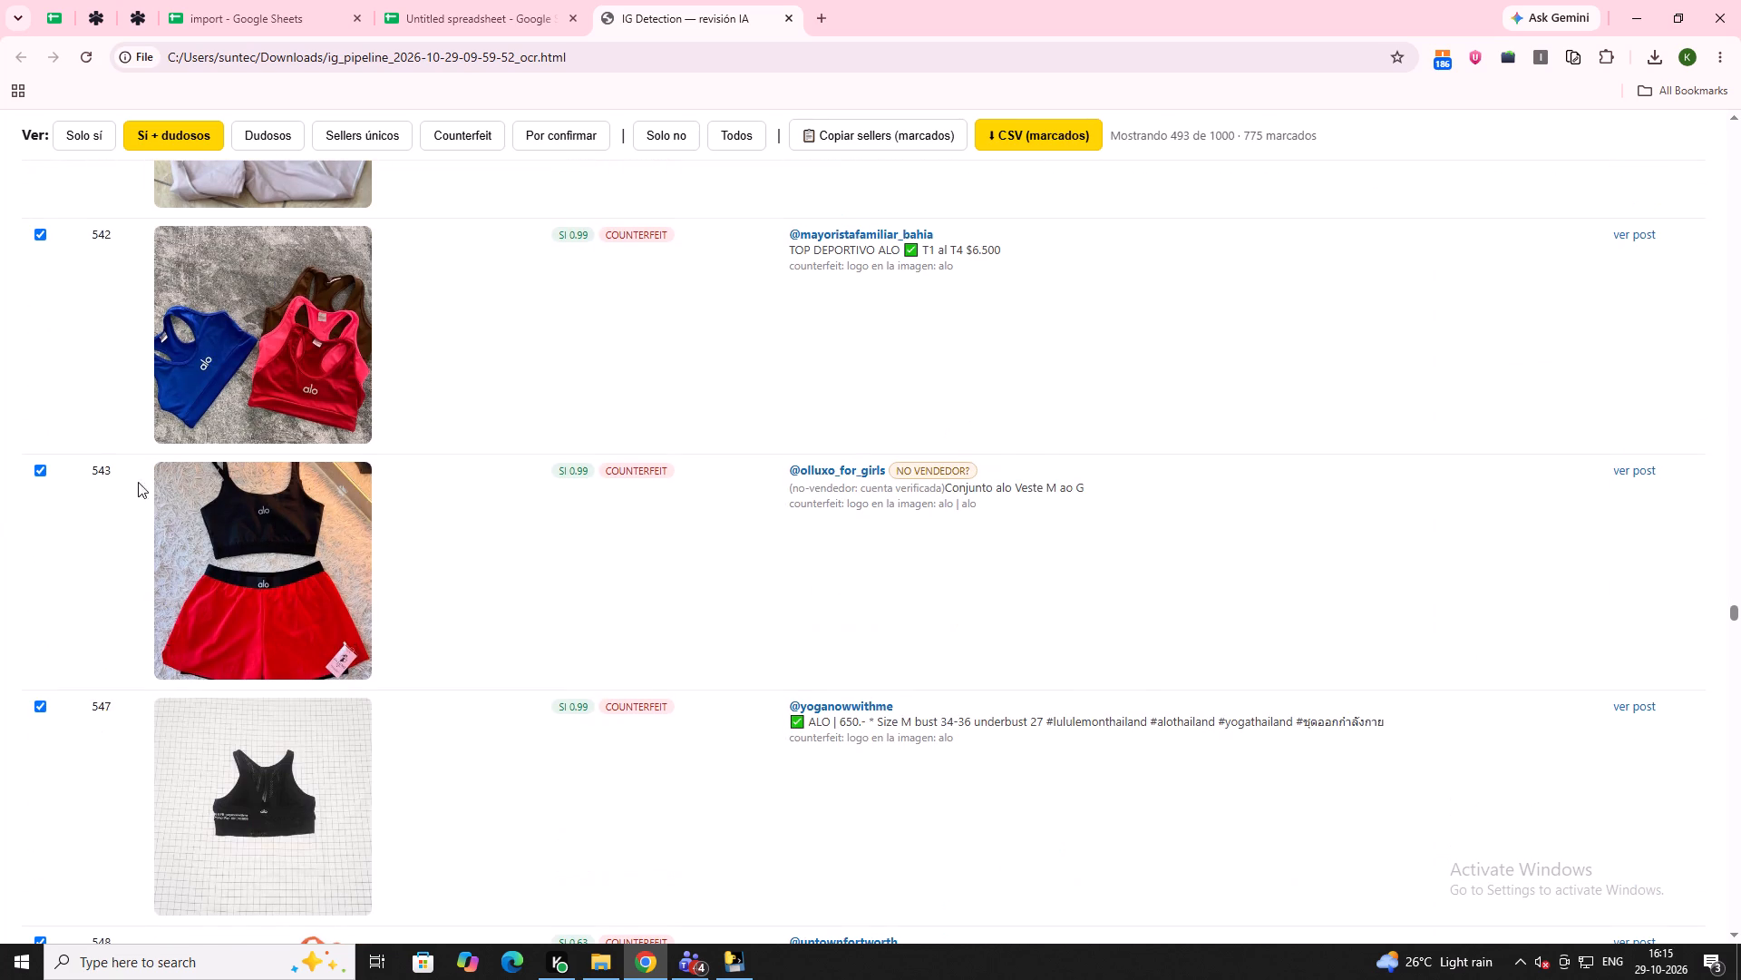
{"action": "left_click", "coordinate": [37, 465]}
Review the posts after row 543 and unmark the NO VENDEDOR? post in row 605.
{"action": "scroll", "coordinate": [296, 459], "scroll_direction": "down", "scroll_amount": 7}
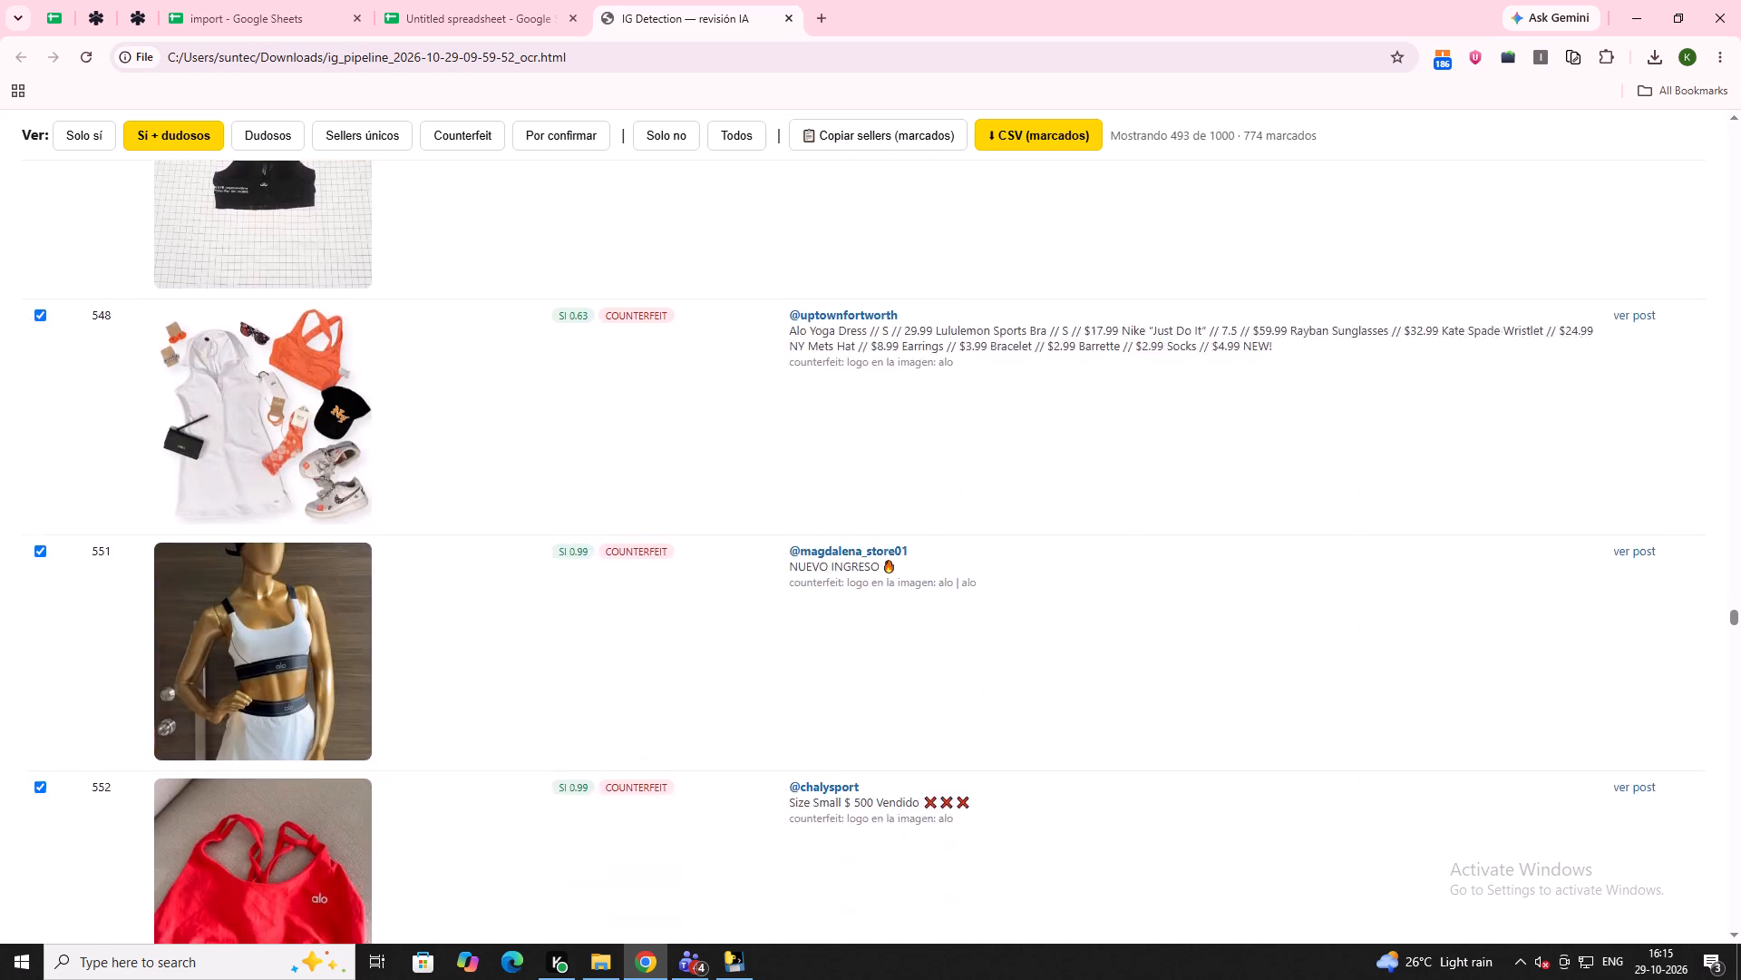
{"action": "scroll", "coordinate": [301, 460], "scroll_direction": "down", "scroll_amount": 20}
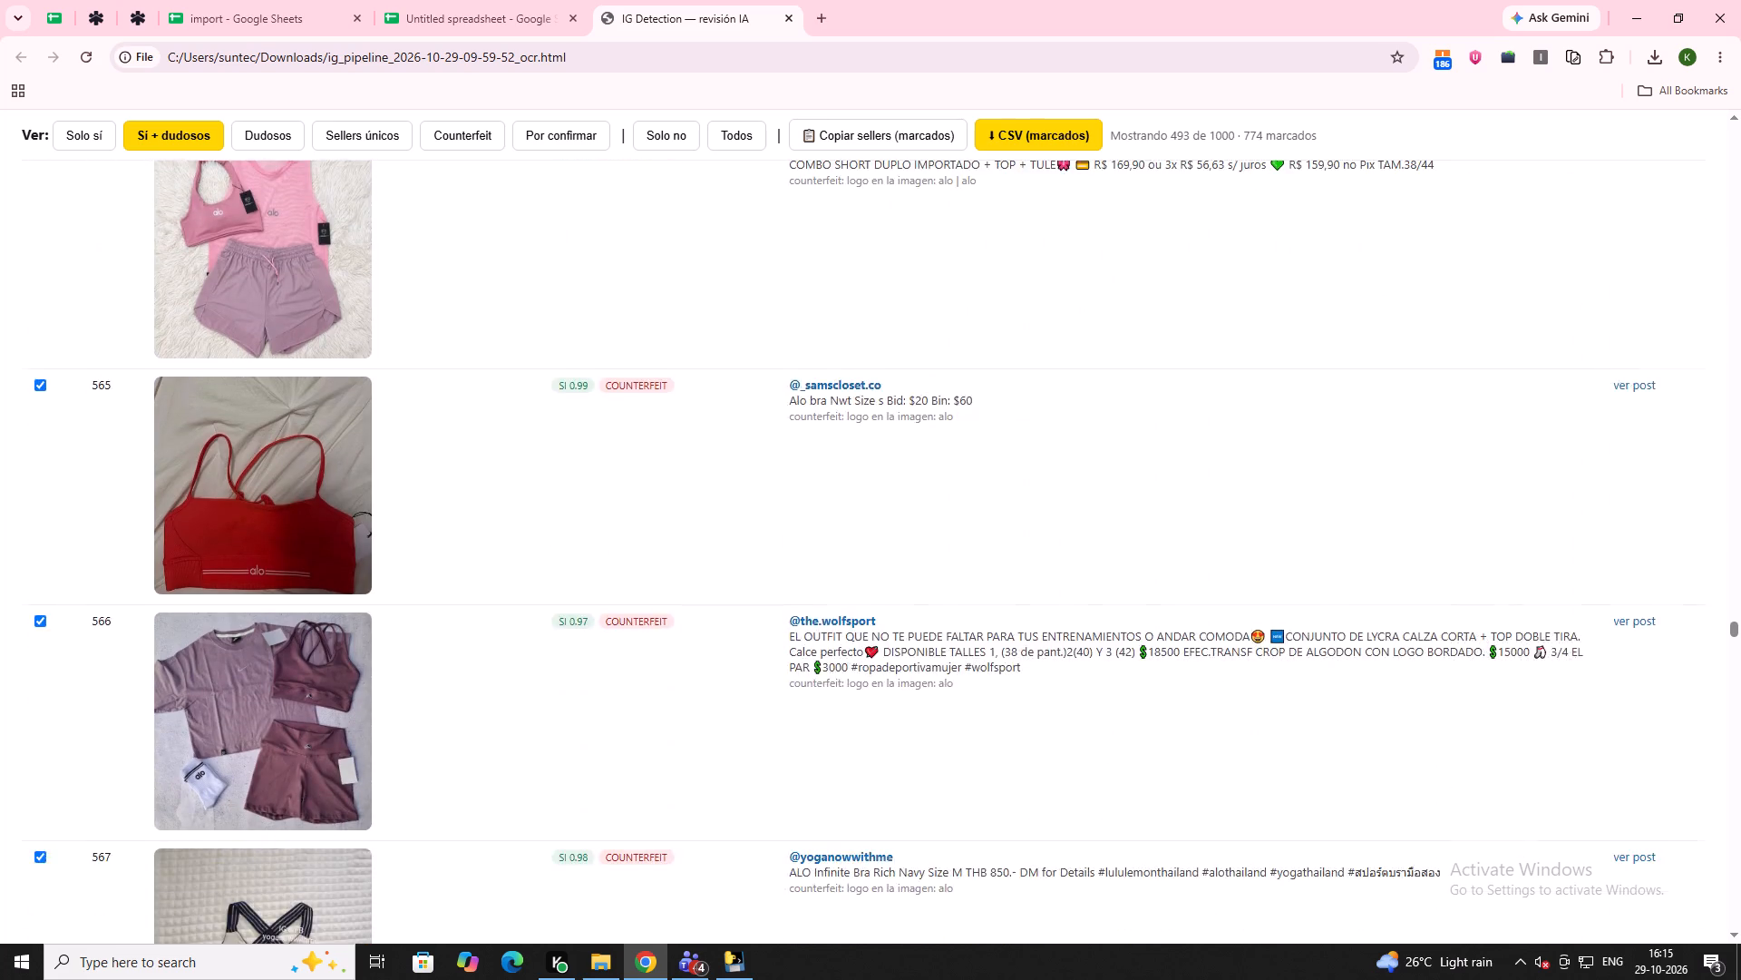
{"action": "scroll", "coordinate": [301, 460], "scroll_direction": "down", "scroll_amount": 18}
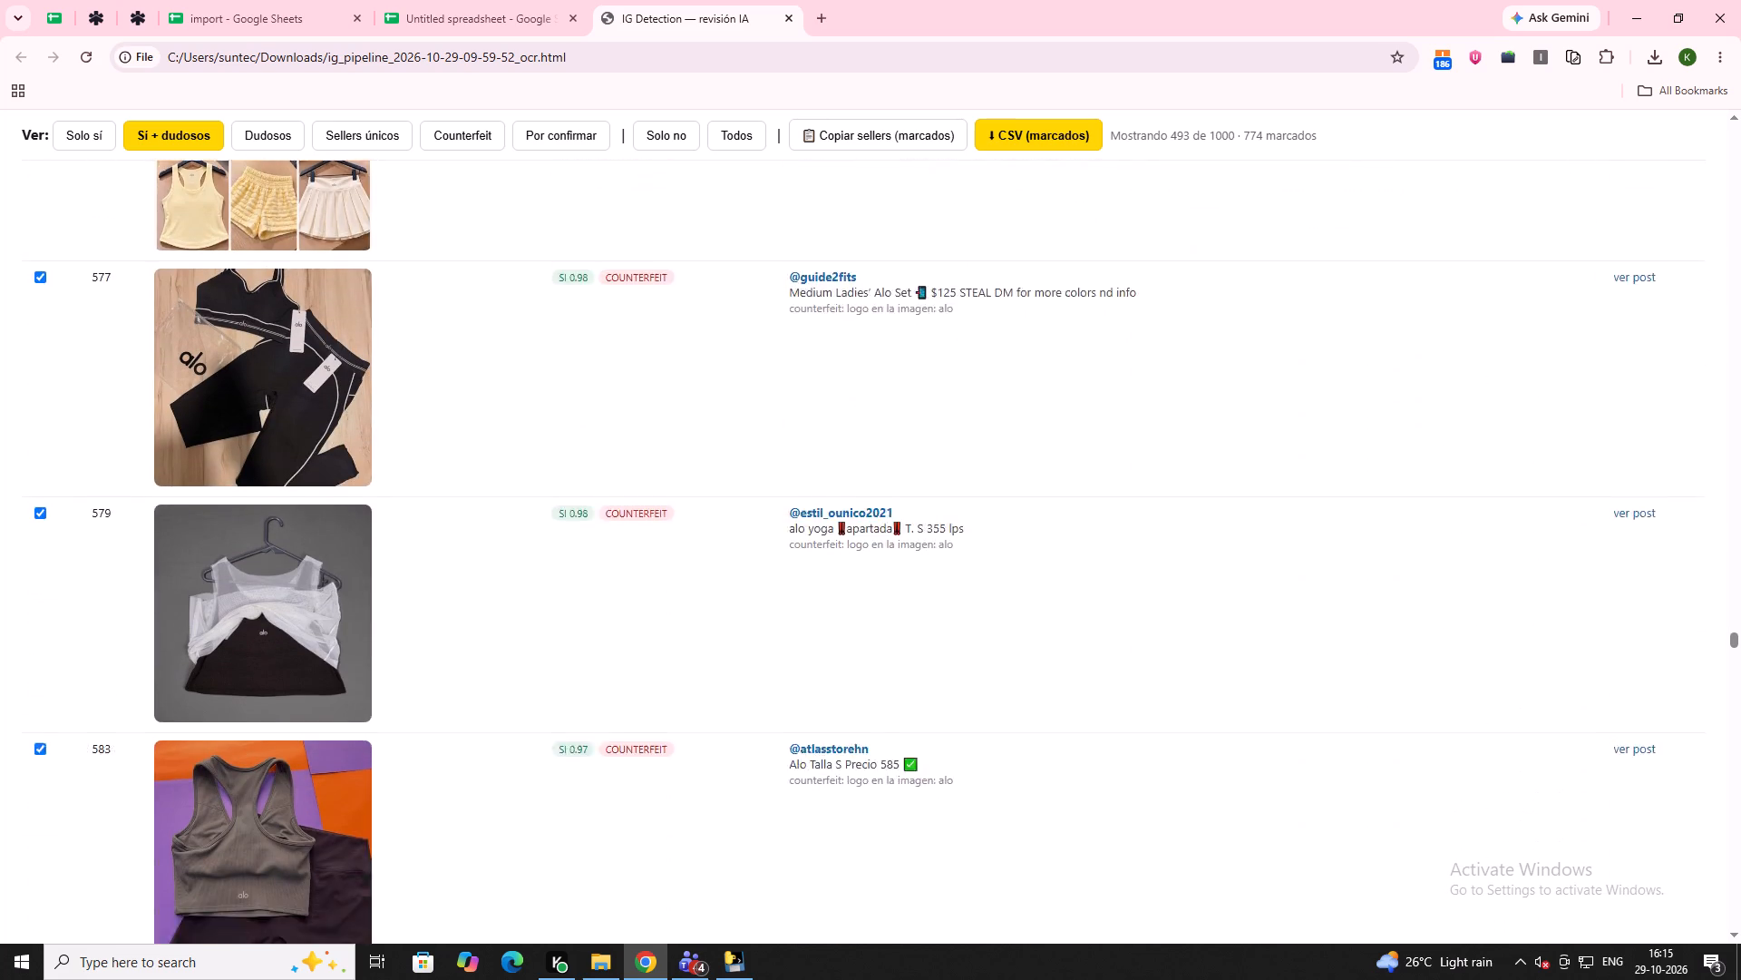
{"action": "scroll", "coordinate": [301, 460], "scroll_direction": "down", "scroll_amount": 17}
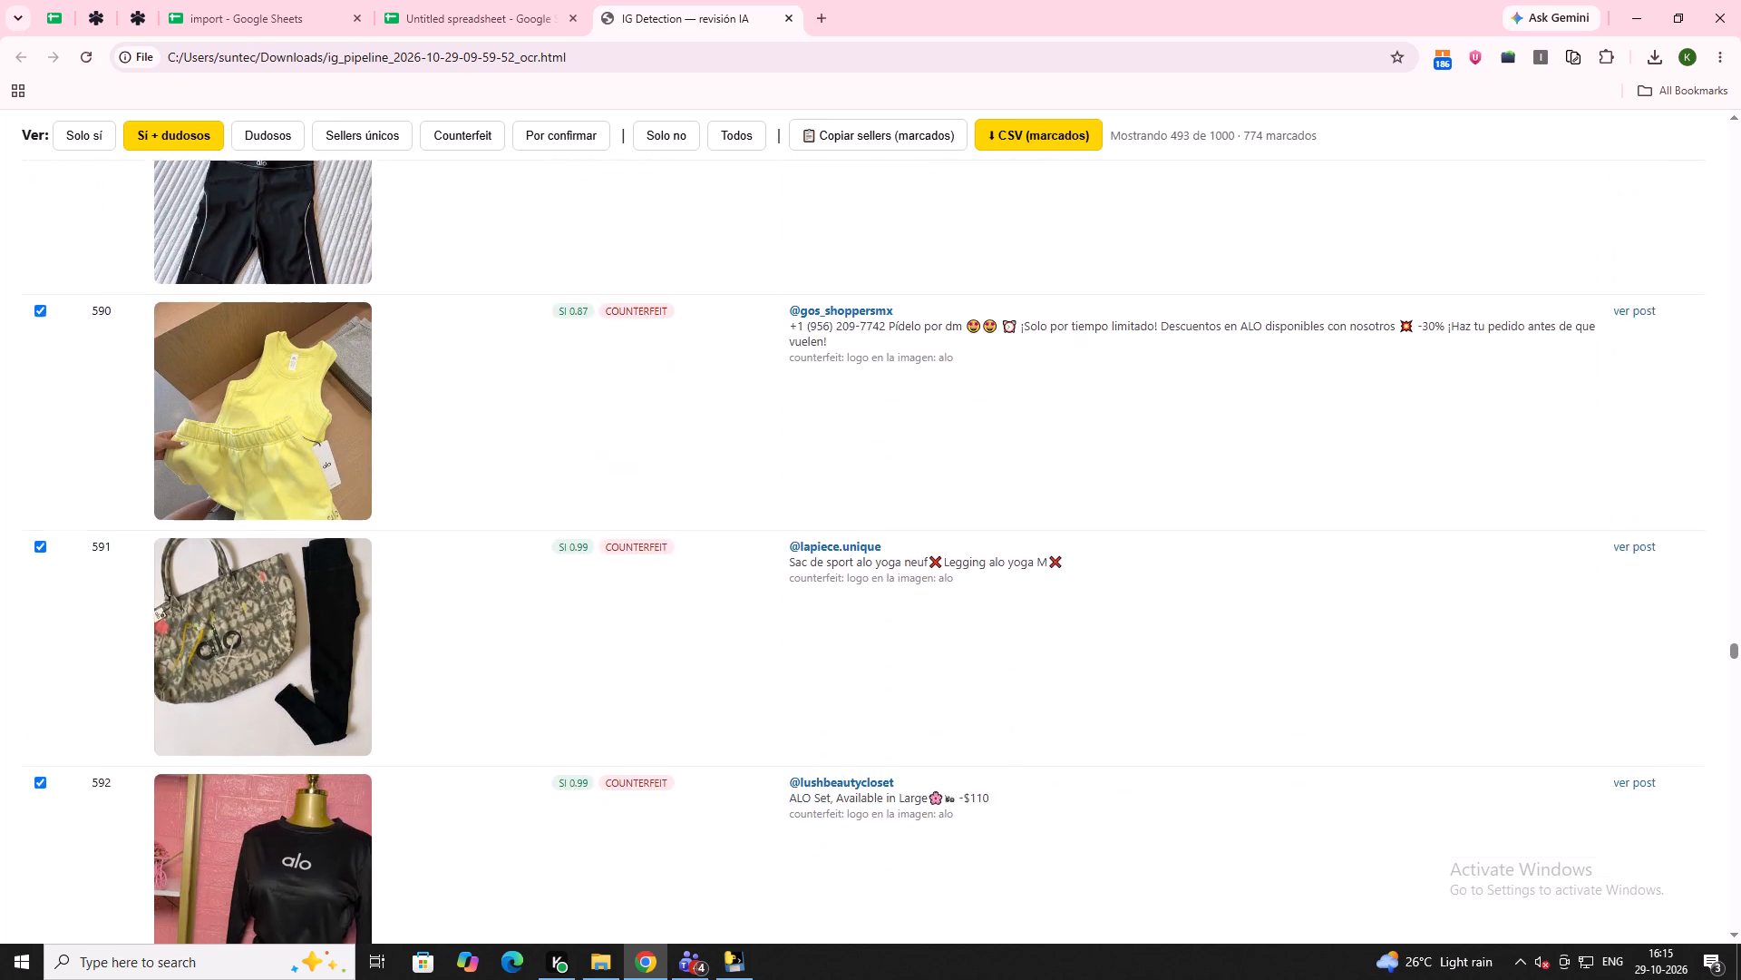
{"action": "scroll", "coordinate": [301, 460], "scroll_direction": "down", "scroll_amount": 15}
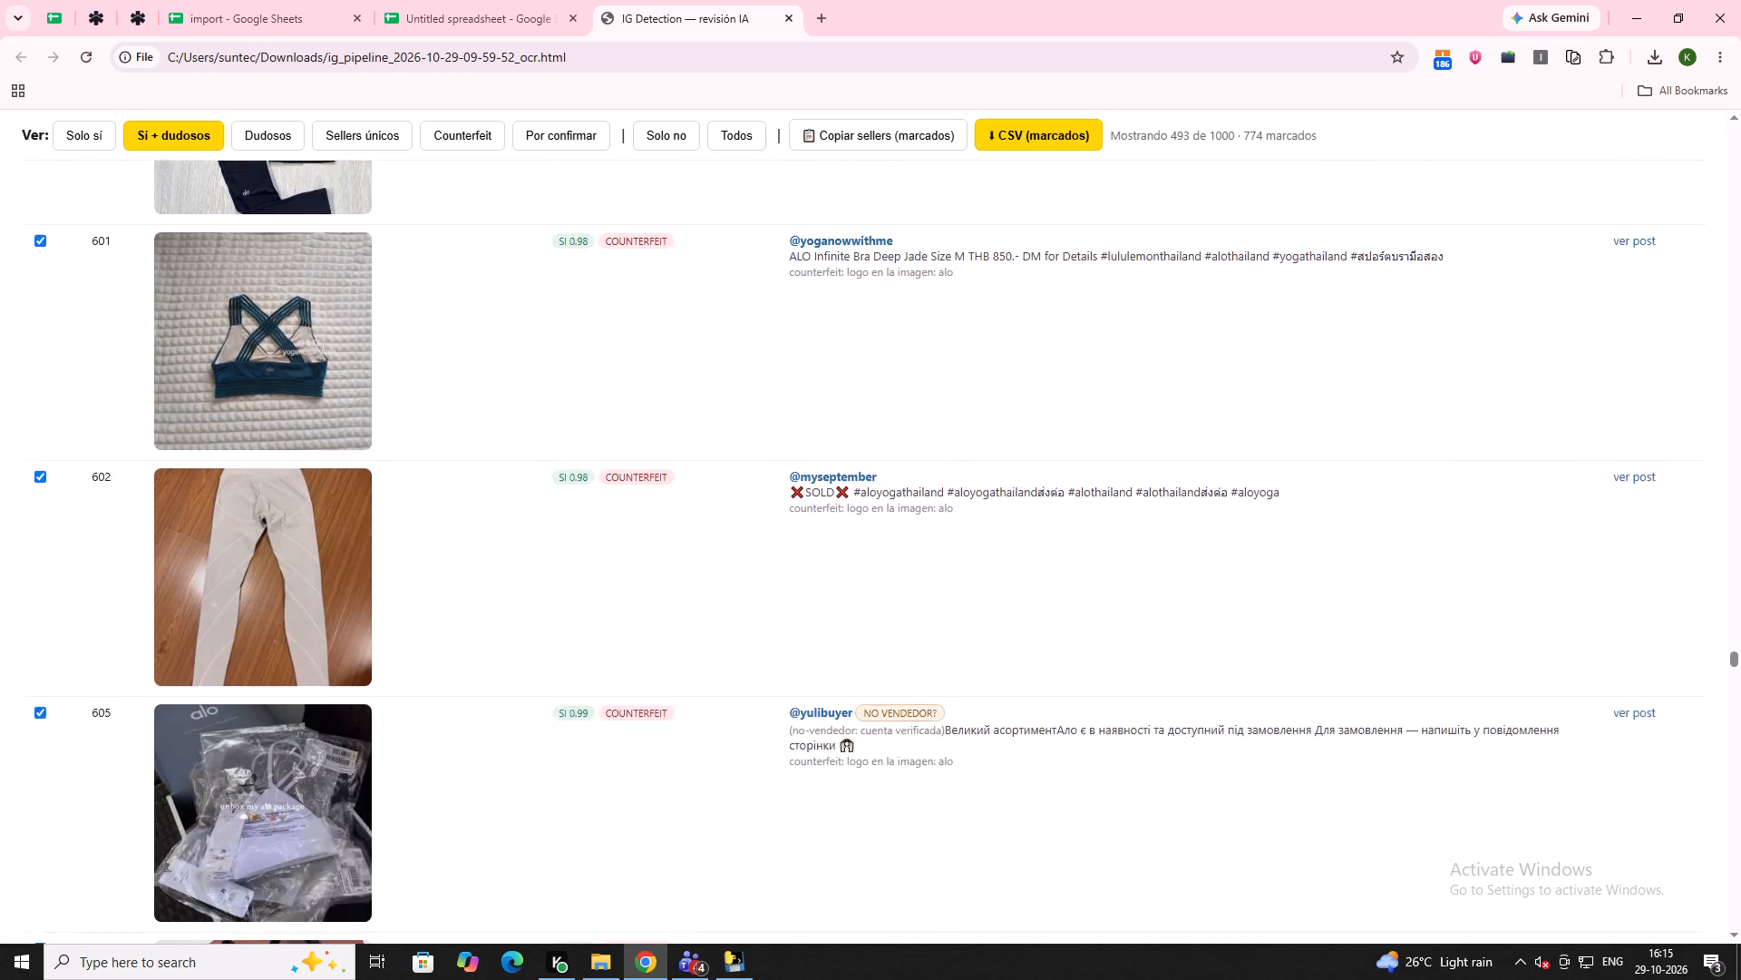
{"action": "scroll", "coordinate": [301, 460], "scroll_direction": "down", "scroll_amount": 1}
{"action": "left_click", "coordinate": [44, 469]}
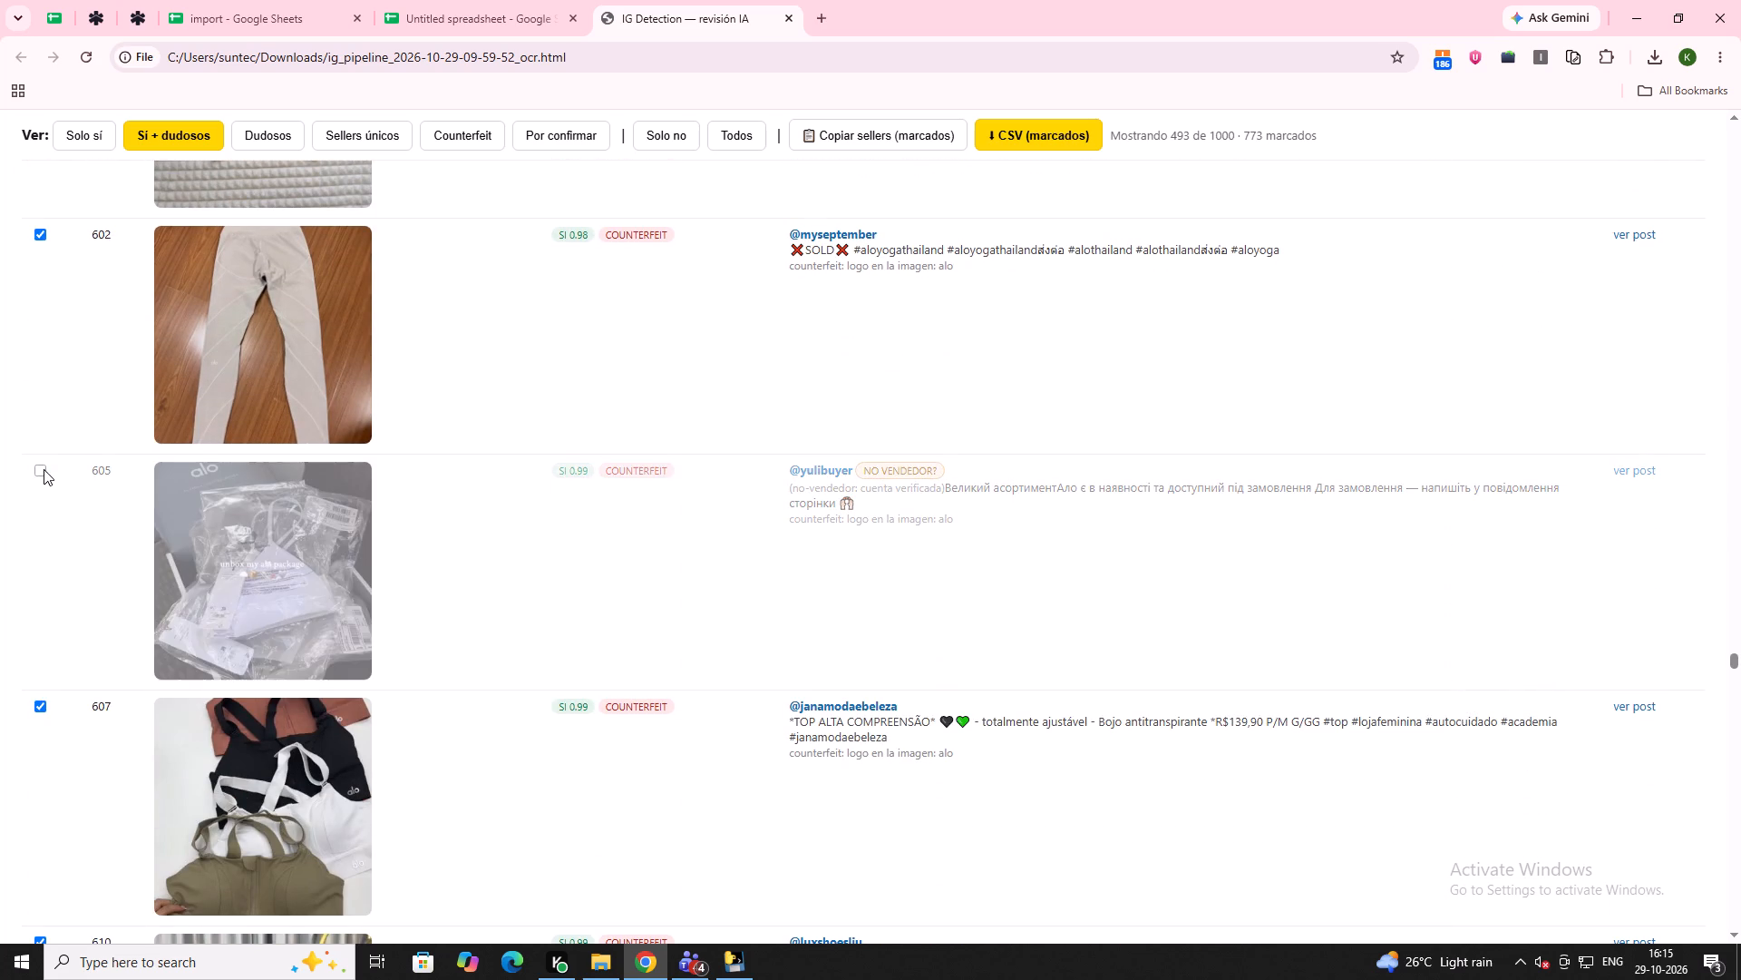
Review the posts after row 605 and unmark the NO VENDEDOR? post in row 630.
{"action": "scroll", "coordinate": [552, 499], "scroll_direction": "down", "scroll_amount": 18}
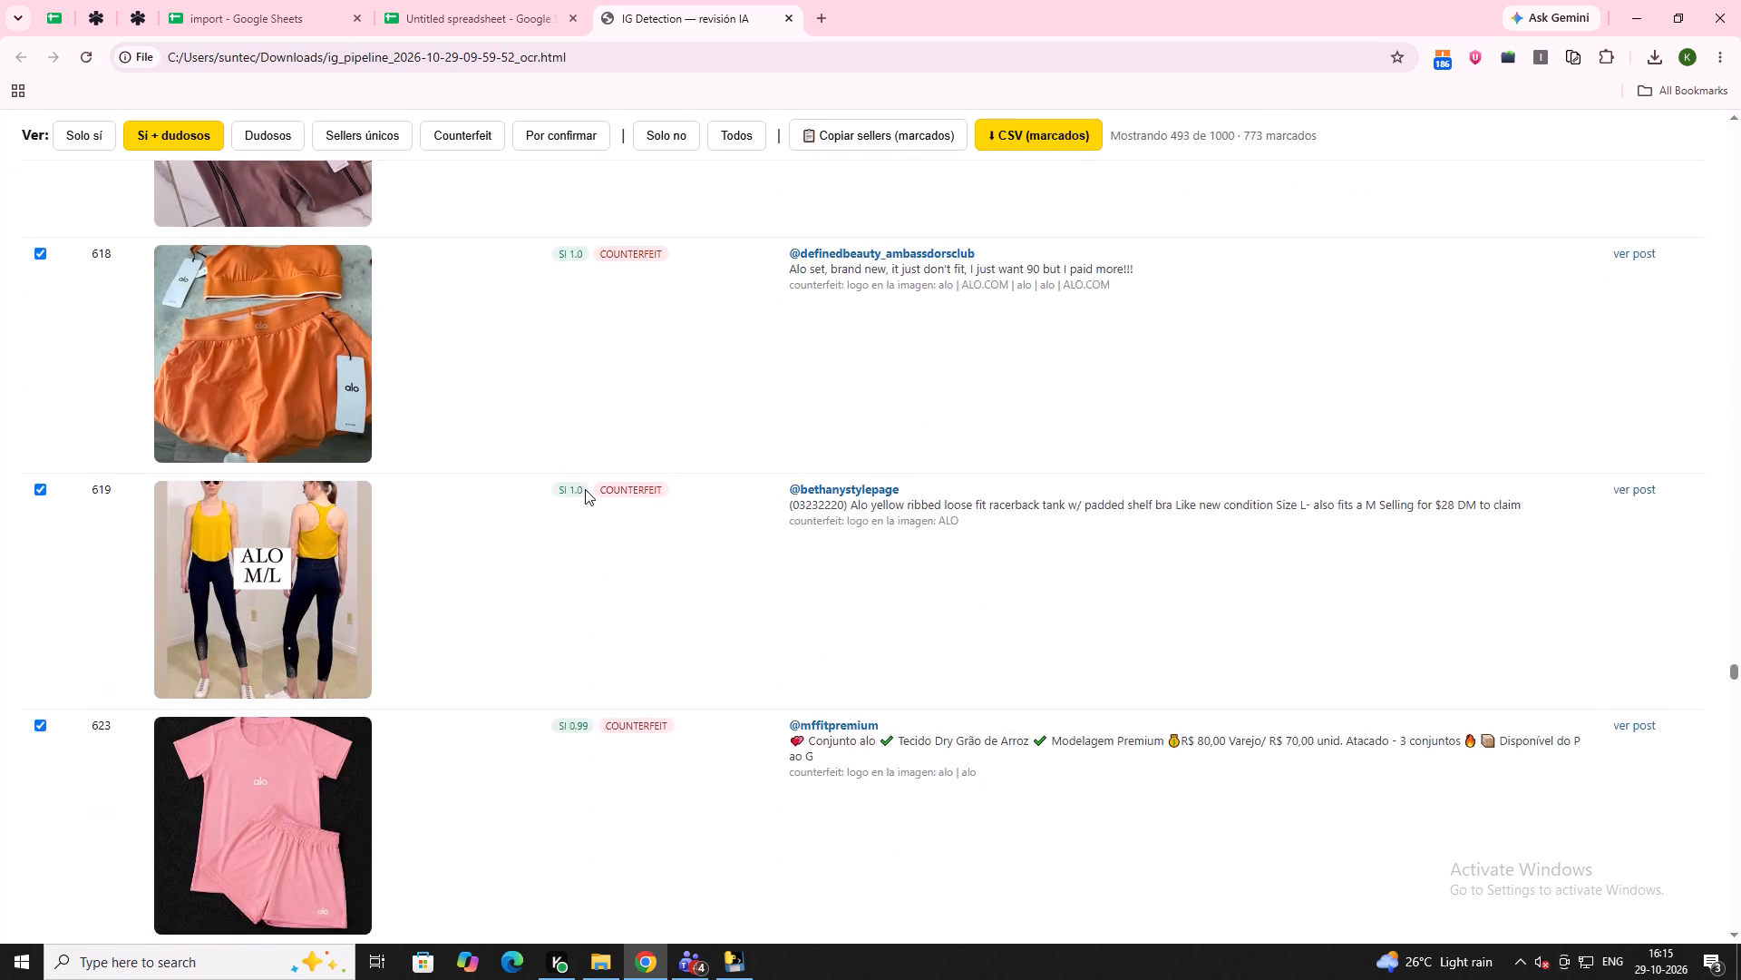
{"action": "scroll", "coordinate": [585, 489], "scroll_direction": "down", "scroll_amount": 9}
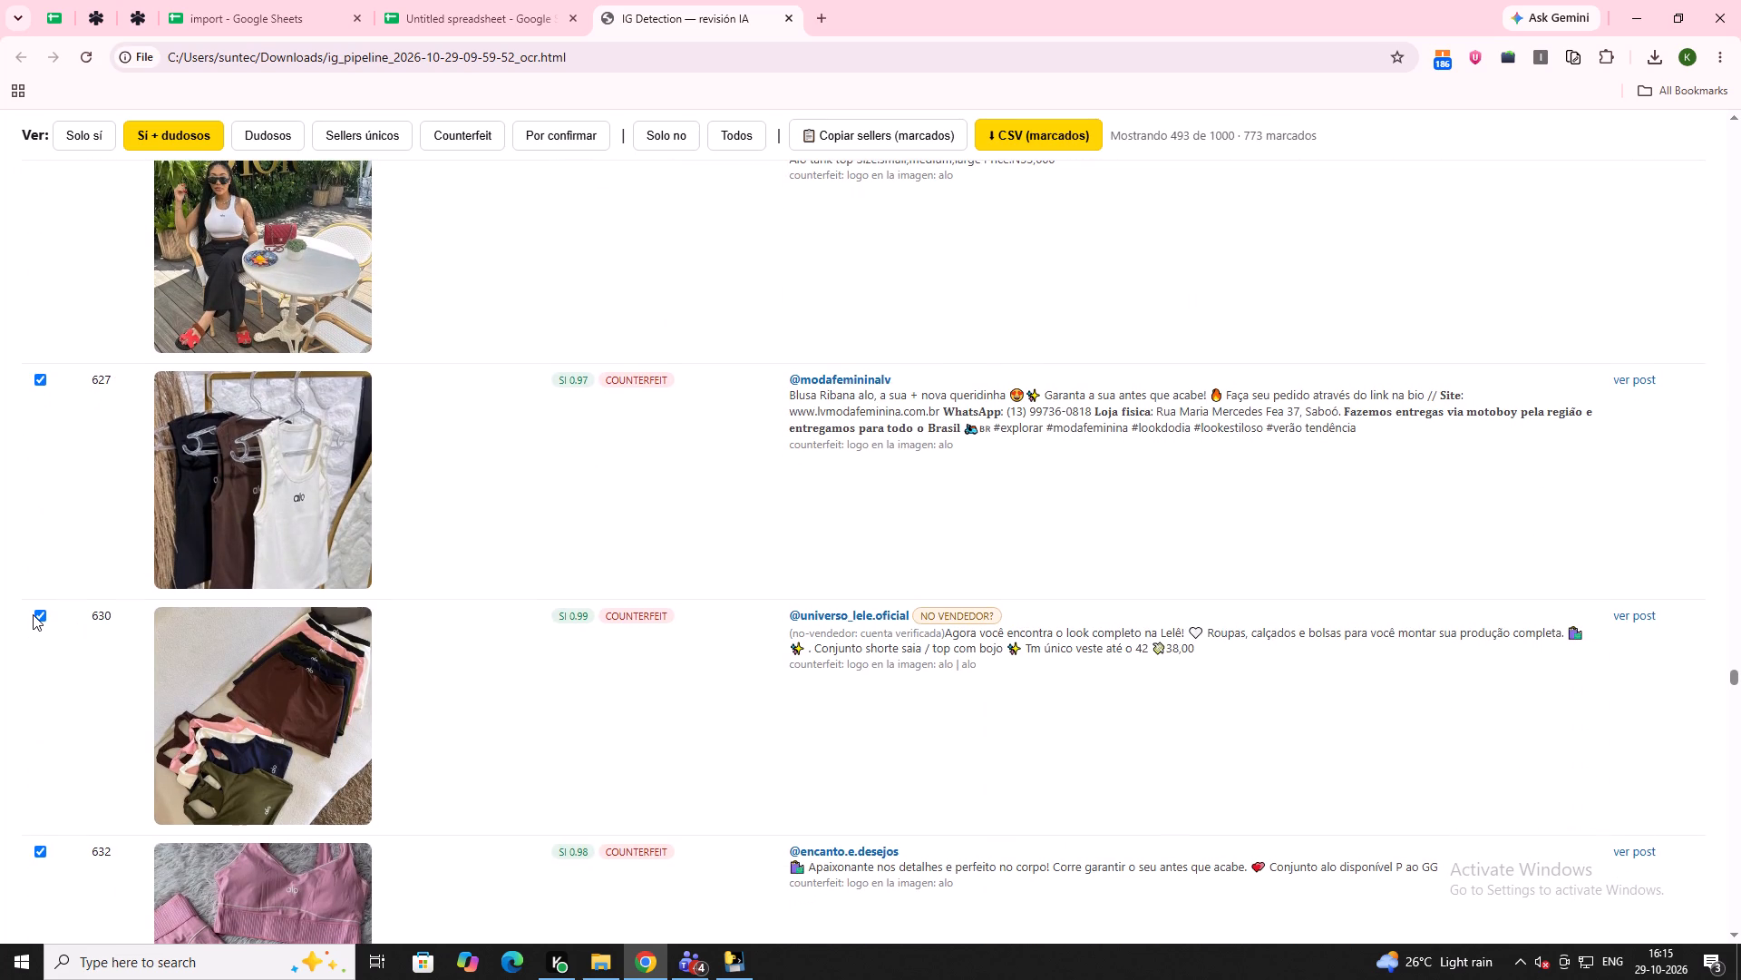
{"action": "left_click", "coordinate": [34, 614]}
{"action": "left_click", "coordinate": [42, 615]}
Review the posts after row 630 and unmark the NO VENDEDOR? post in row 687.
{"action": "scroll", "coordinate": [240, 603], "scroll_direction": "down", "scroll_amount": 13}
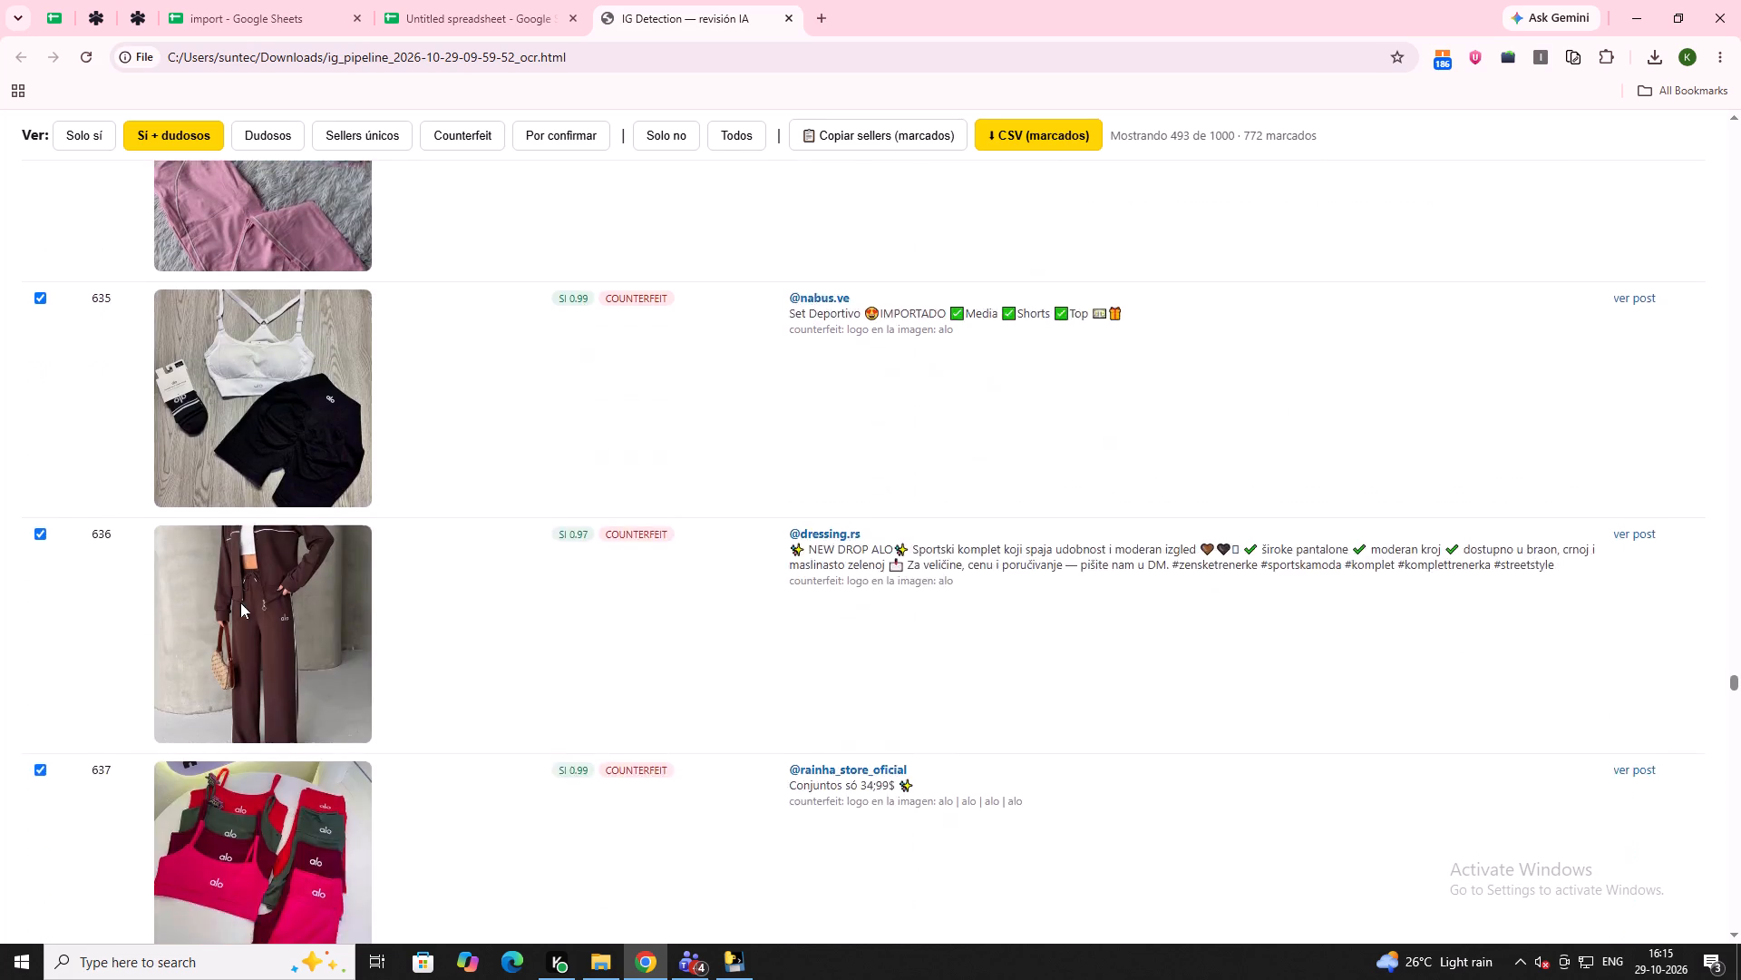
{"action": "scroll", "coordinate": [240, 603], "scroll_direction": "down", "scroll_amount": 18}
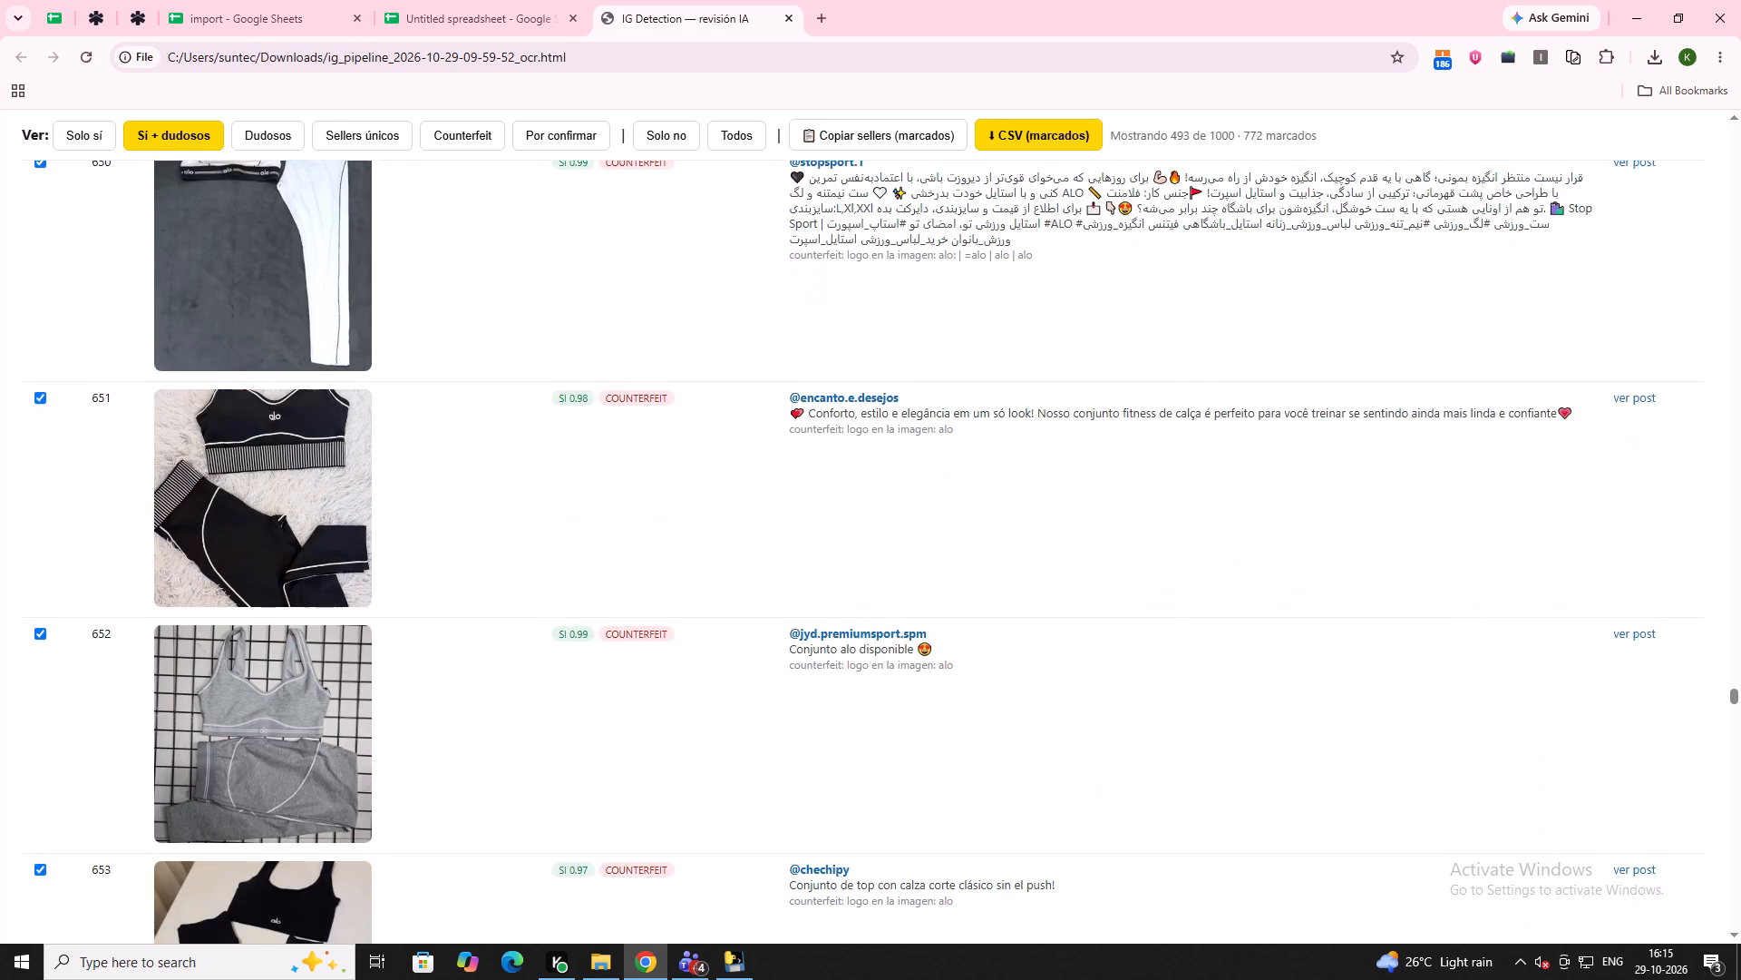
{"action": "scroll", "coordinate": [246, 564], "scroll_direction": "down", "scroll_amount": 16}
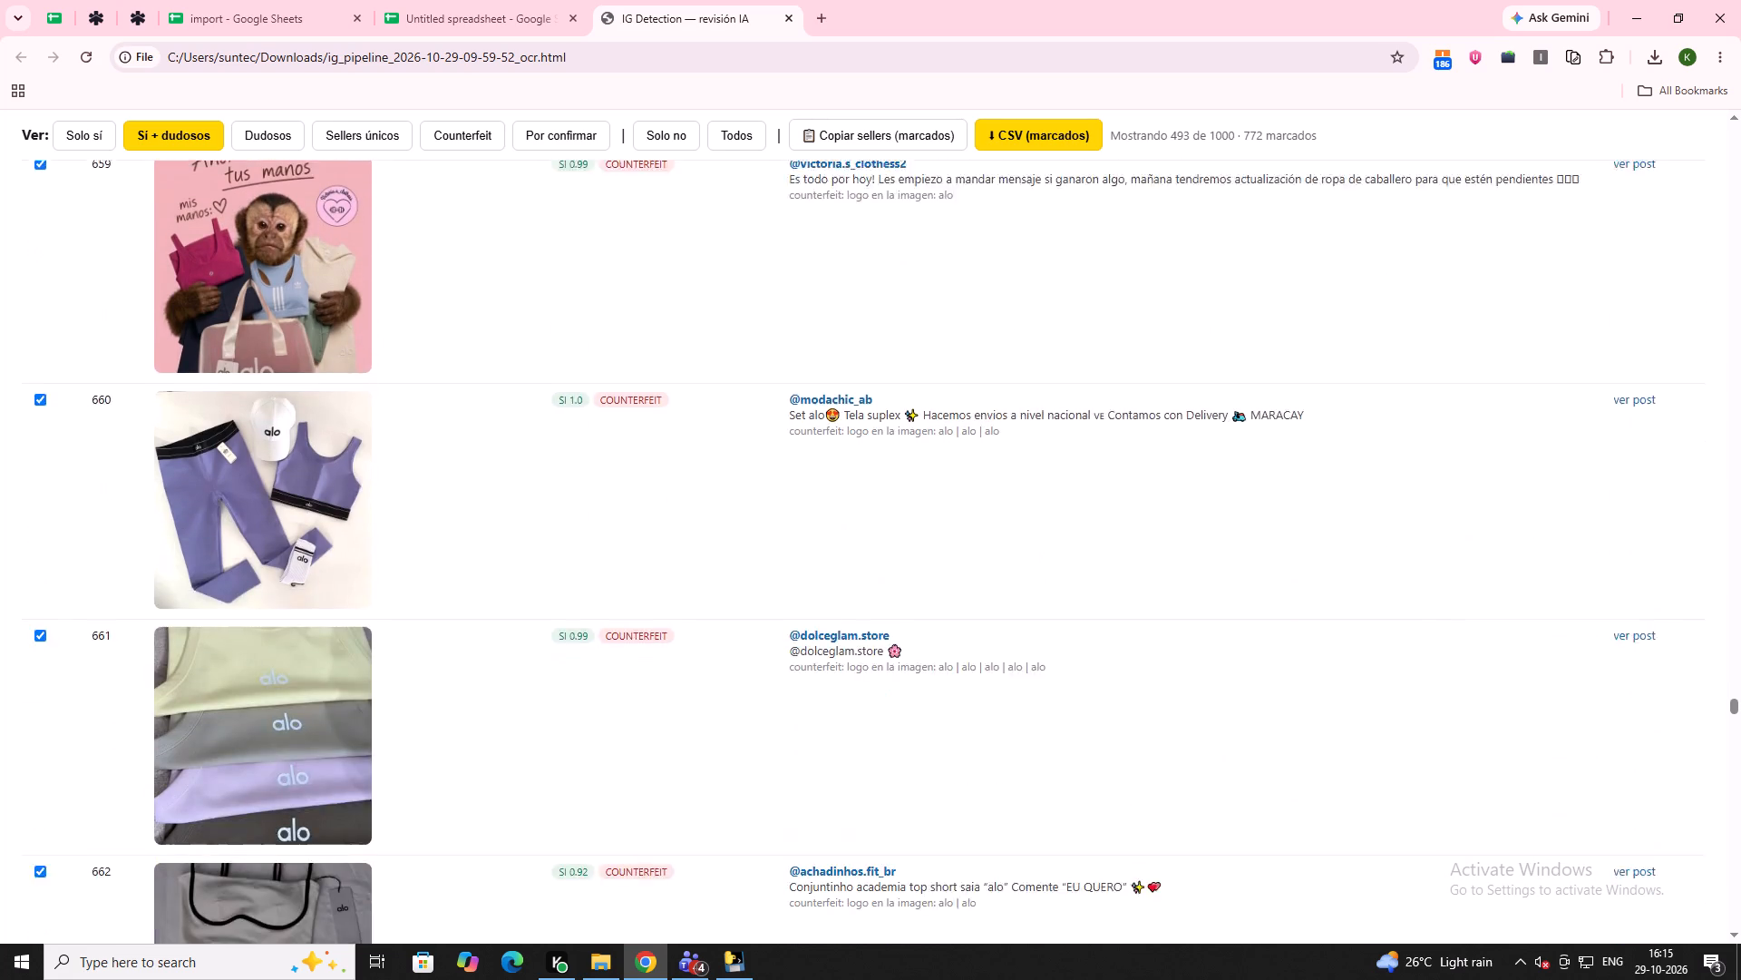
{"action": "scroll", "coordinate": [246, 564], "scroll_direction": "down", "scroll_amount": 12}
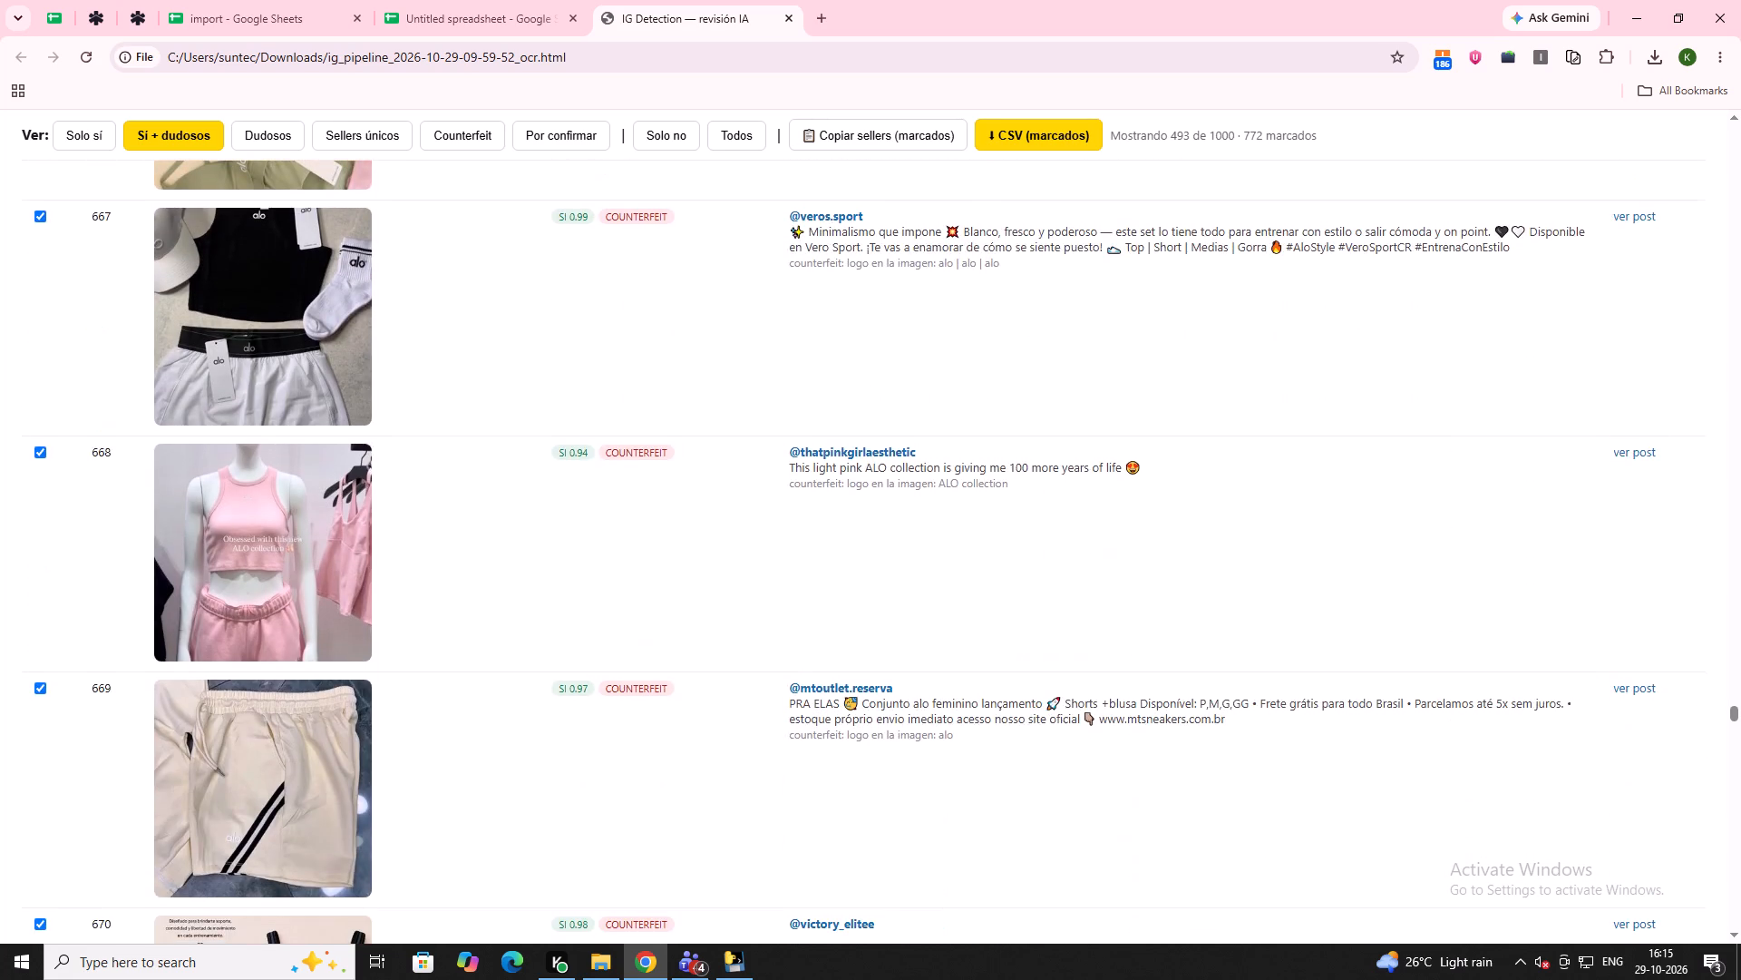
{"action": "scroll", "coordinate": [246, 564], "scroll_direction": "down", "scroll_amount": 15}
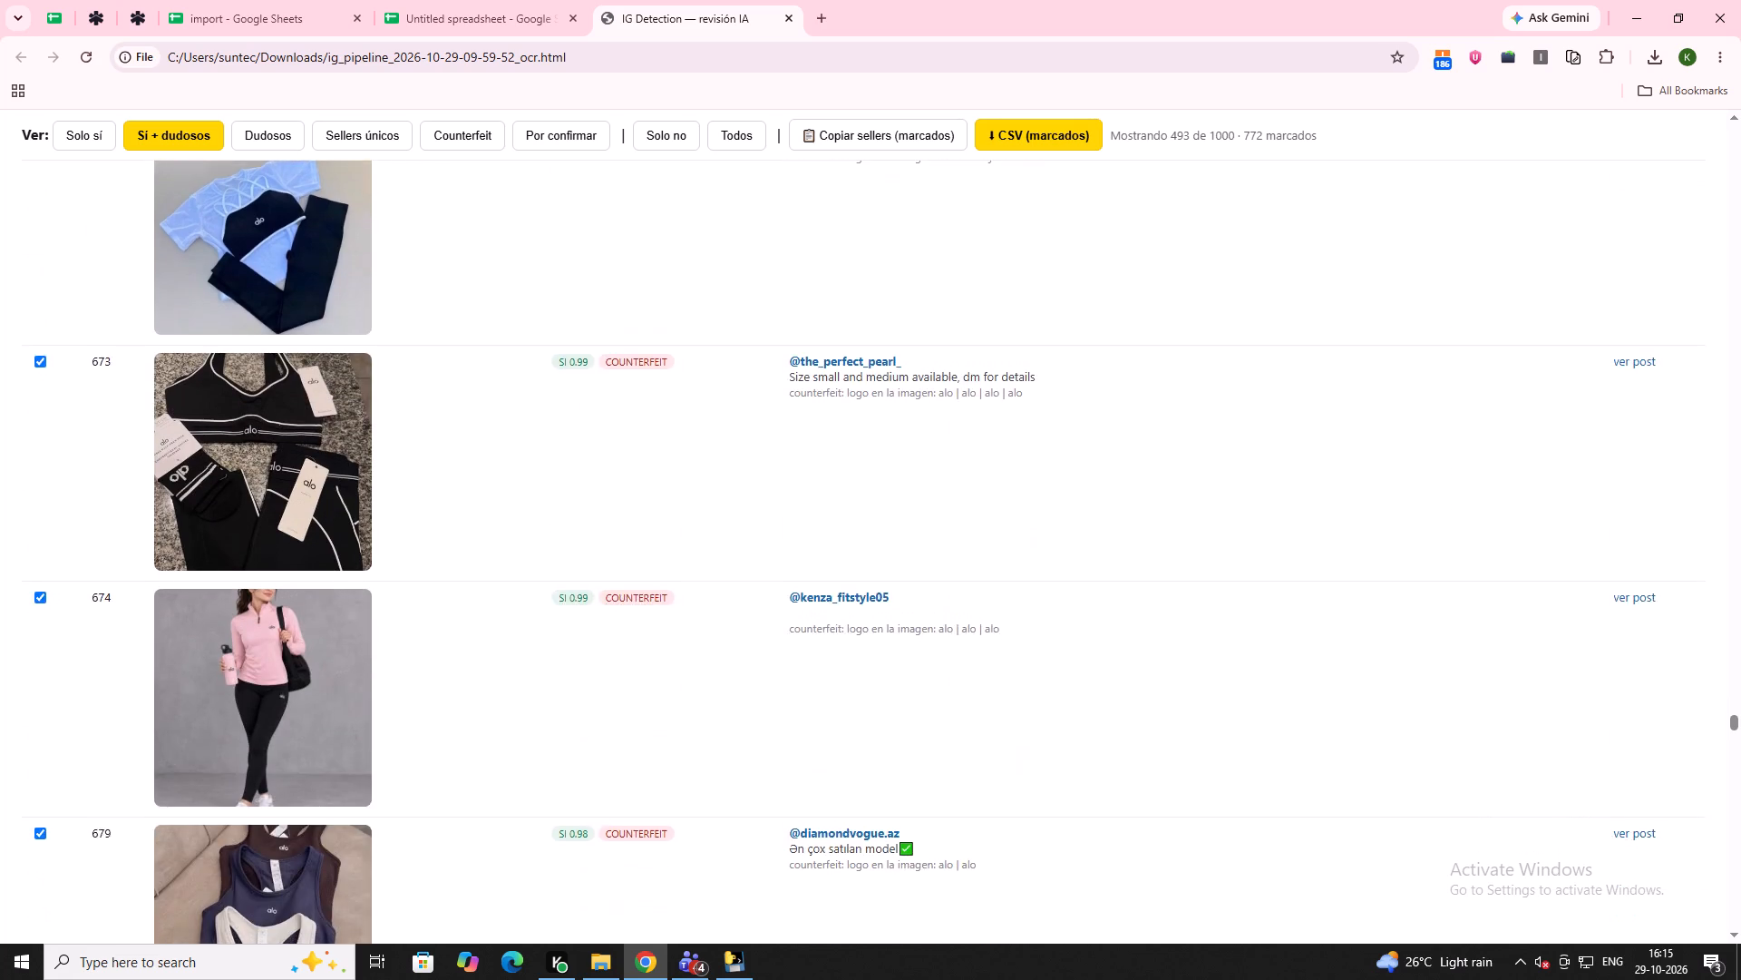
{"action": "scroll", "coordinate": [246, 564], "scroll_direction": "down", "scroll_amount": 6}
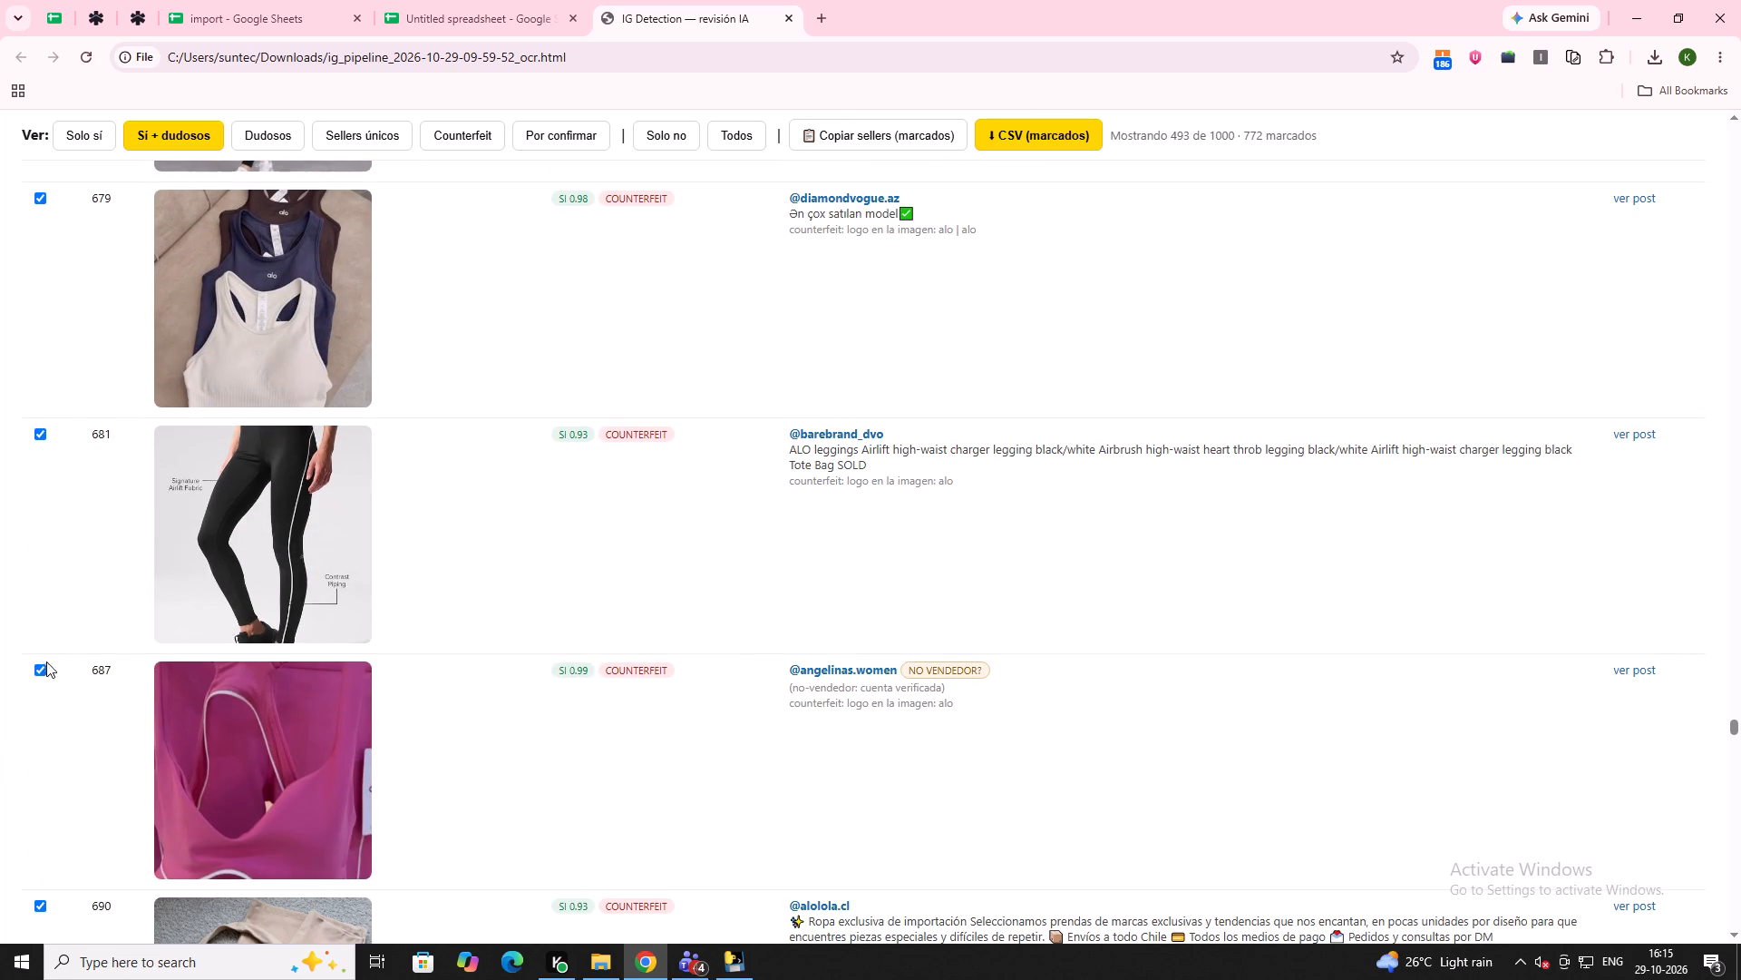
{"action": "left_click", "coordinate": [35, 666]}
Review the posts after row 687 and unmark the NO VENDEDOR? post in row 695.
{"action": "scroll", "coordinate": [314, 566], "scroll_direction": "down", "scroll_amount": 8}
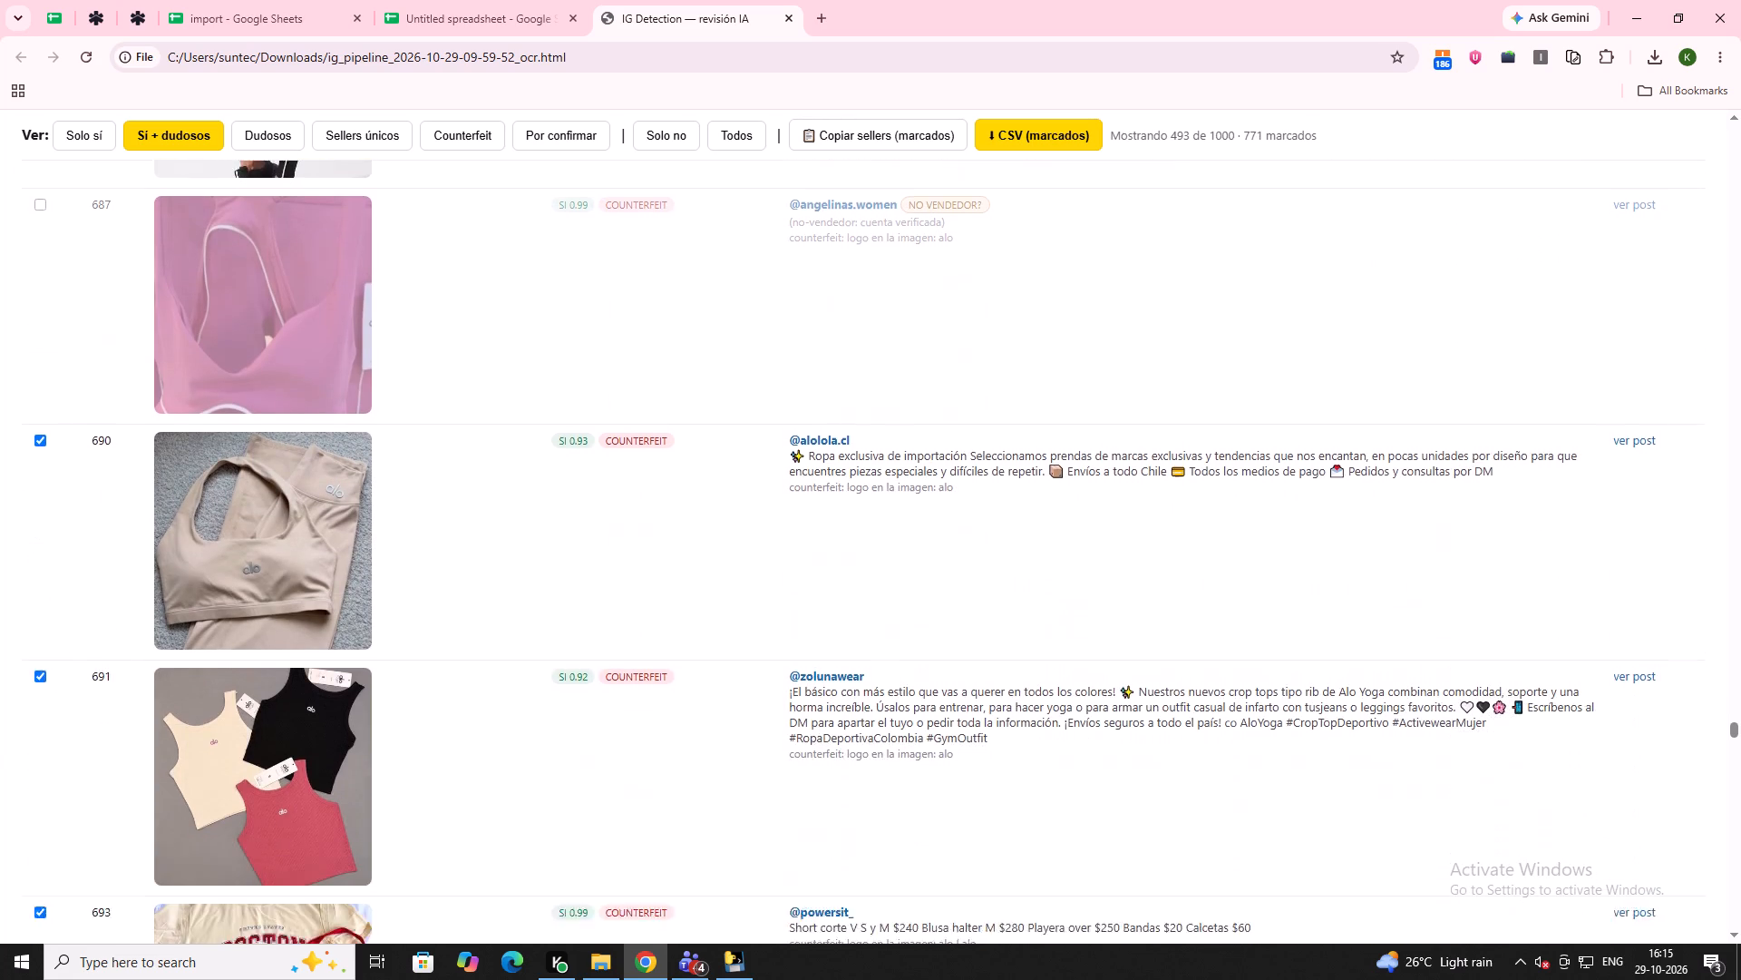
{"action": "scroll", "coordinate": [314, 566], "scroll_direction": "down", "scroll_amount": 3}
{"action": "left_click", "coordinate": [44, 612]}
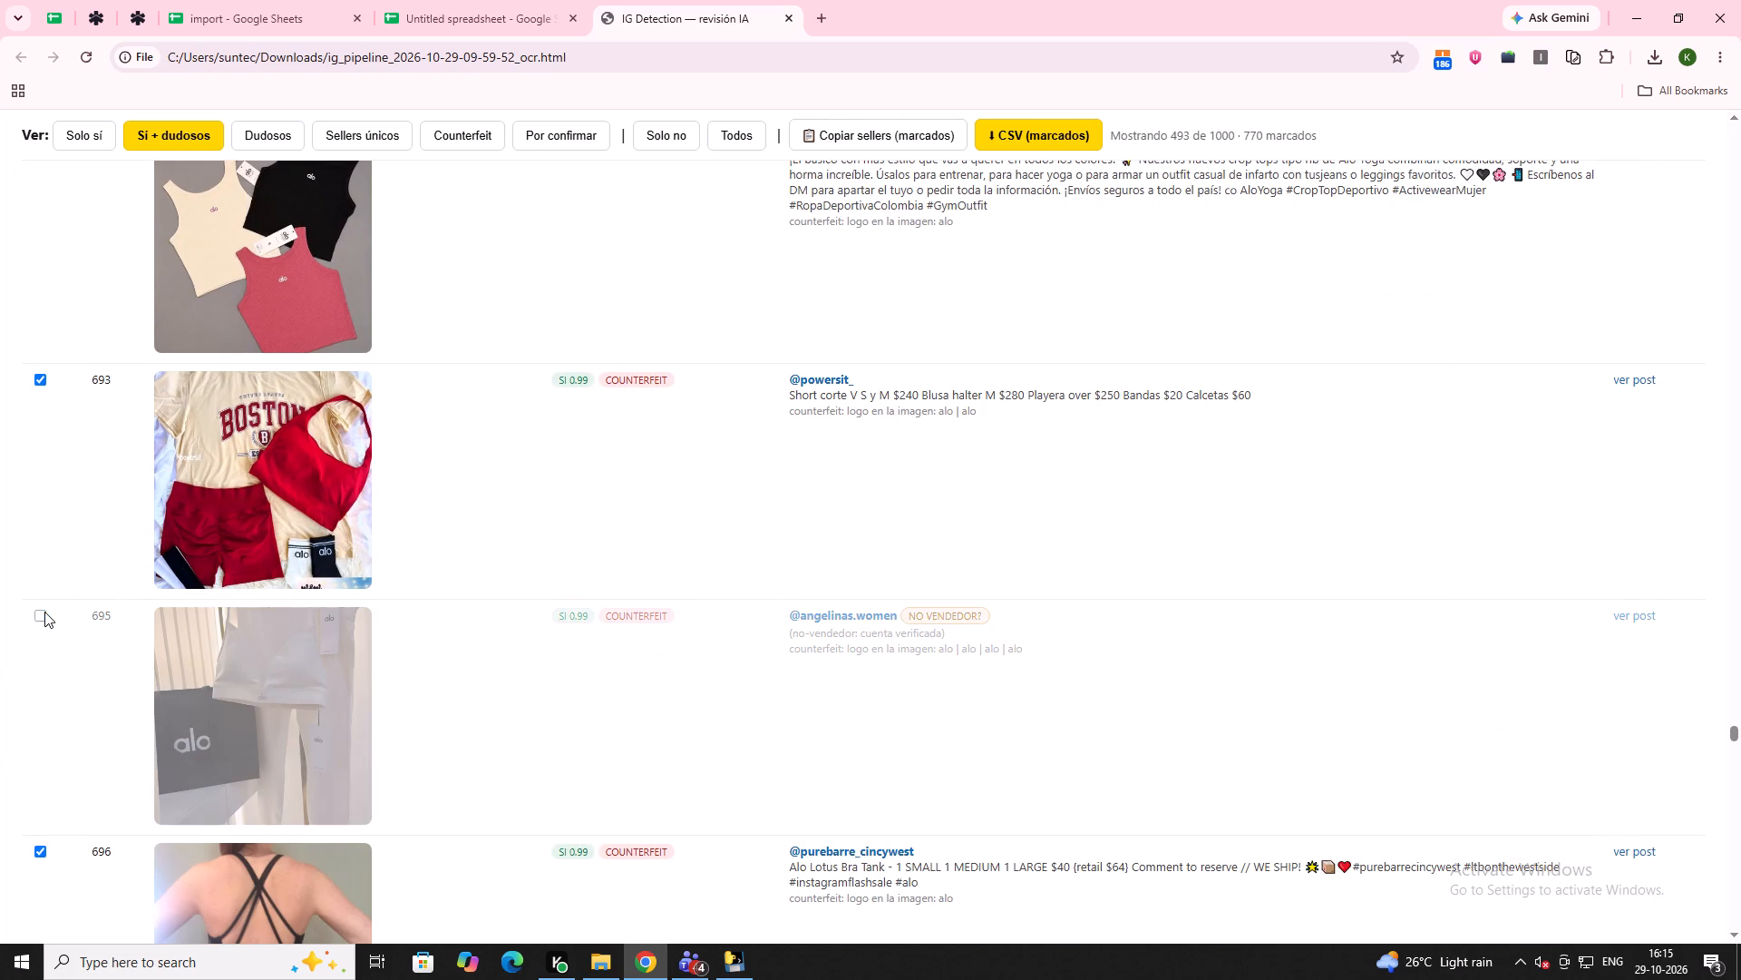
Review the posts after row 695 and unmark the NO VENDEDOR? post in row 715.
{"action": "scroll", "coordinate": [154, 643], "scroll_direction": "down", "scroll_amount": 11}
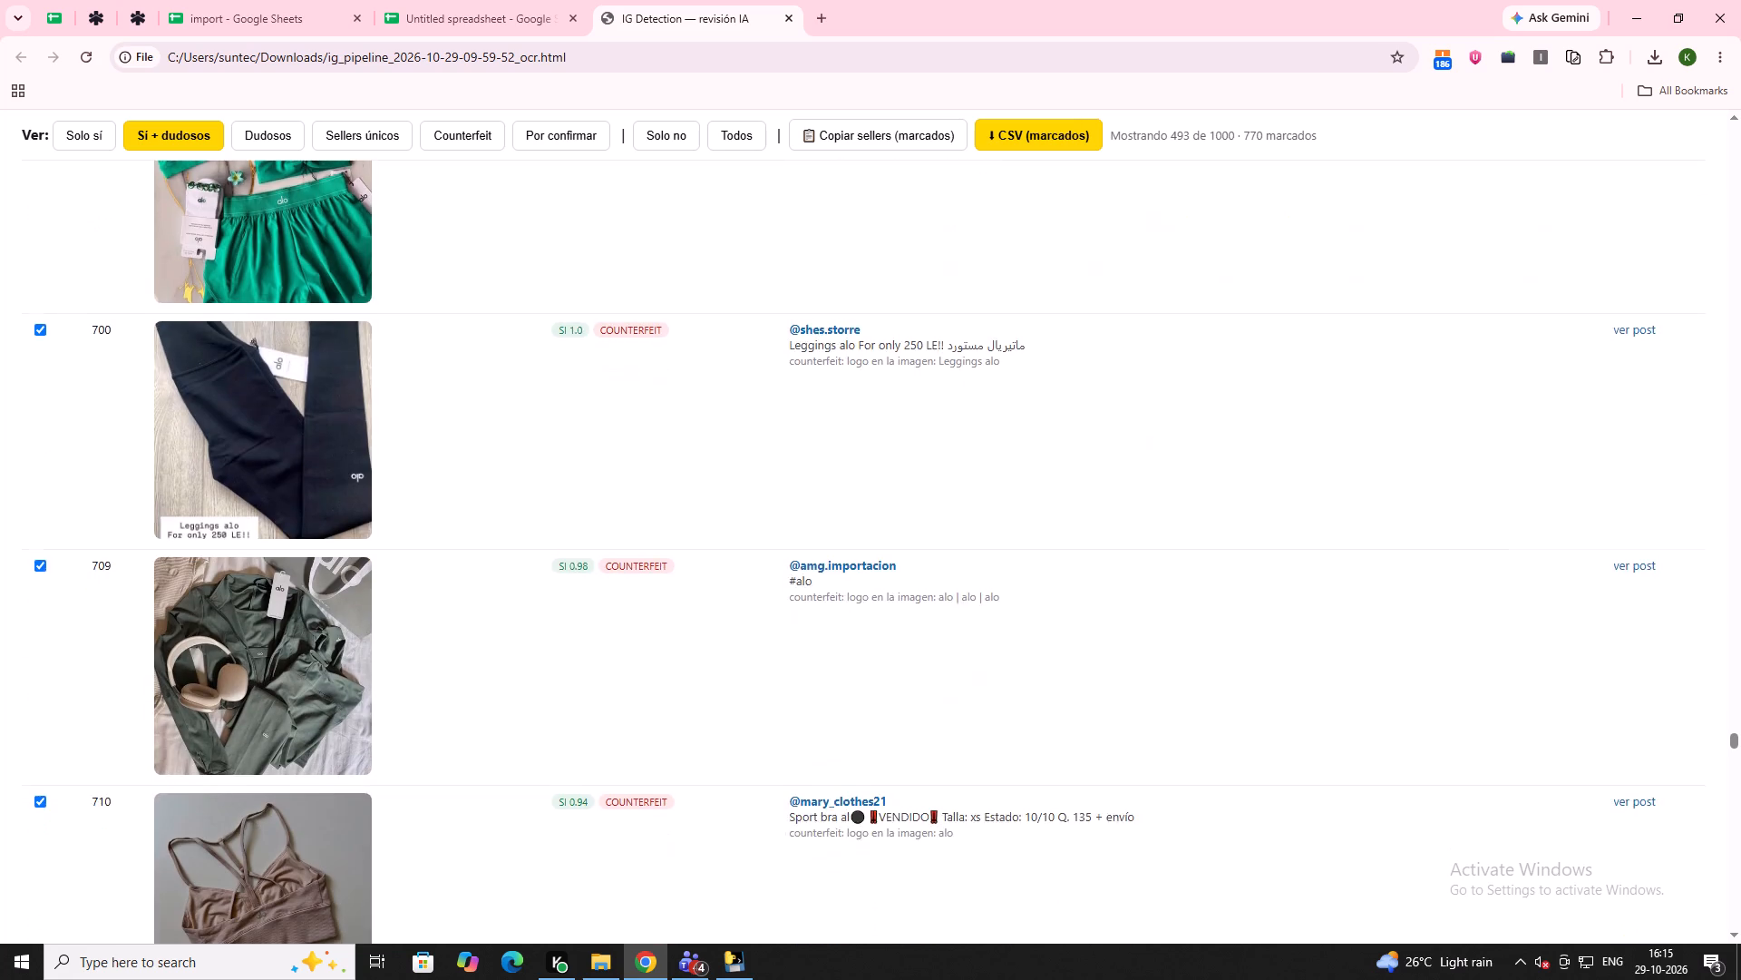
{"action": "scroll", "coordinate": [165, 641], "scroll_direction": "down", "scroll_amount": 12}
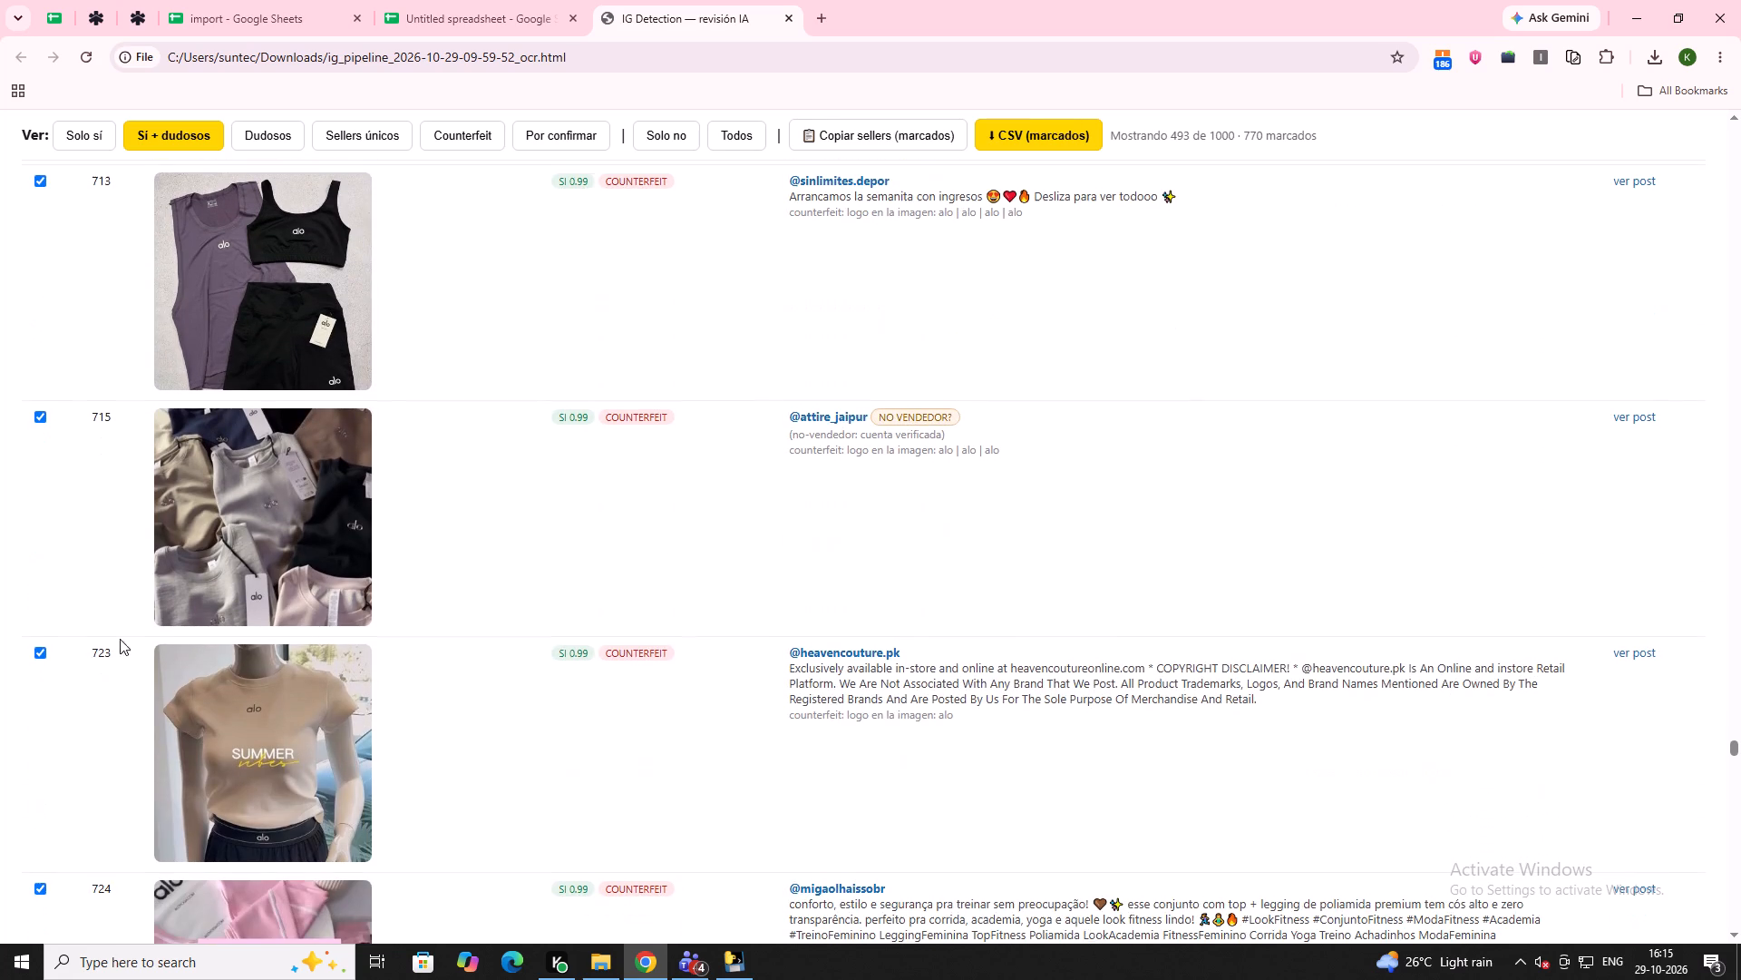
{"action": "left_click", "coordinate": [34, 420]}
Review the posts after row 715 and unmark the NO VENDEDOR? posts in rows 753 and 755.
{"action": "scroll", "coordinate": [78, 409], "scroll_direction": "down", "scroll_amount": 4}
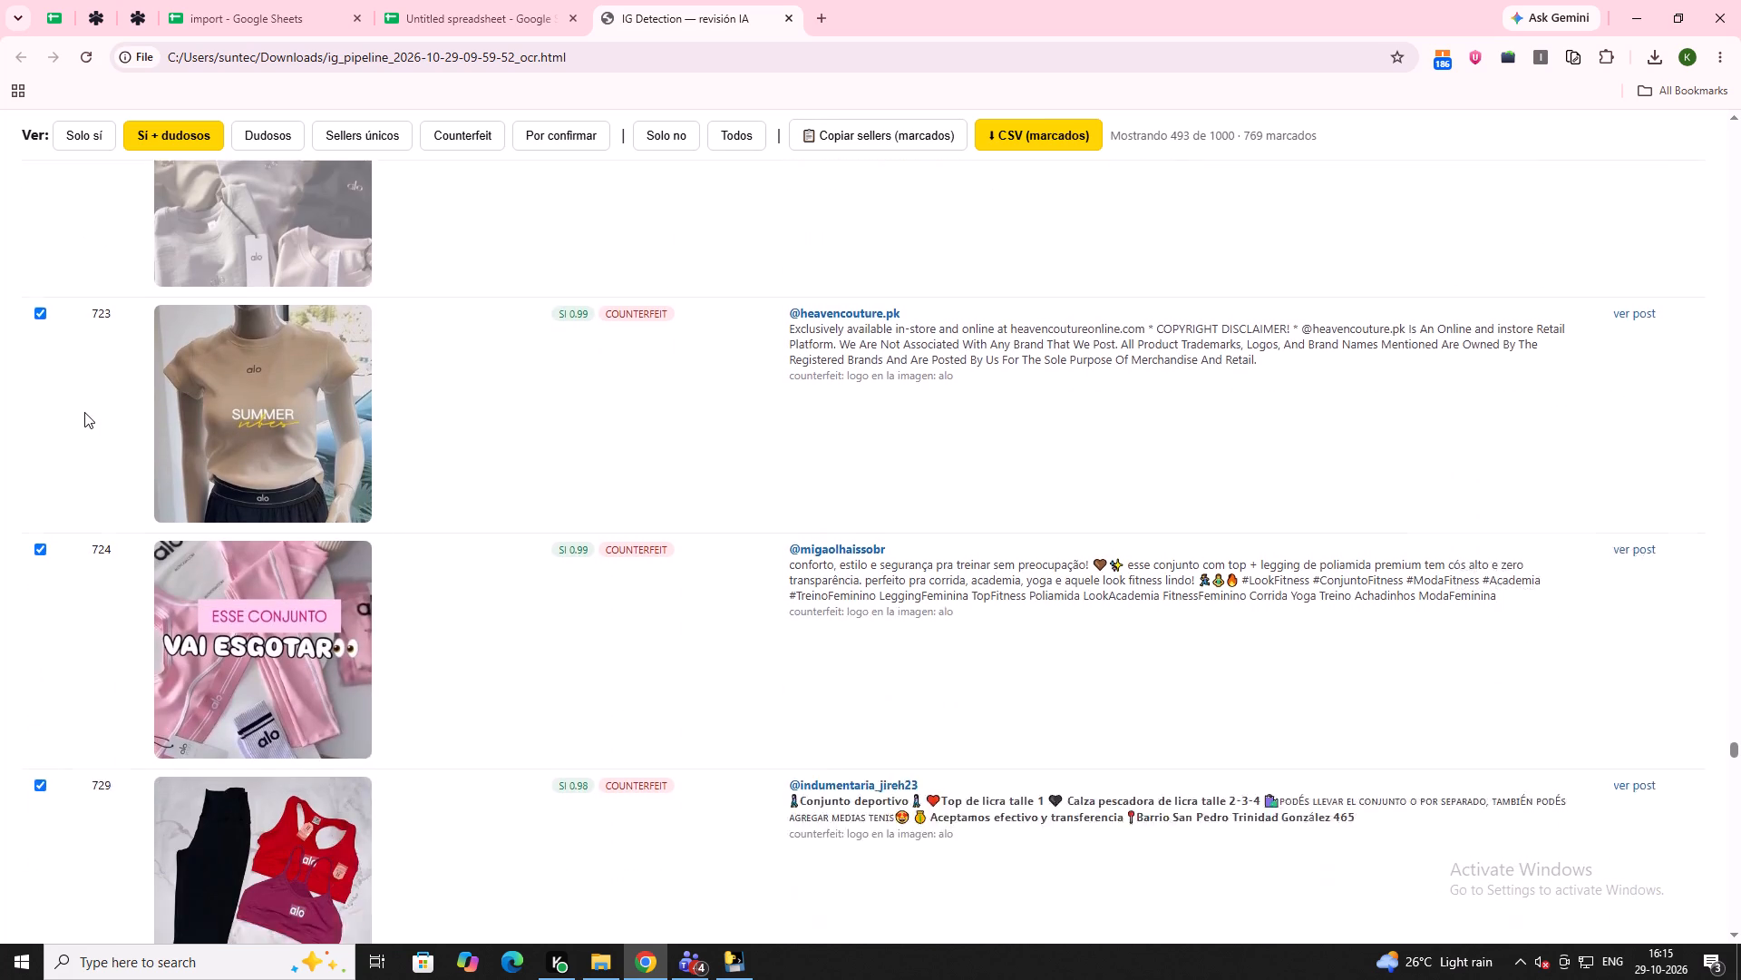
{"action": "scroll", "coordinate": [84, 412], "scroll_direction": "down", "scroll_amount": 8}
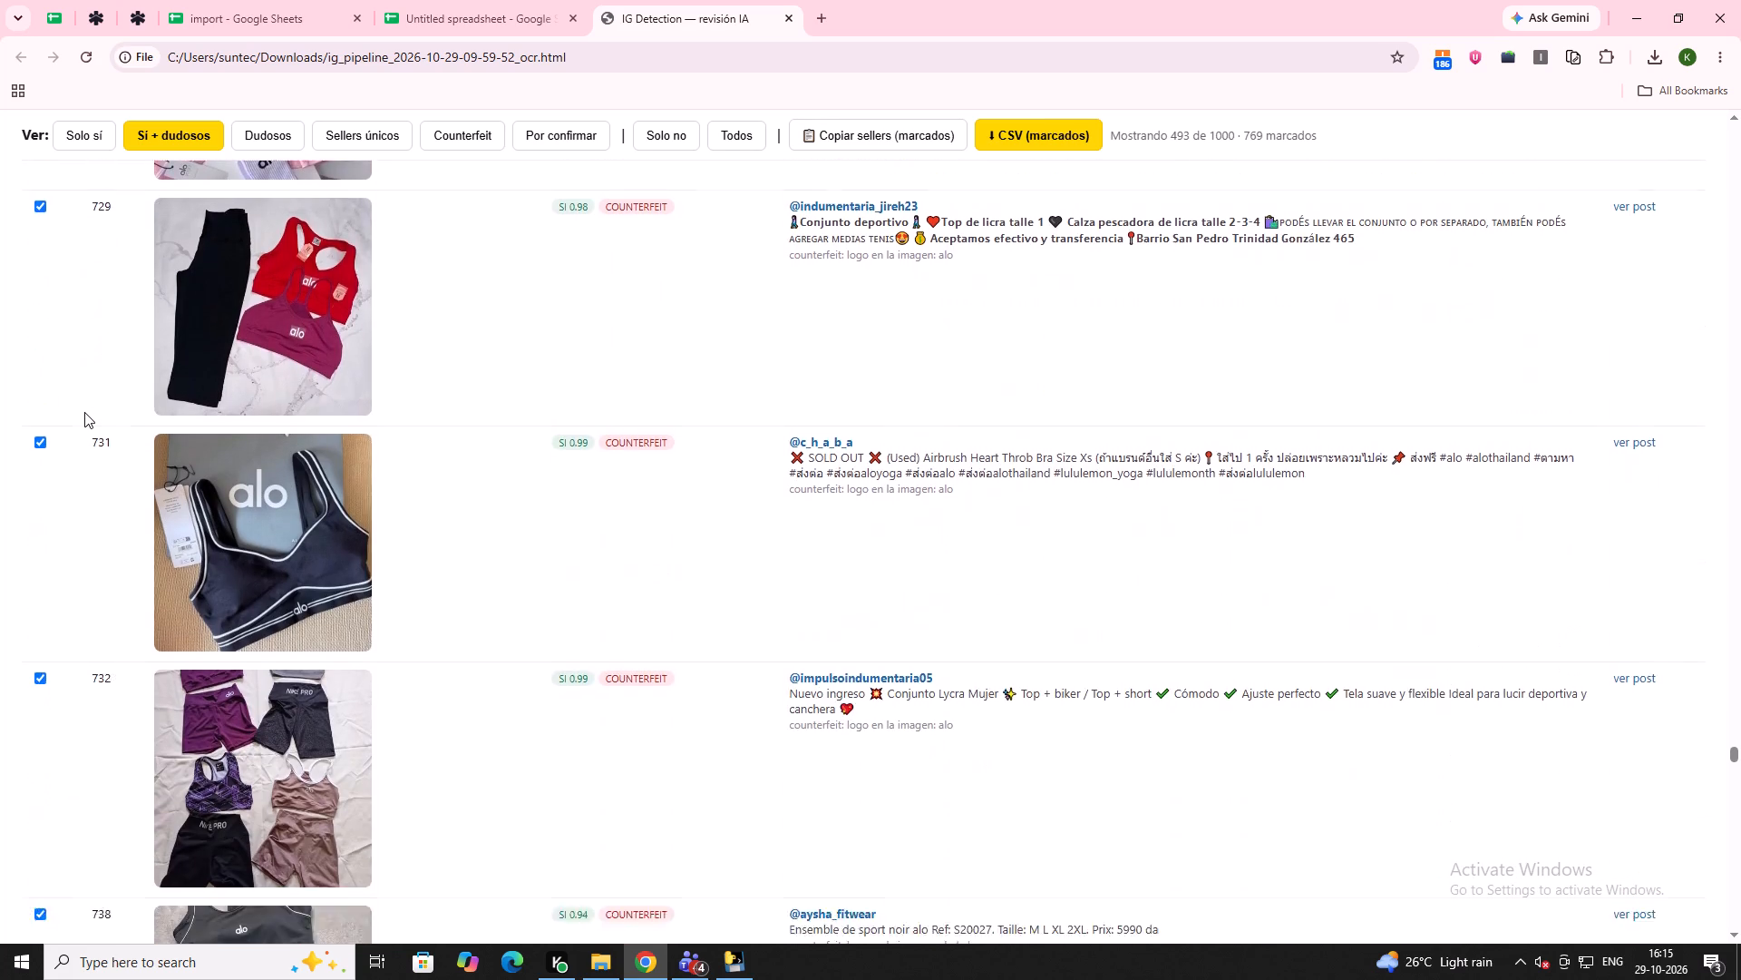
{"action": "scroll", "coordinate": [84, 412], "scroll_direction": "down", "scroll_amount": 9}
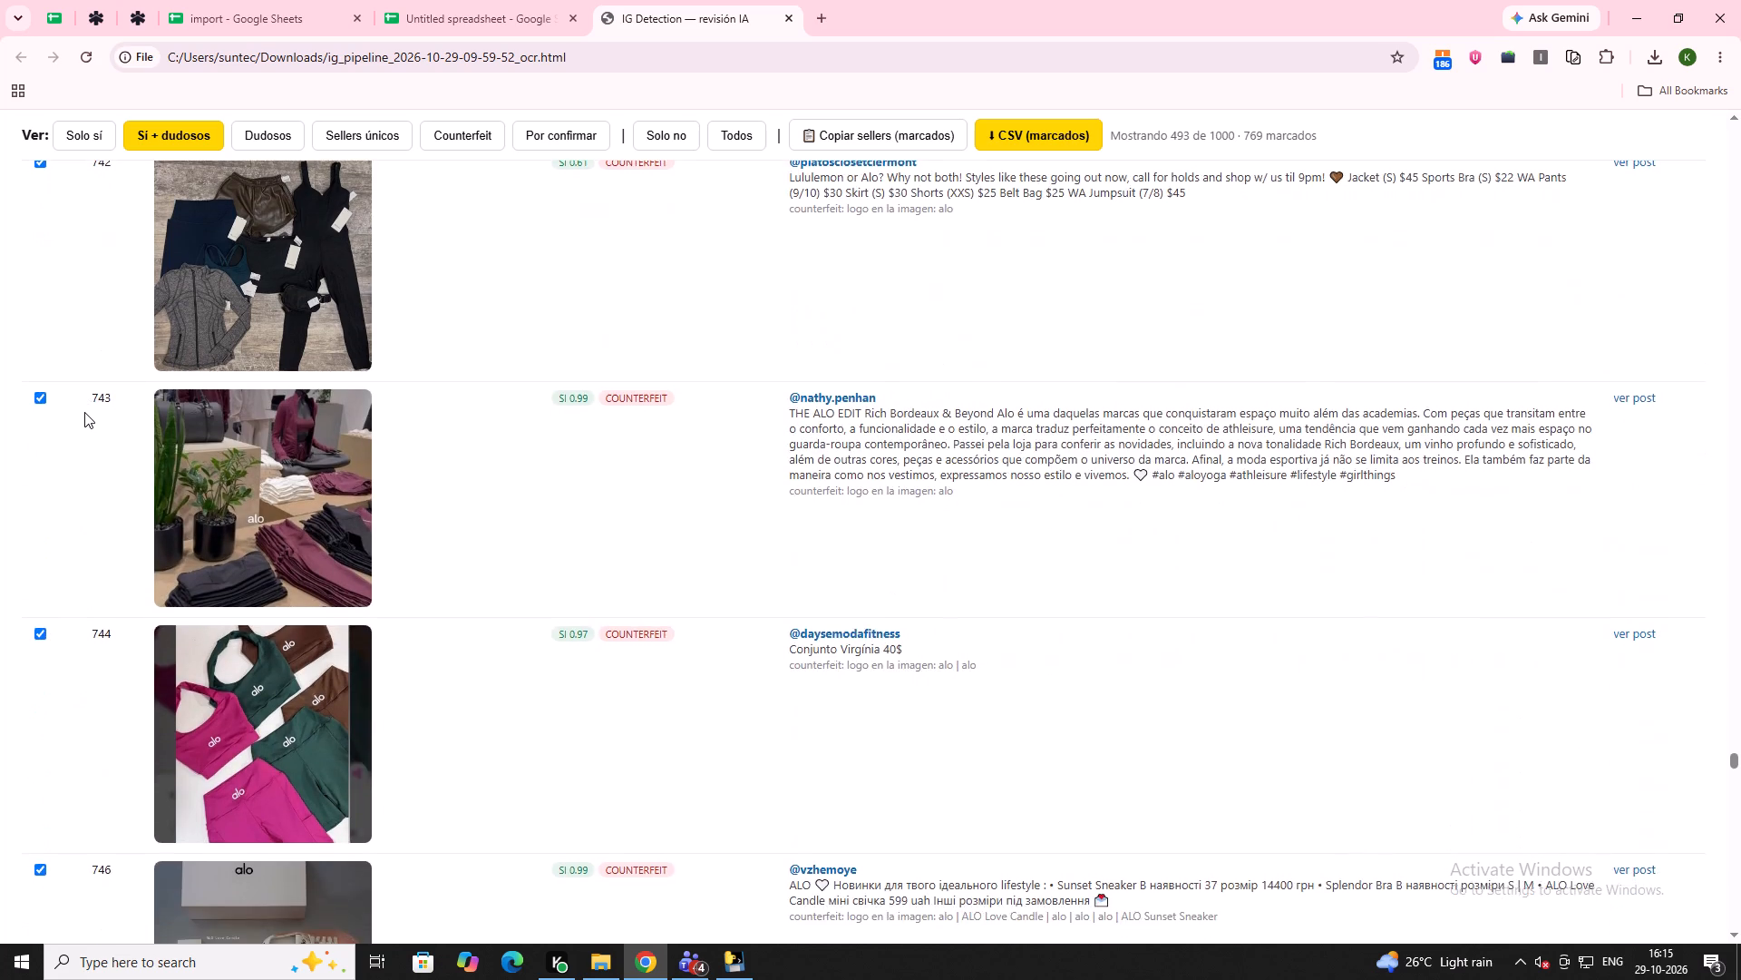
{"action": "scroll", "coordinate": [84, 412], "scroll_direction": "down", "scroll_amount": 11}
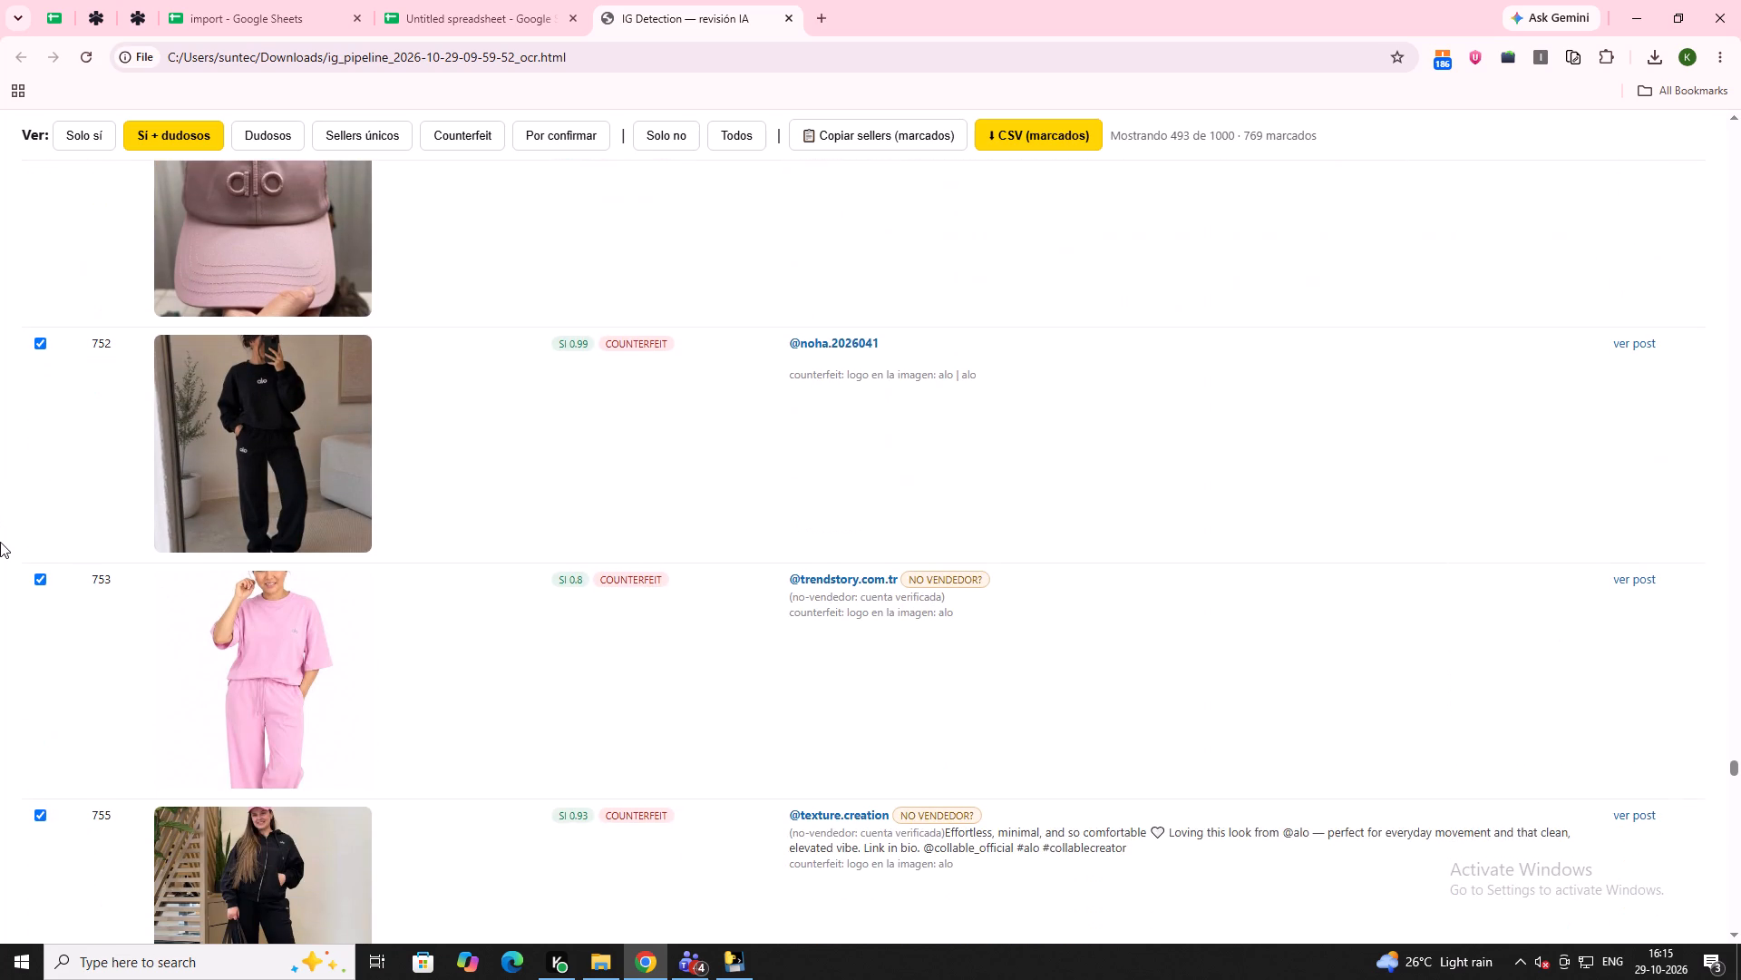
{"action": "scroll", "coordinate": [0, 541], "scroll_direction": "down", "scroll_amount": 4}
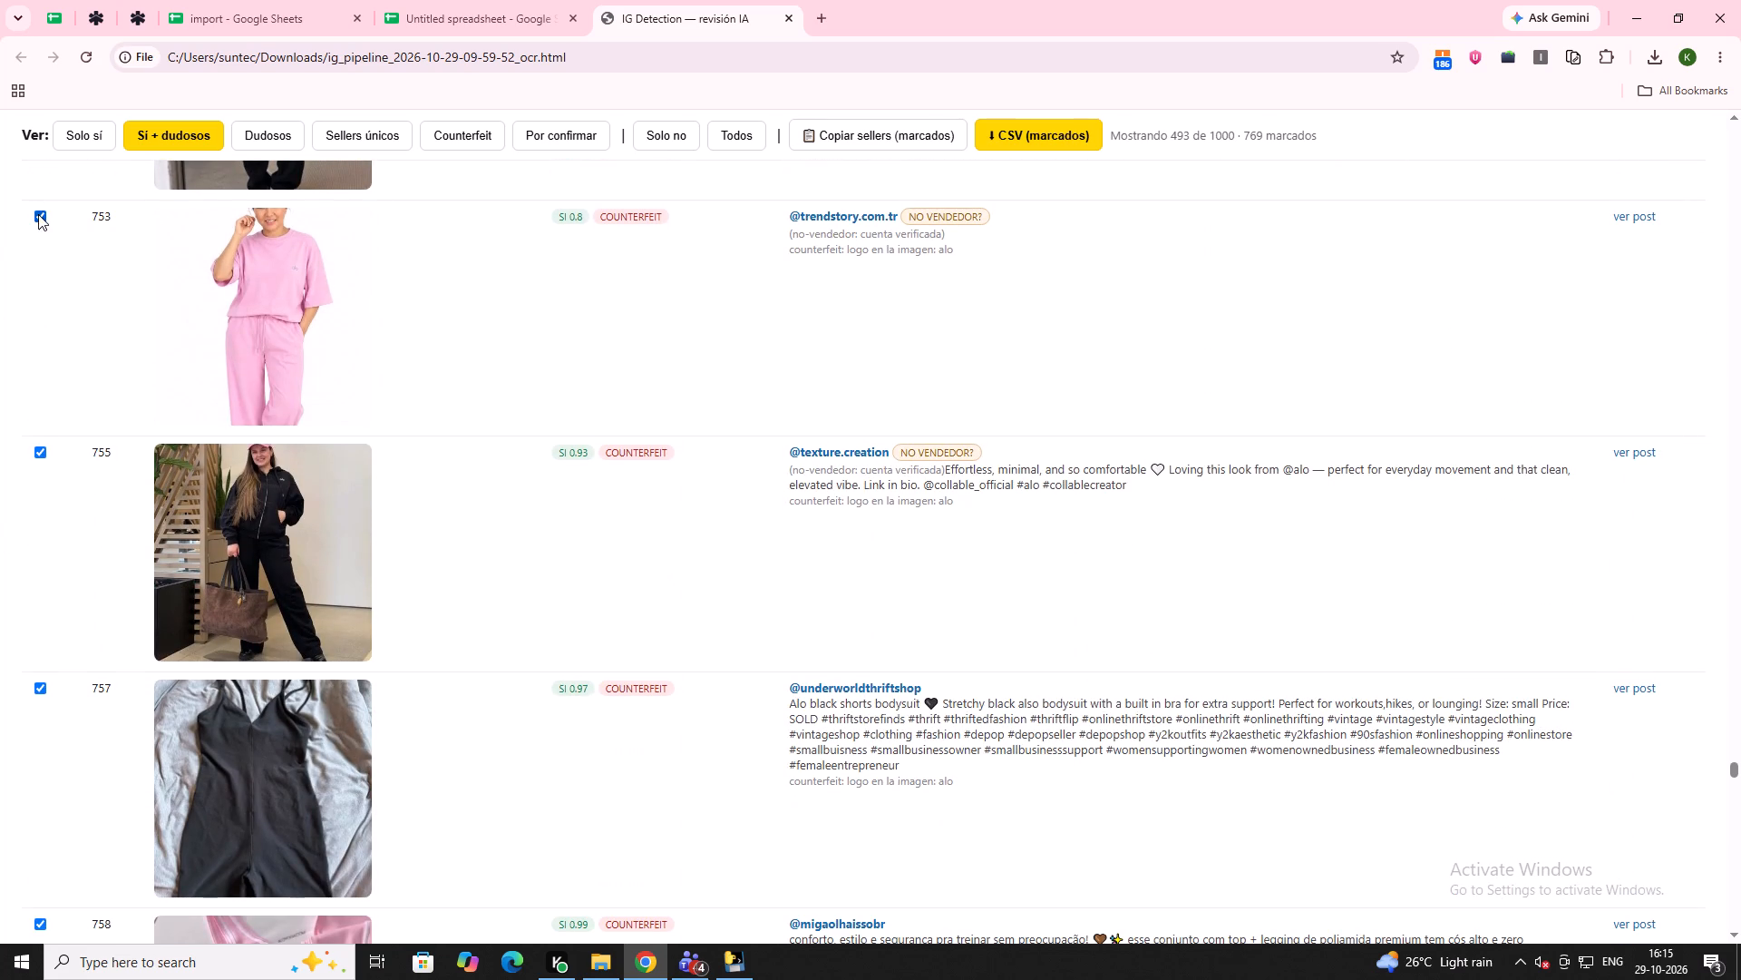
{"action": "left_click", "coordinate": [38, 214]}
{"action": "left_click", "coordinate": [40, 452]}
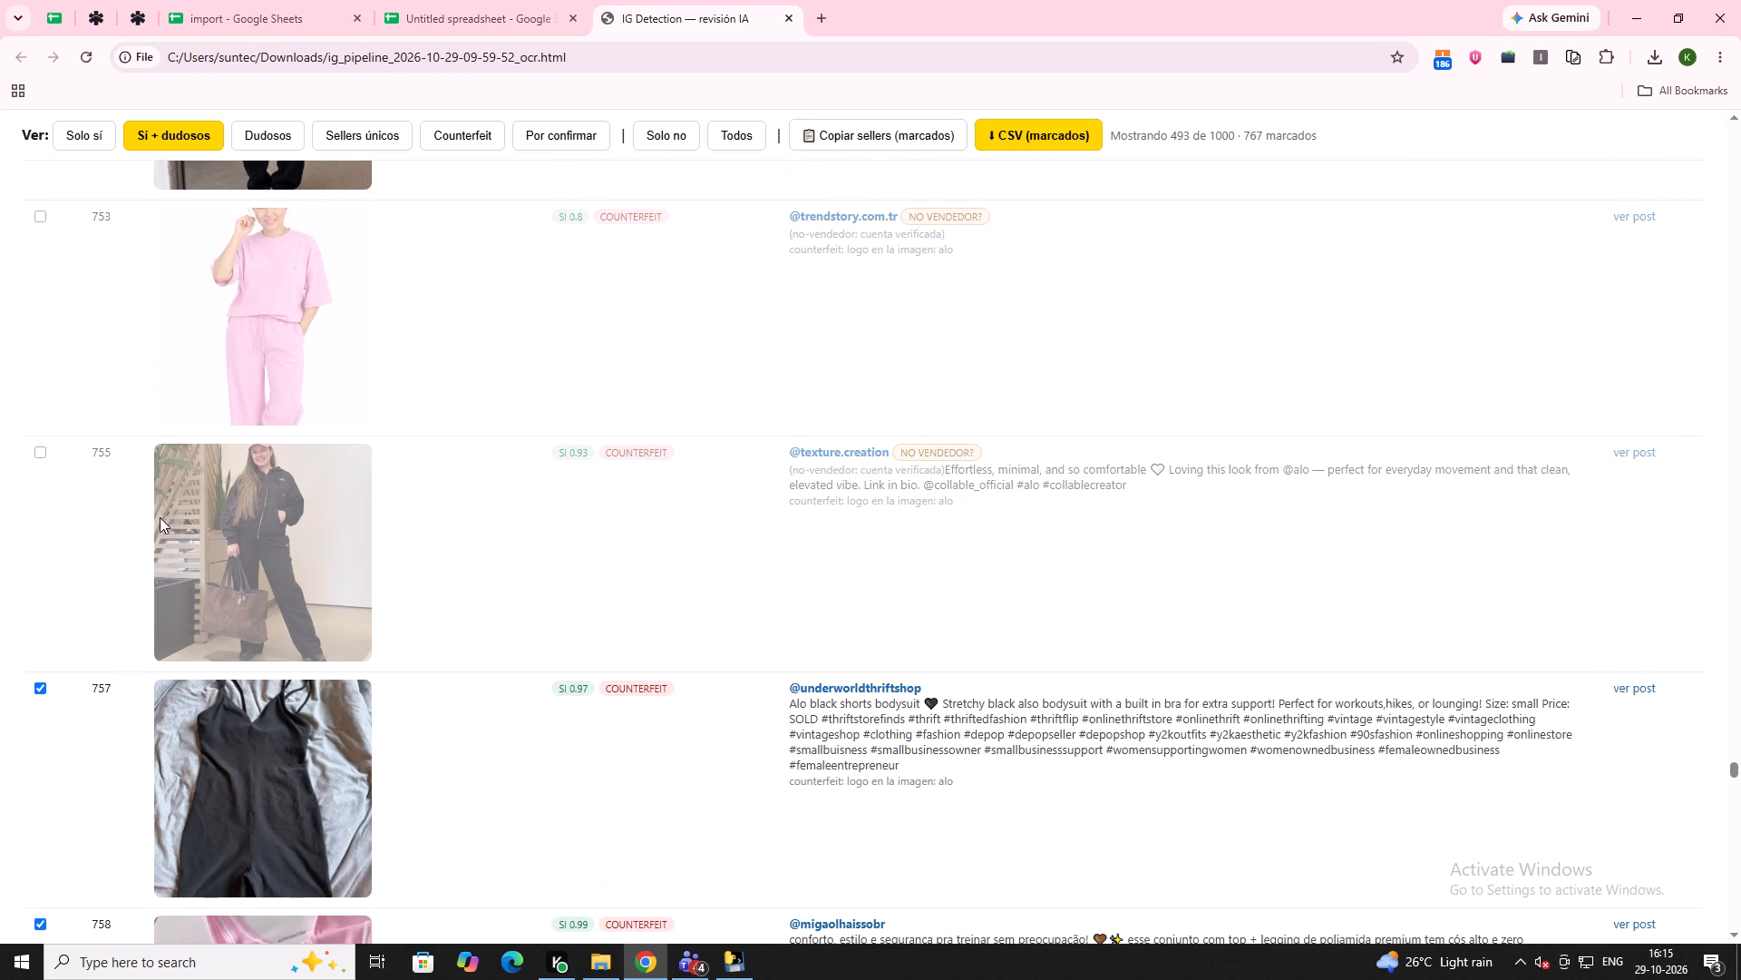
Review the posts after row 755 and unmark the NO VENDEDOR? posts in rows 759, 786 and 791.
{"action": "scroll", "coordinate": [426, 563], "scroll_direction": "down", "scroll_amount": 7}
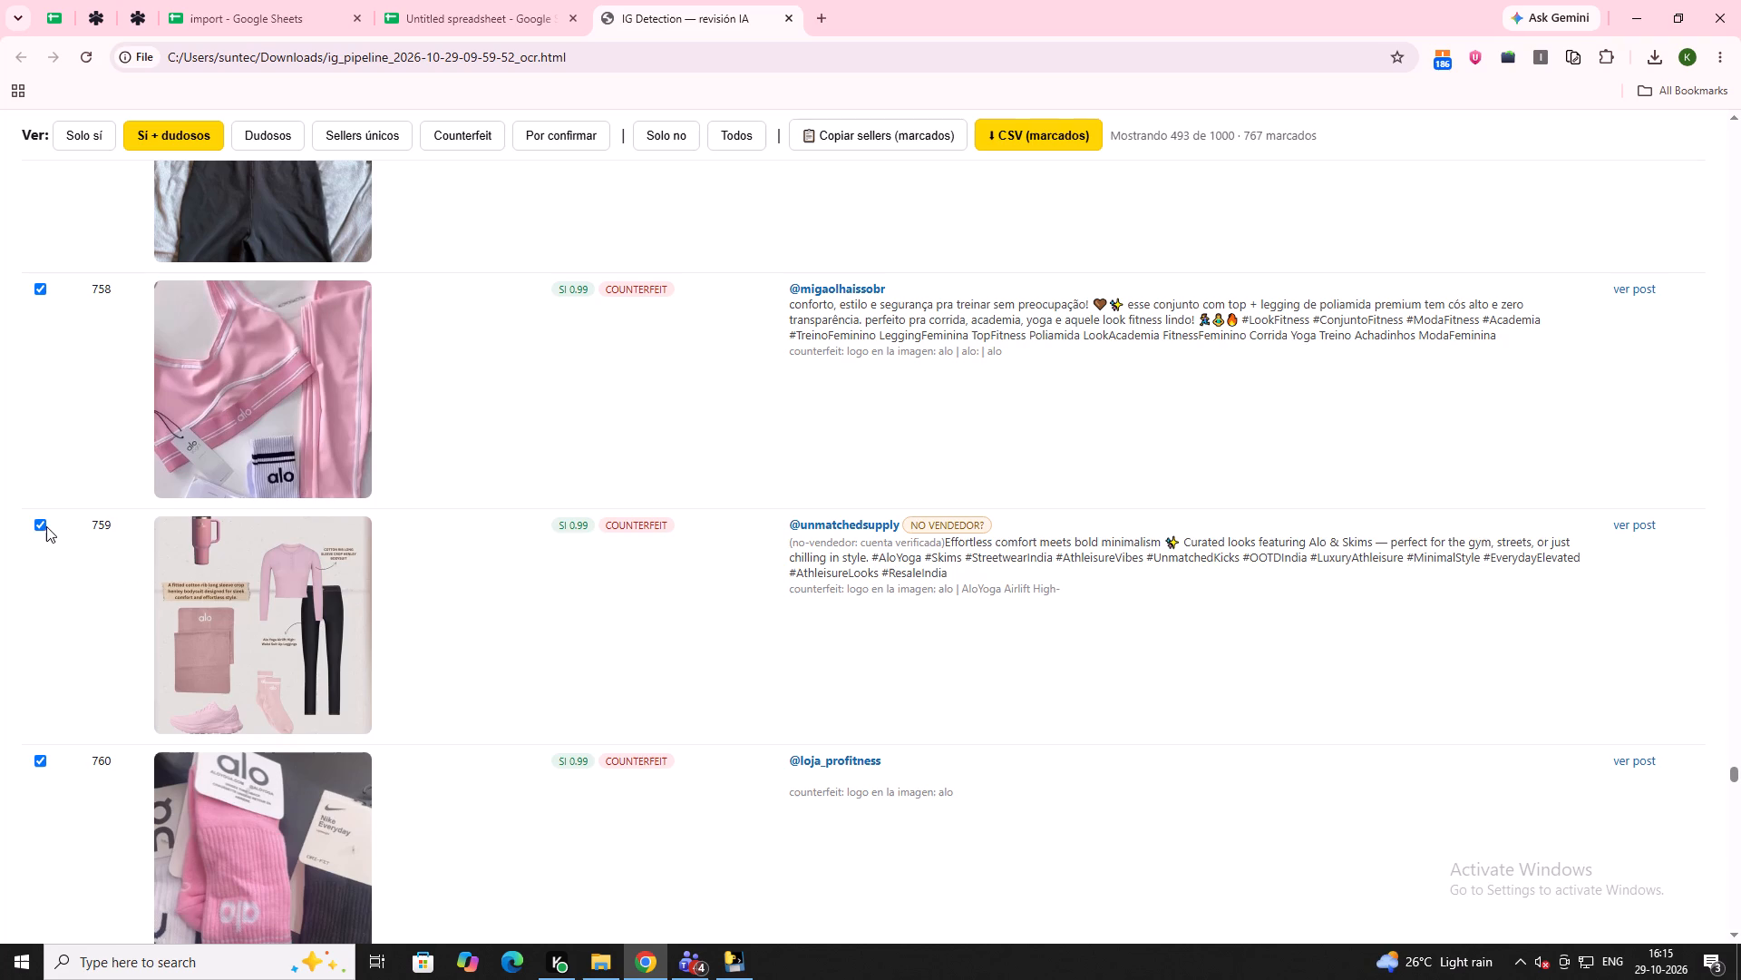
{"action": "left_click", "coordinate": [45, 526]}
{"action": "scroll", "coordinate": [108, 553], "scroll_direction": "down", "scroll_amount": 7}
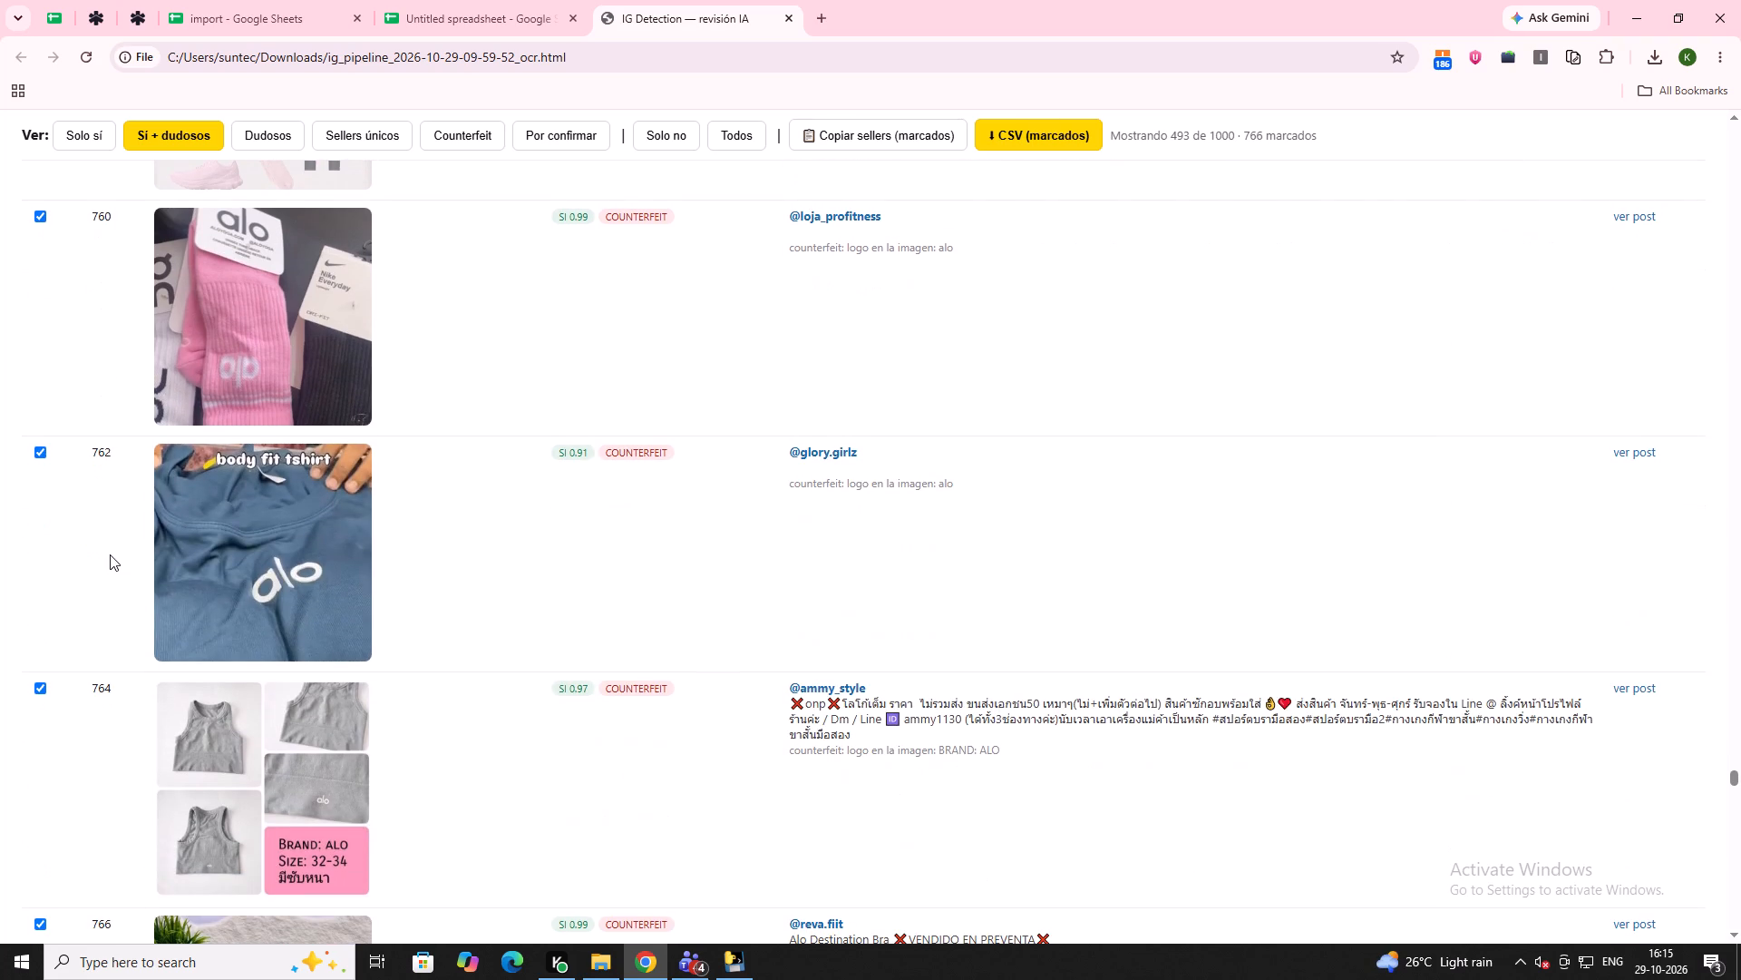
{"action": "scroll", "coordinate": [110, 554], "scroll_direction": "down", "scroll_amount": 14}
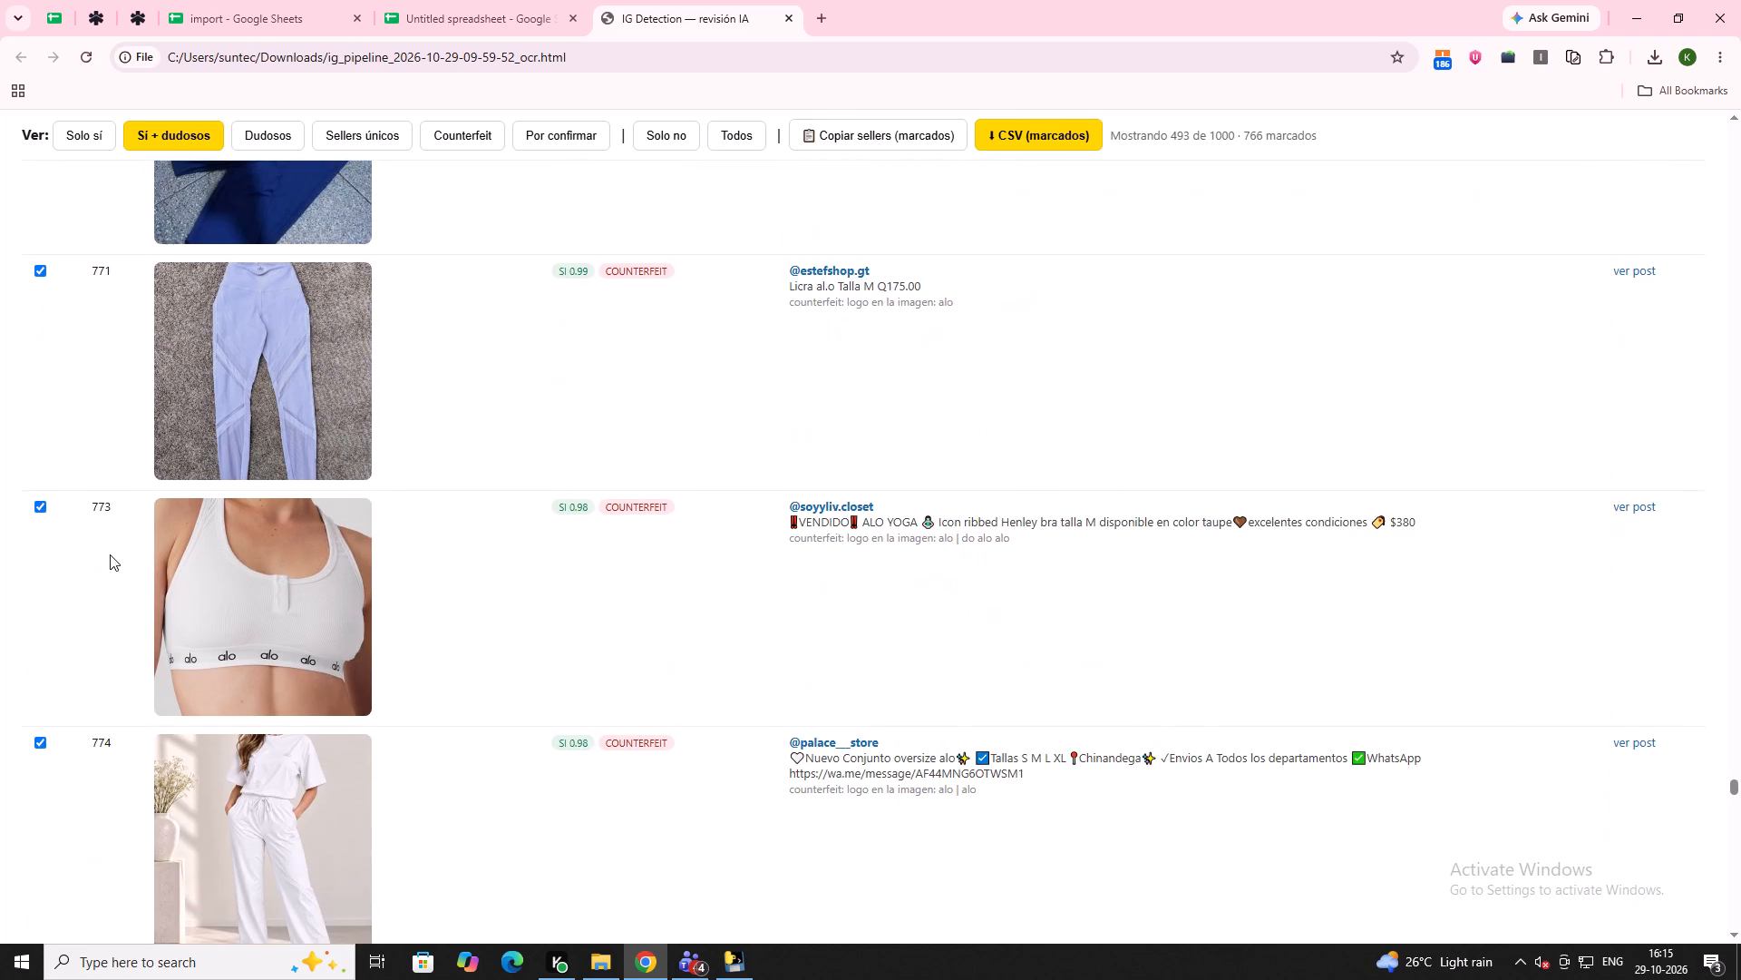
{"action": "scroll", "coordinate": [110, 554], "scroll_direction": "down", "scroll_amount": 7}
{"action": "scroll", "coordinate": [110, 554], "scroll_direction": "up", "scroll_amount": 1}
{"action": "scroll", "coordinate": [110, 554], "scroll_direction": "down", "scroll_amount": 6}
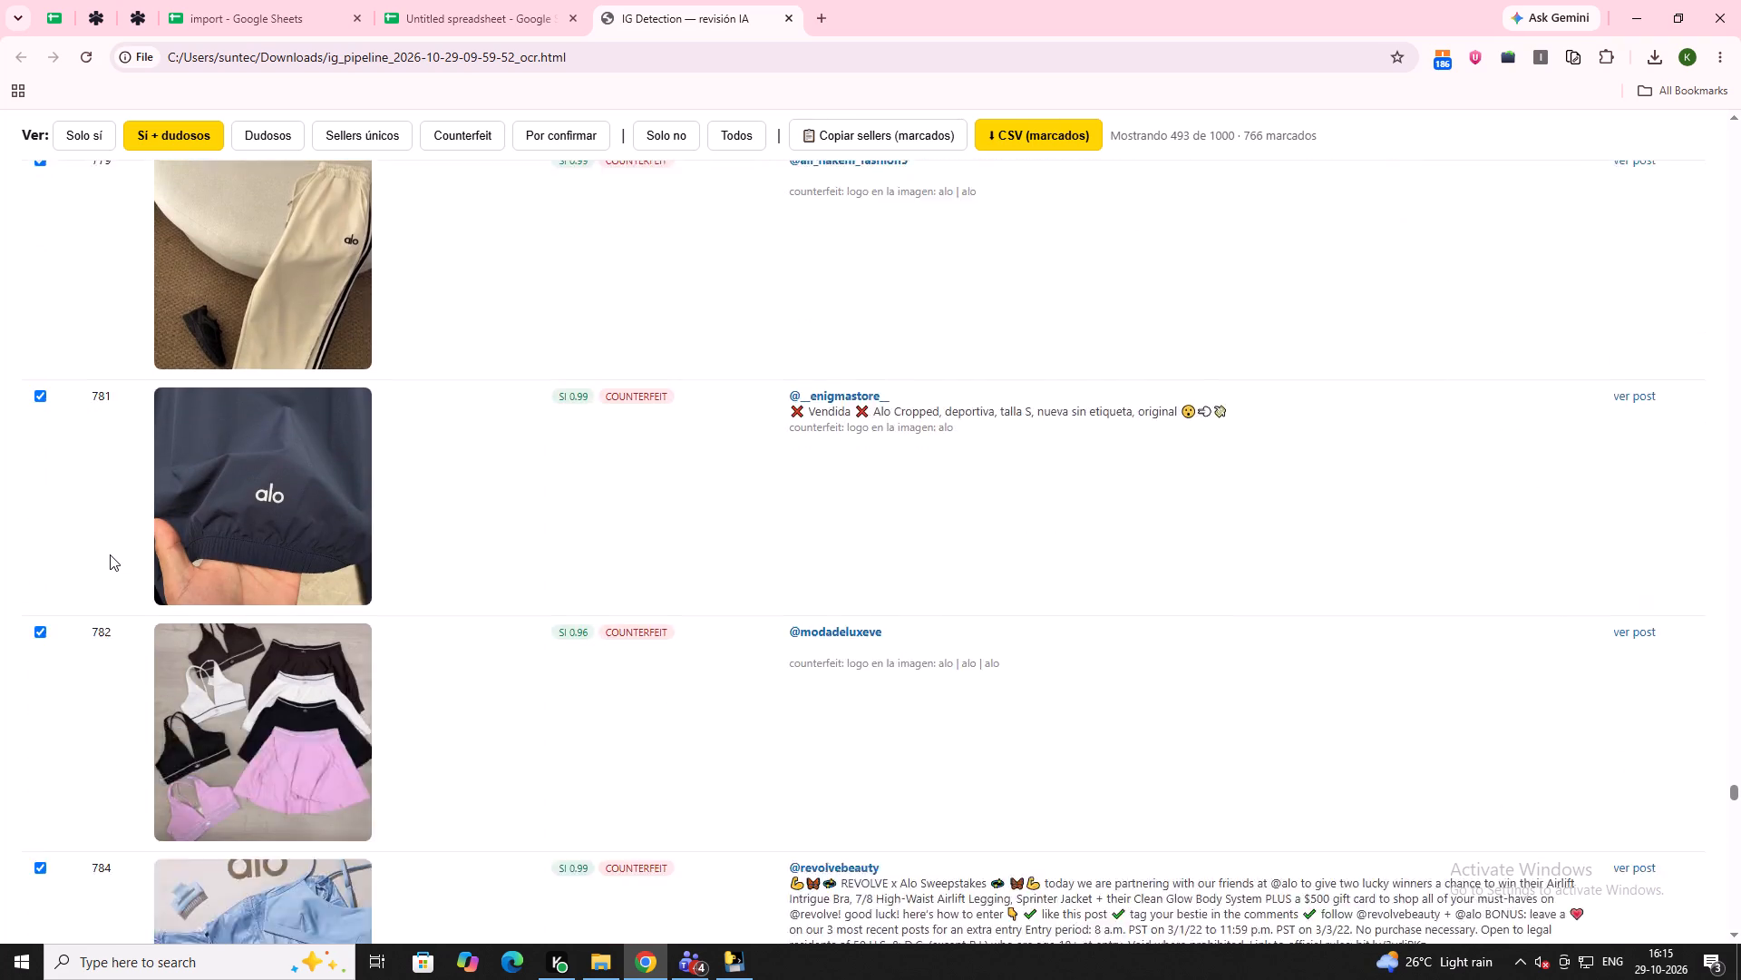
{"action": "scroll", "coordinate": [110, 554], "scroll_direction": "down", "scroll_amount": 5}
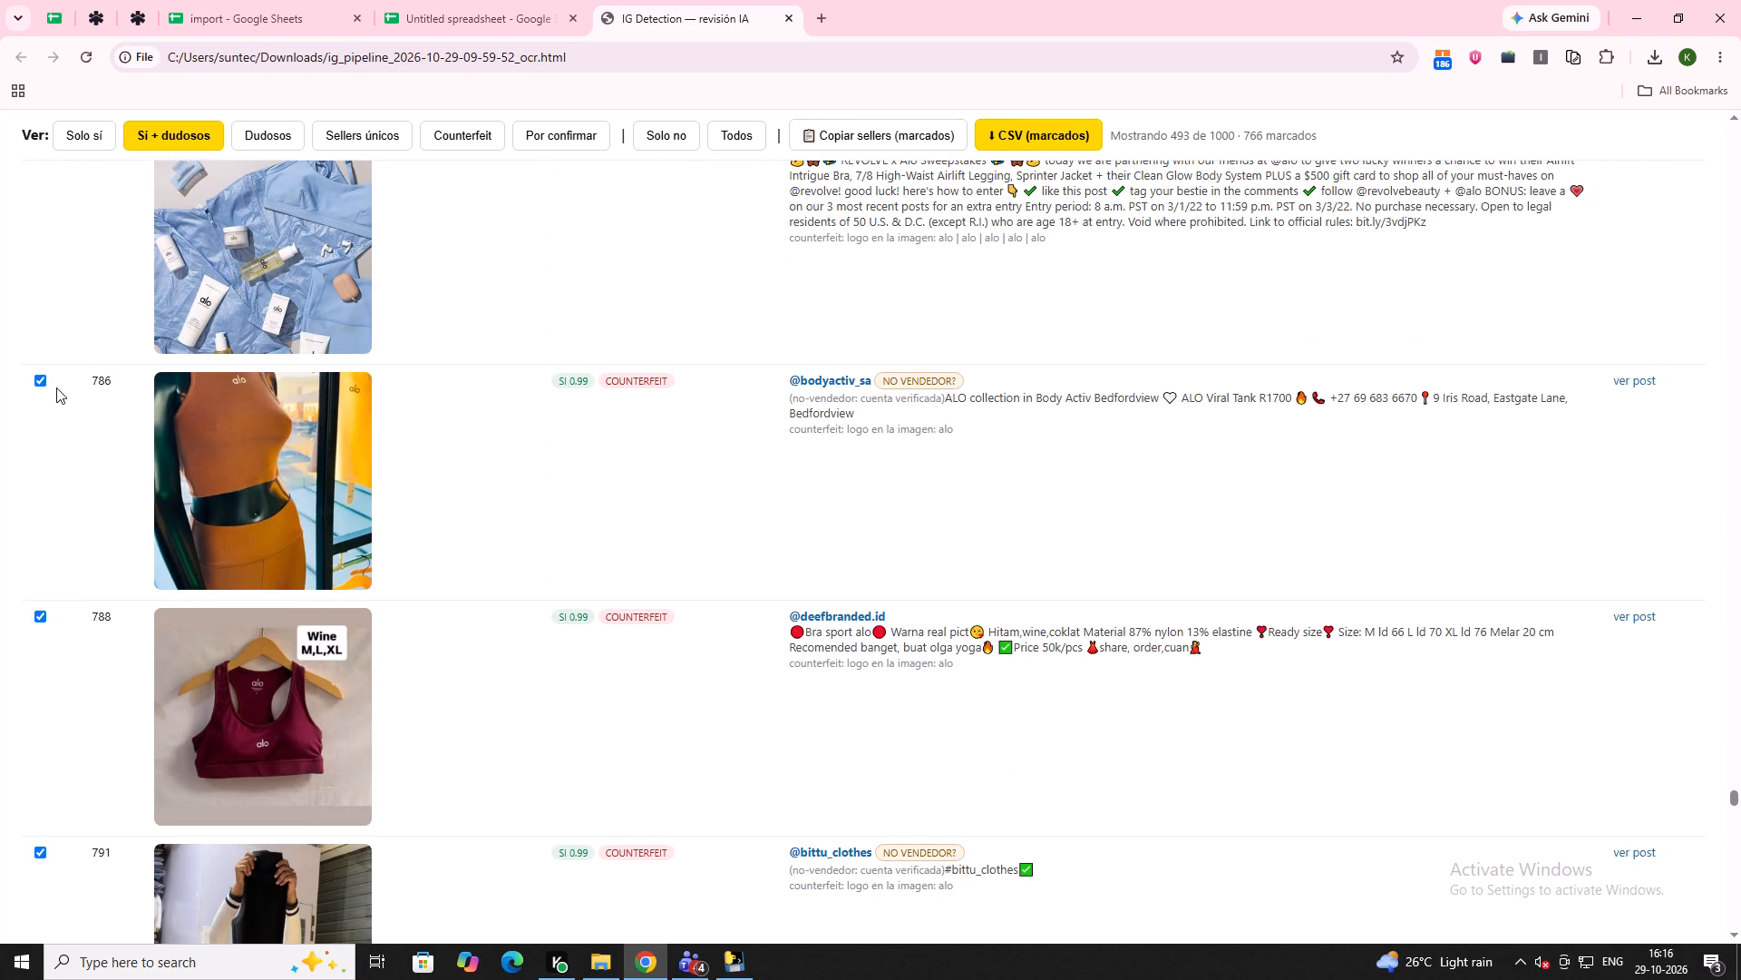
{"action": "left_click", "coordinate": [39, 380]}
{"action": "scroll", "coordinate": [149, 719], "scroll_direction": "down", "scroll_amount": 3}
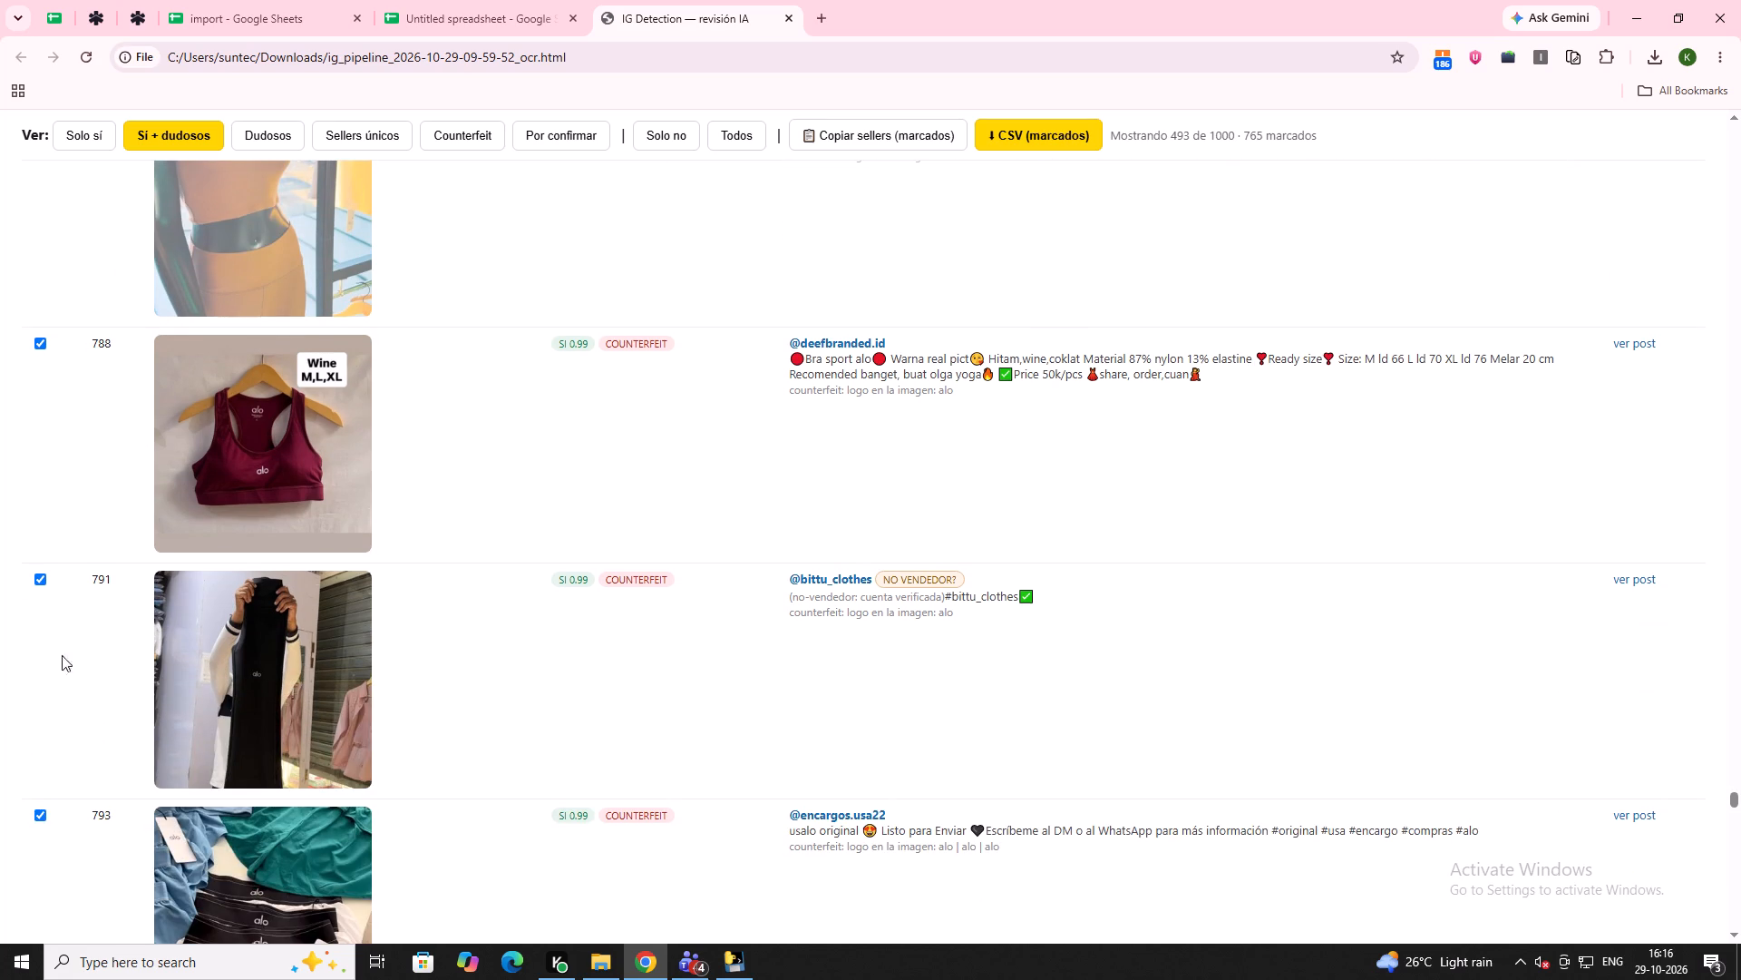
{"action": "left_click", "coordinate": [44, 576]}
Review the posts after row 791 and unmark the "aloversary Sale 2026" store post in row 843.
{"action": "scroll", "coordinate": [150, 541], "scroll_direction": "down", "scroll_amount": 7}
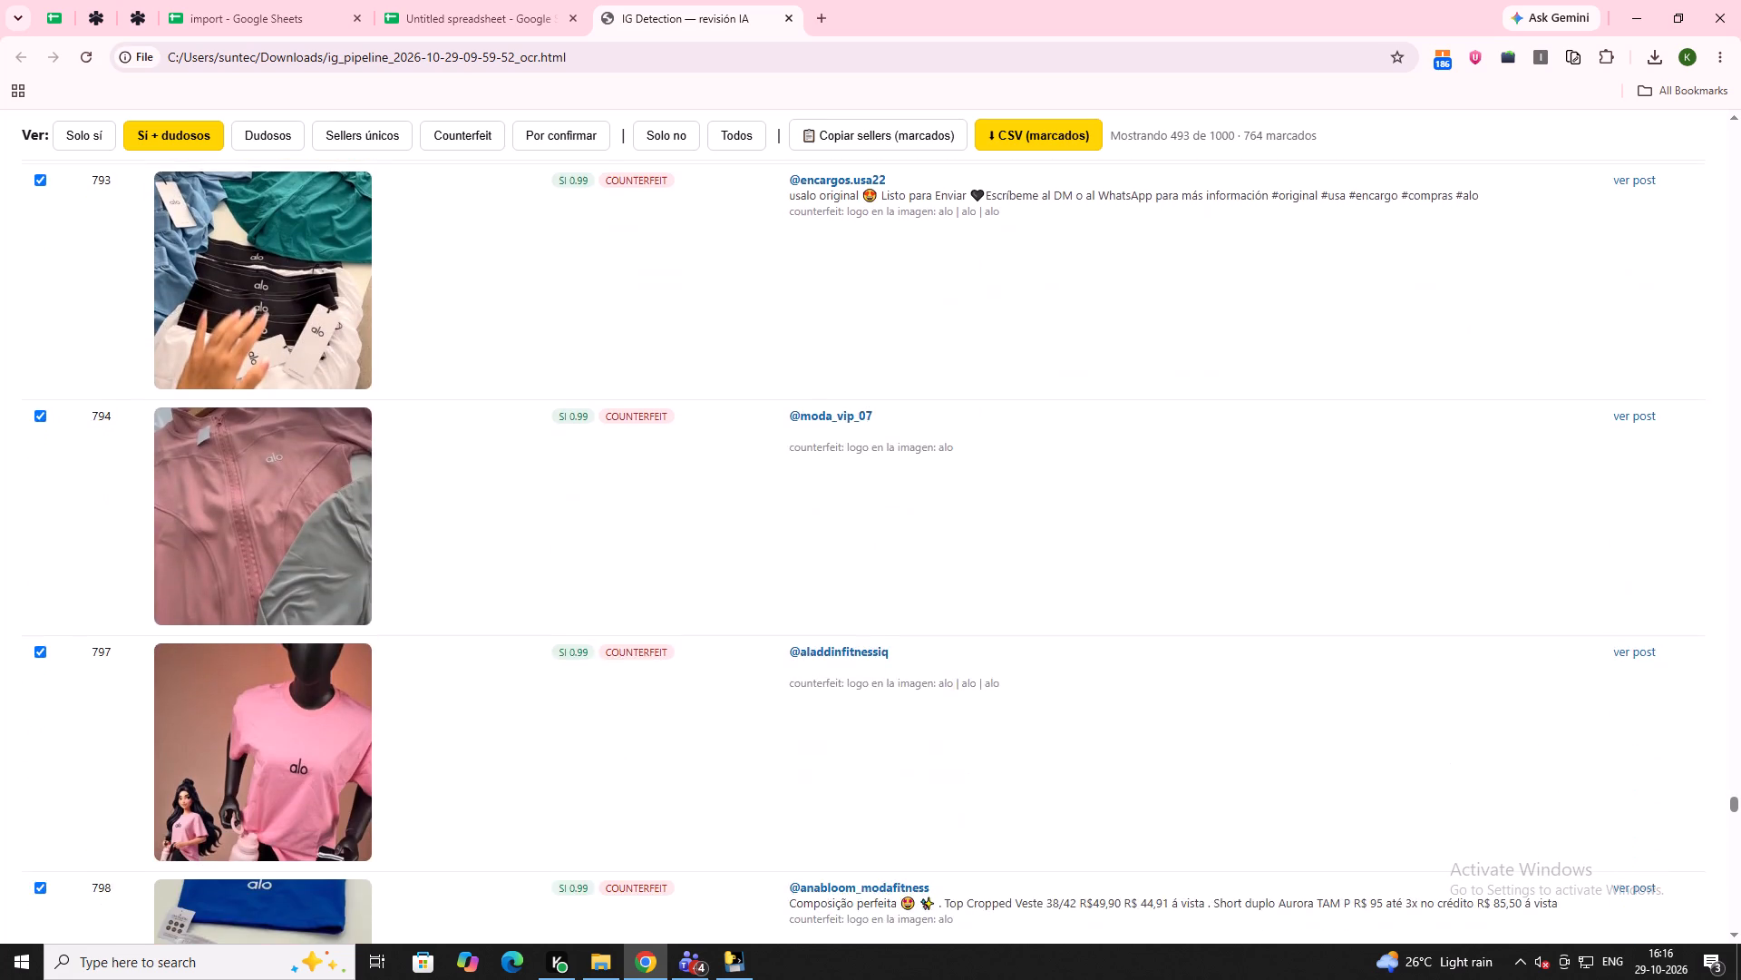
{"action": "scroll", "coordinate": [154, 541], "scroll_direction": "down", "scroll_amount": 17}
{"action": "scroll", "coordinate": [163, 544], "scroll_direction": "down", "scroll_amount": 18}
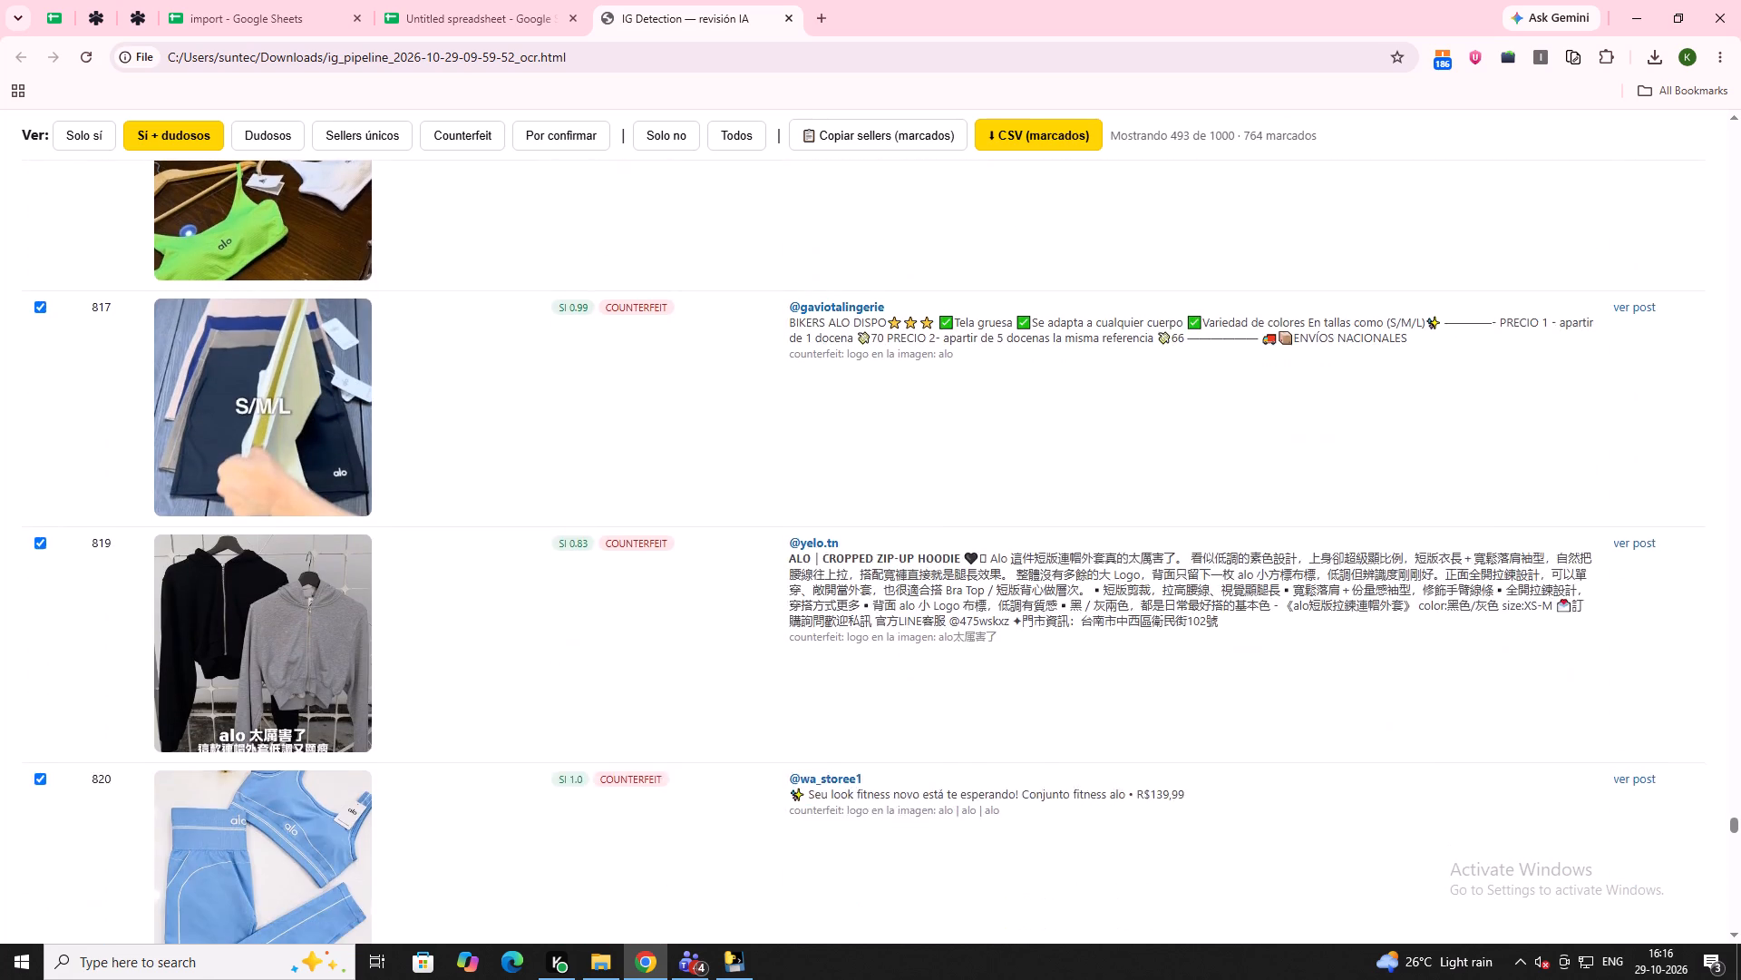
{"action": "scroll", "coordinate": [163, 544], "scroll_direction": "down", "scroll_amount": 20}
{"action": "scroll", "coordinate": [167, 546], "scroll_direction": "down", "scroll_amount": 12}
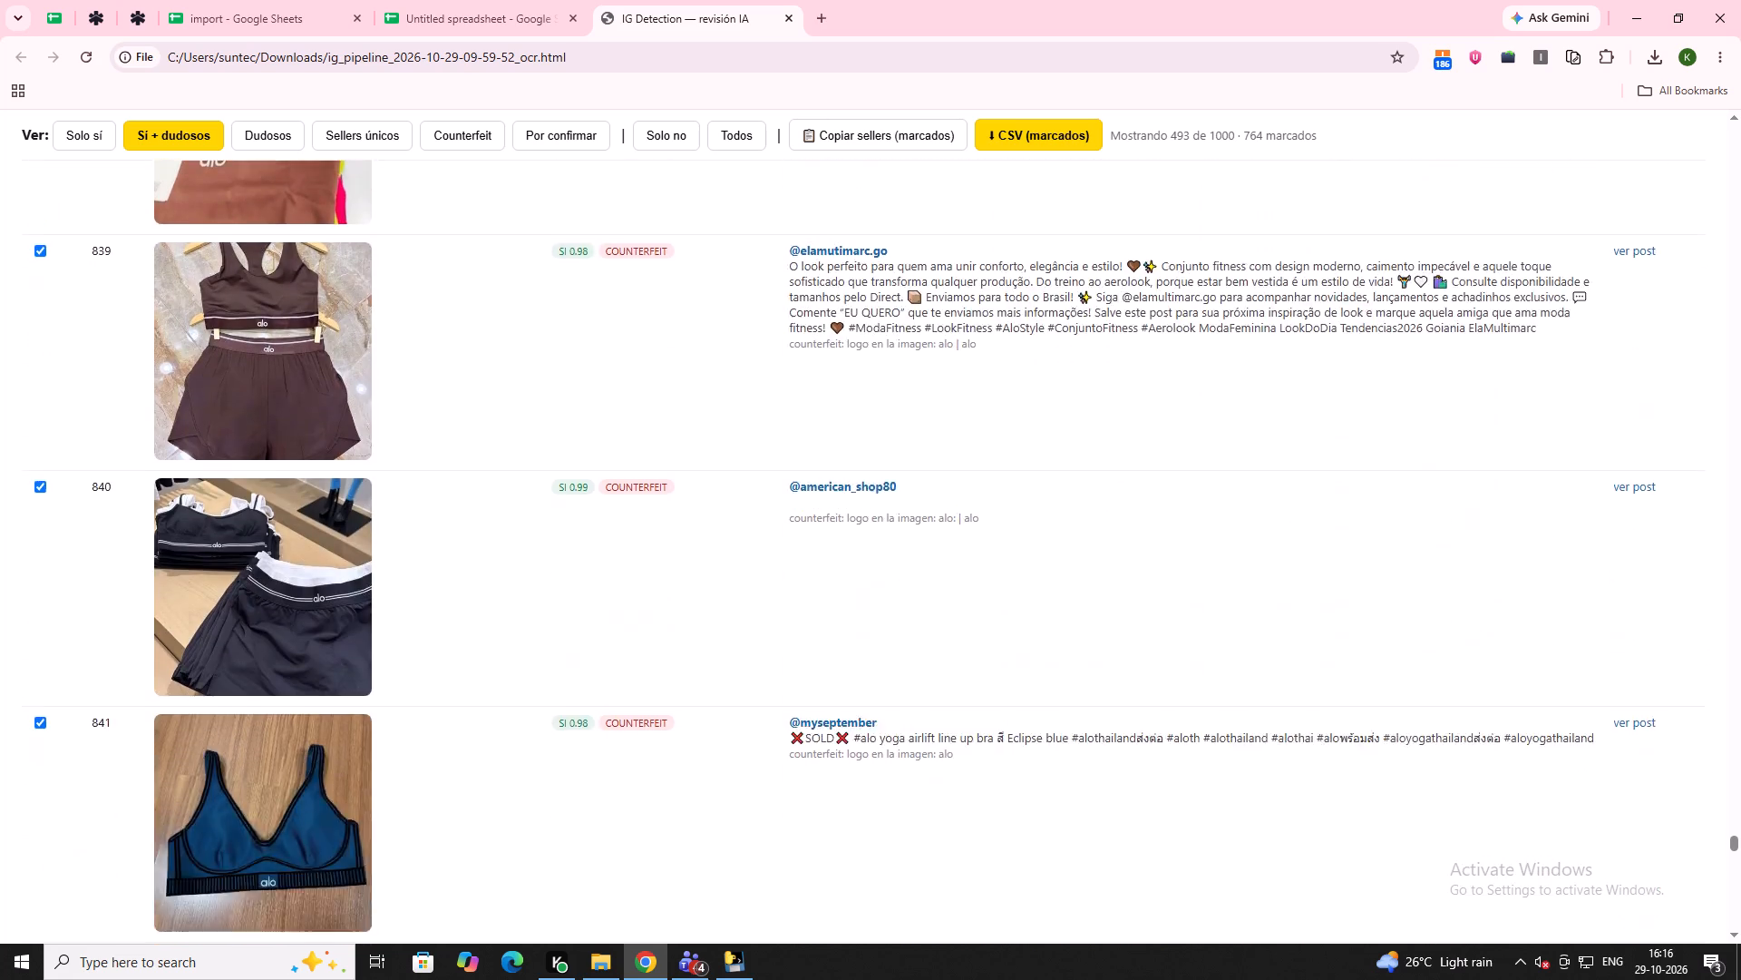
{"action": "scroll", "coordinate": [167, 546], "scroll_direction": "down", "scroll_amount": 4}
{"action": "scroll", "coordinate": [167, 546], "scroll_direction": "up", "scroll_amount": 1}
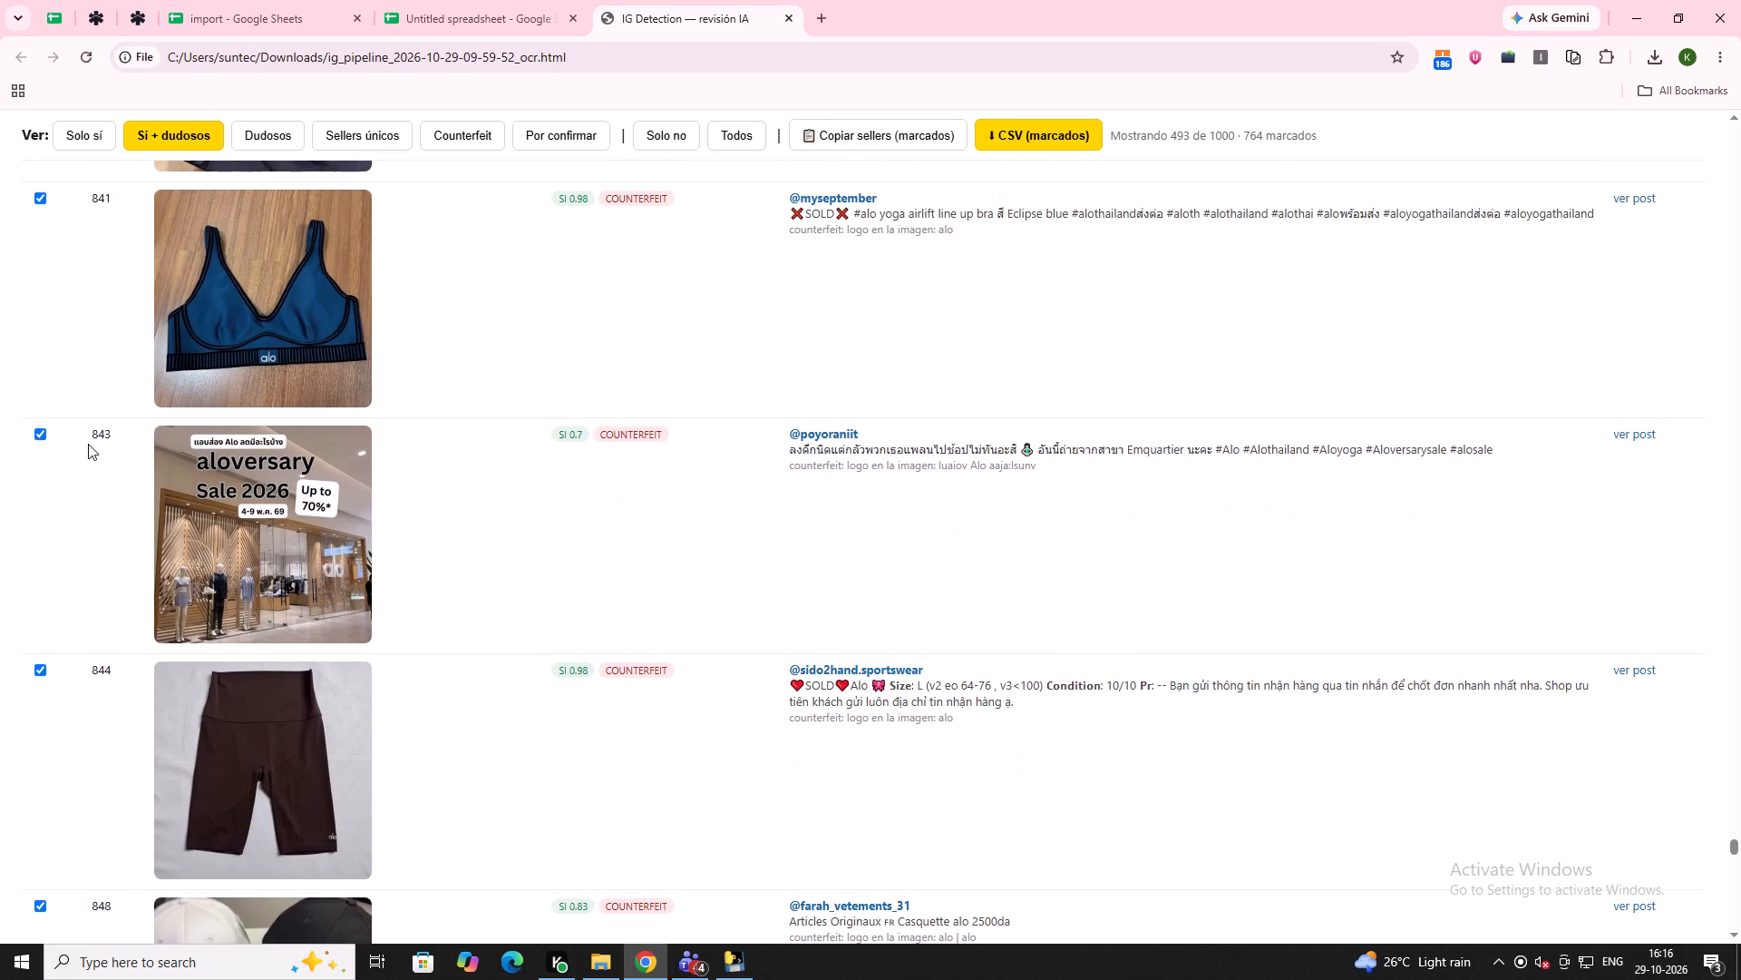
{"action": "left_click", "coordinate": [36, 425]}
{"action": "left_click", "coordinate": [39, 436]}
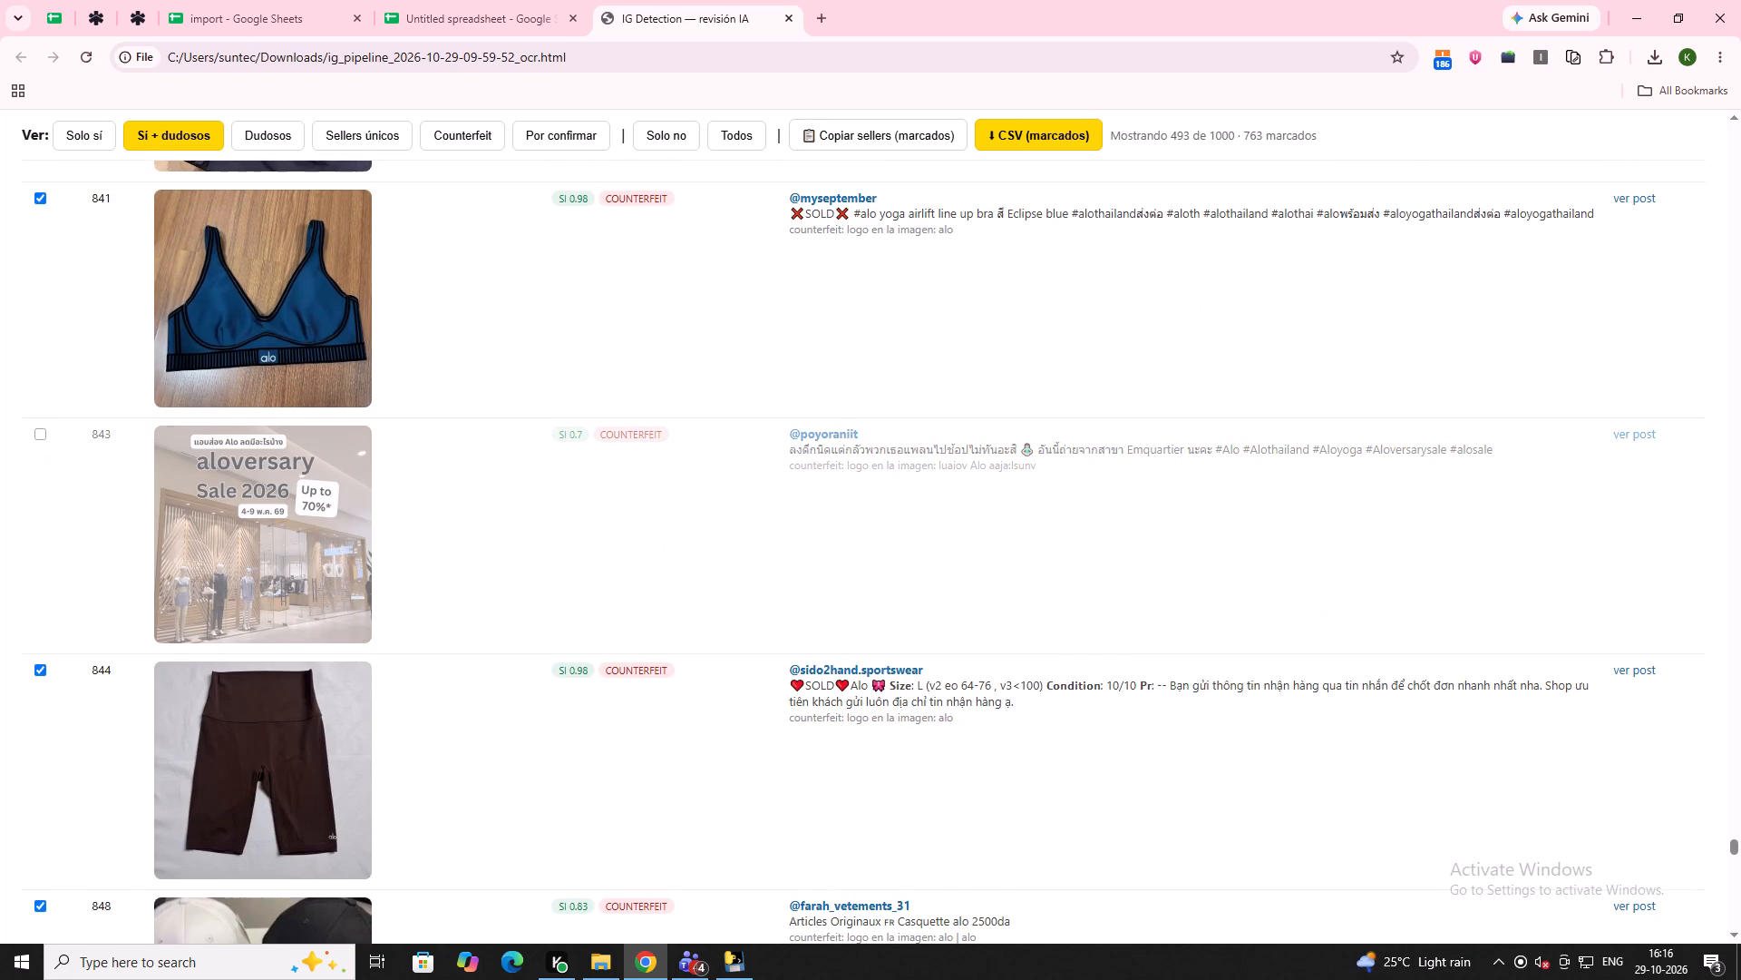
Review the posts after row 843 and unmark the NO VENDEDOR? posts in rows 854, 877 and 888.
{"action": "scroll", "coordinate": [518, 818], "scroll_direction": "down", "scroll_amount": 2}
{"action": "scroll", "coordinate": [657, 859], "scroll_direction": "down", "scroll_amount": 4}
{"action": "scroll", "coordinate": [689, 790], "scroll_direction": "down", "scroll_amount": 5}
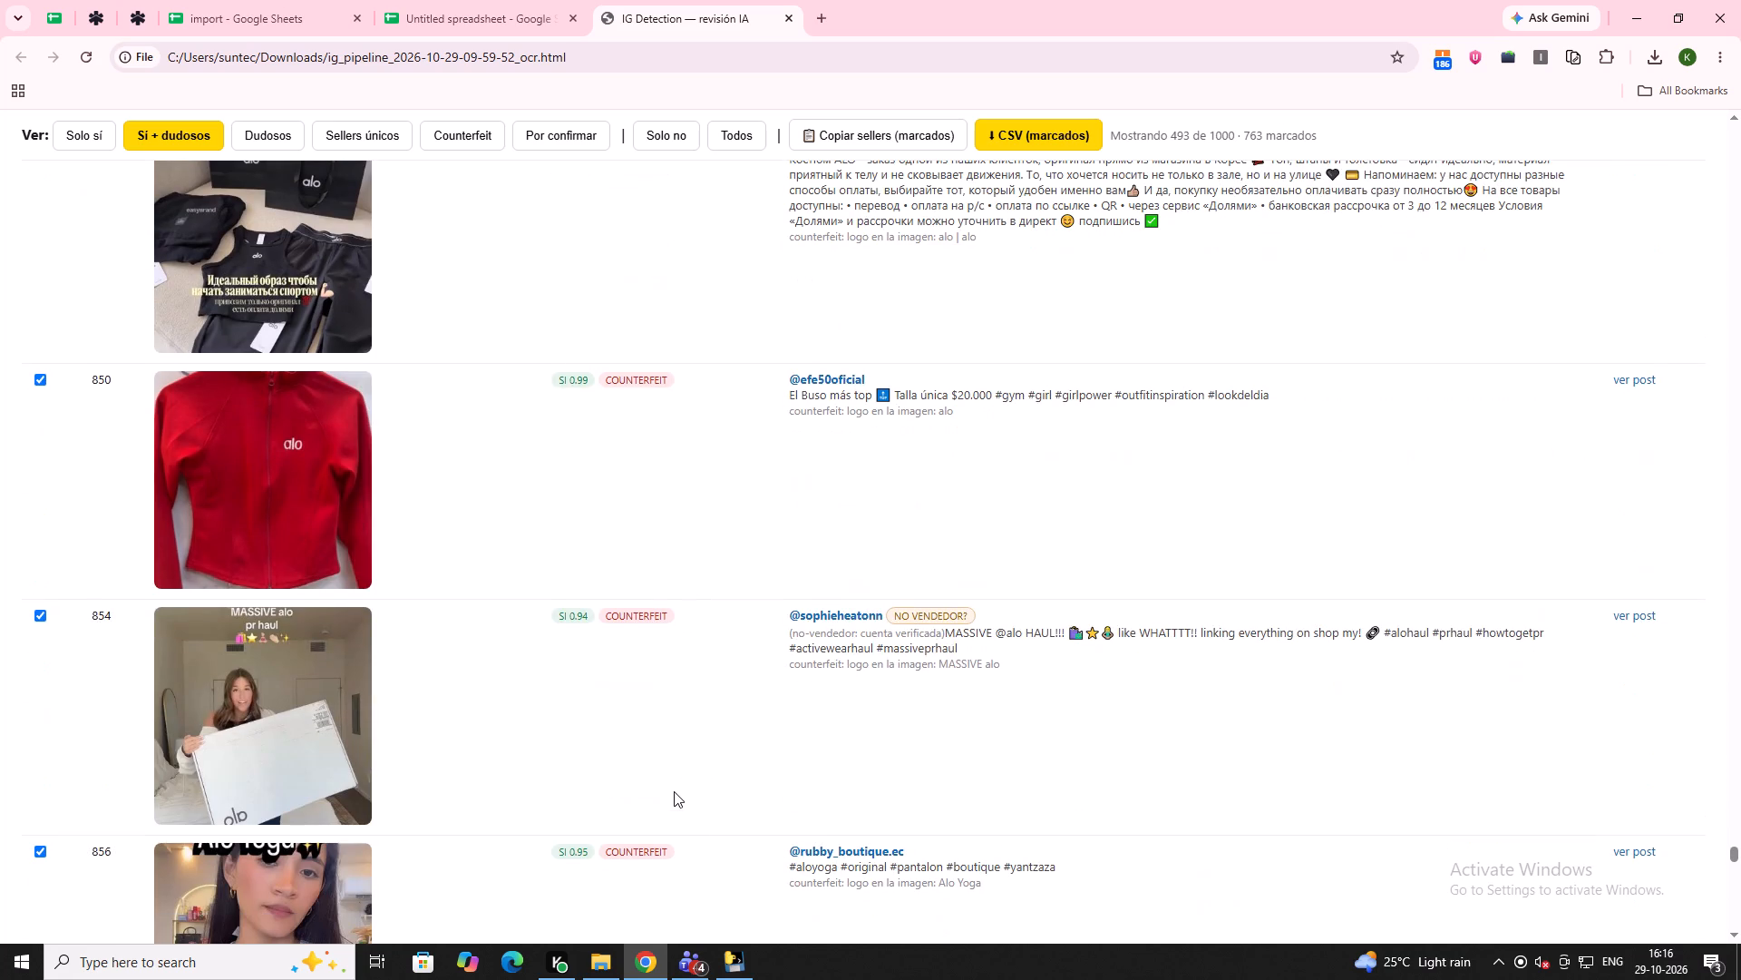
{"action": "left_click", "coordinate": [34, 612]}
{"action": "scroll", "coordinate": [68, 638], "scroll_direction": "down", "scroll_amount": 9}
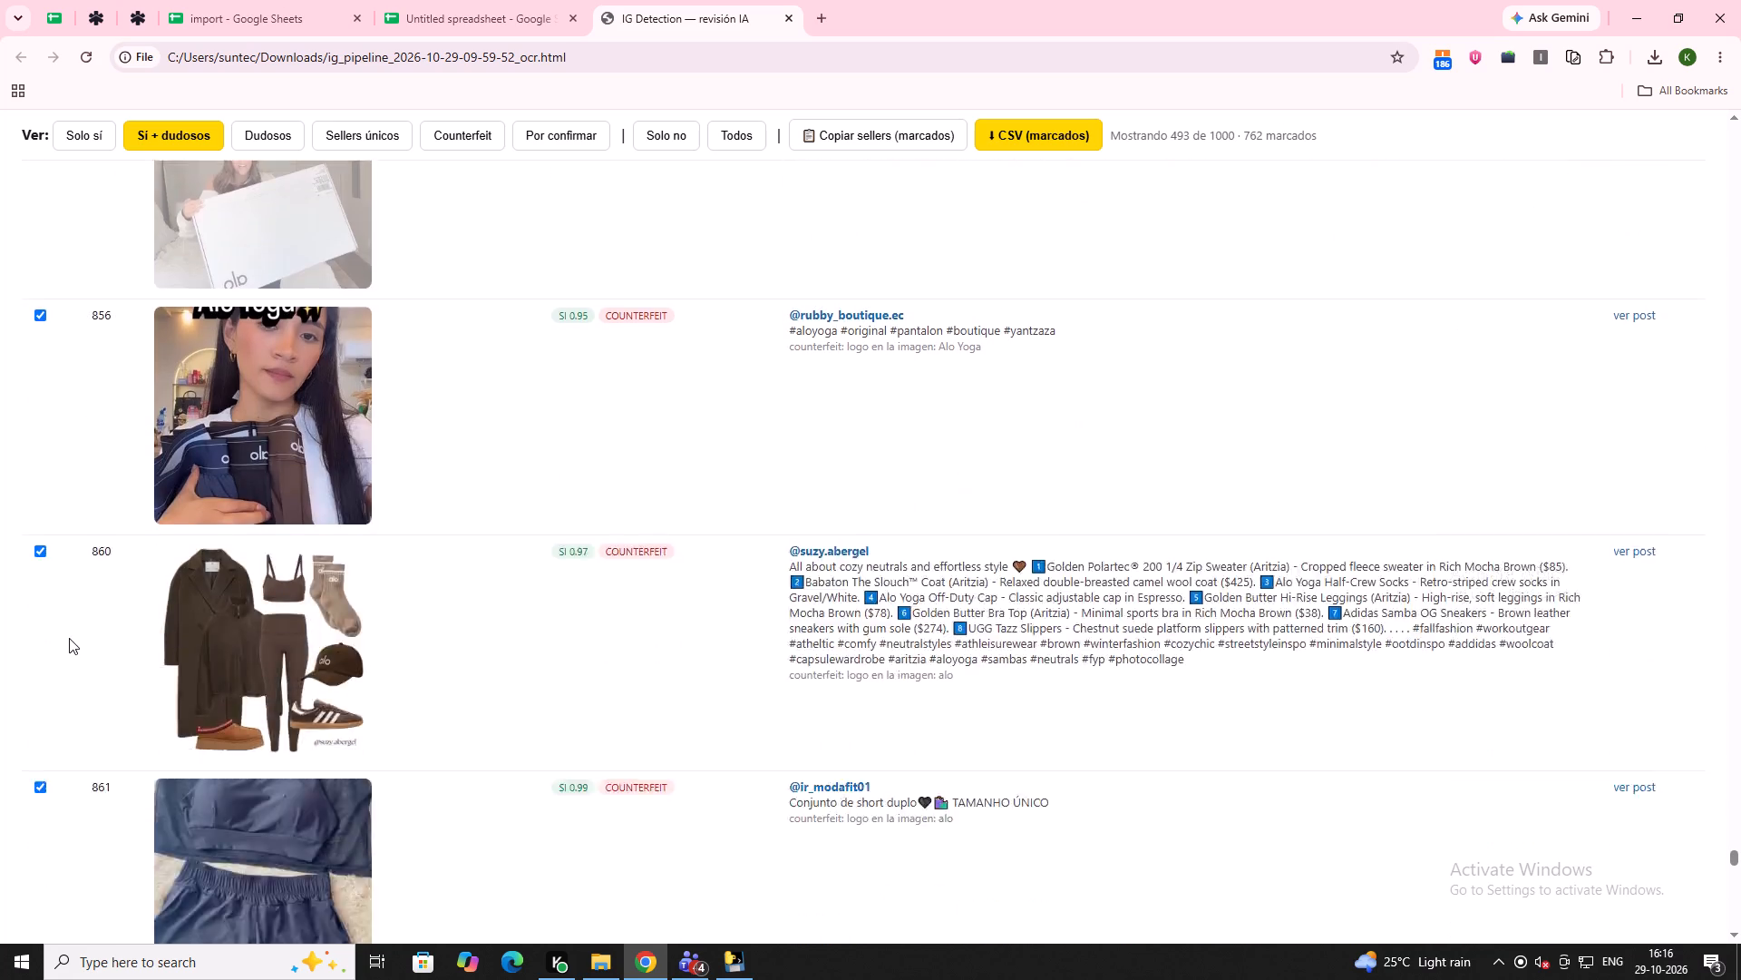
{"action": "scroll", "coordinate": [71, 638], "scroll_direction": "down", "scroll_amount": 16}
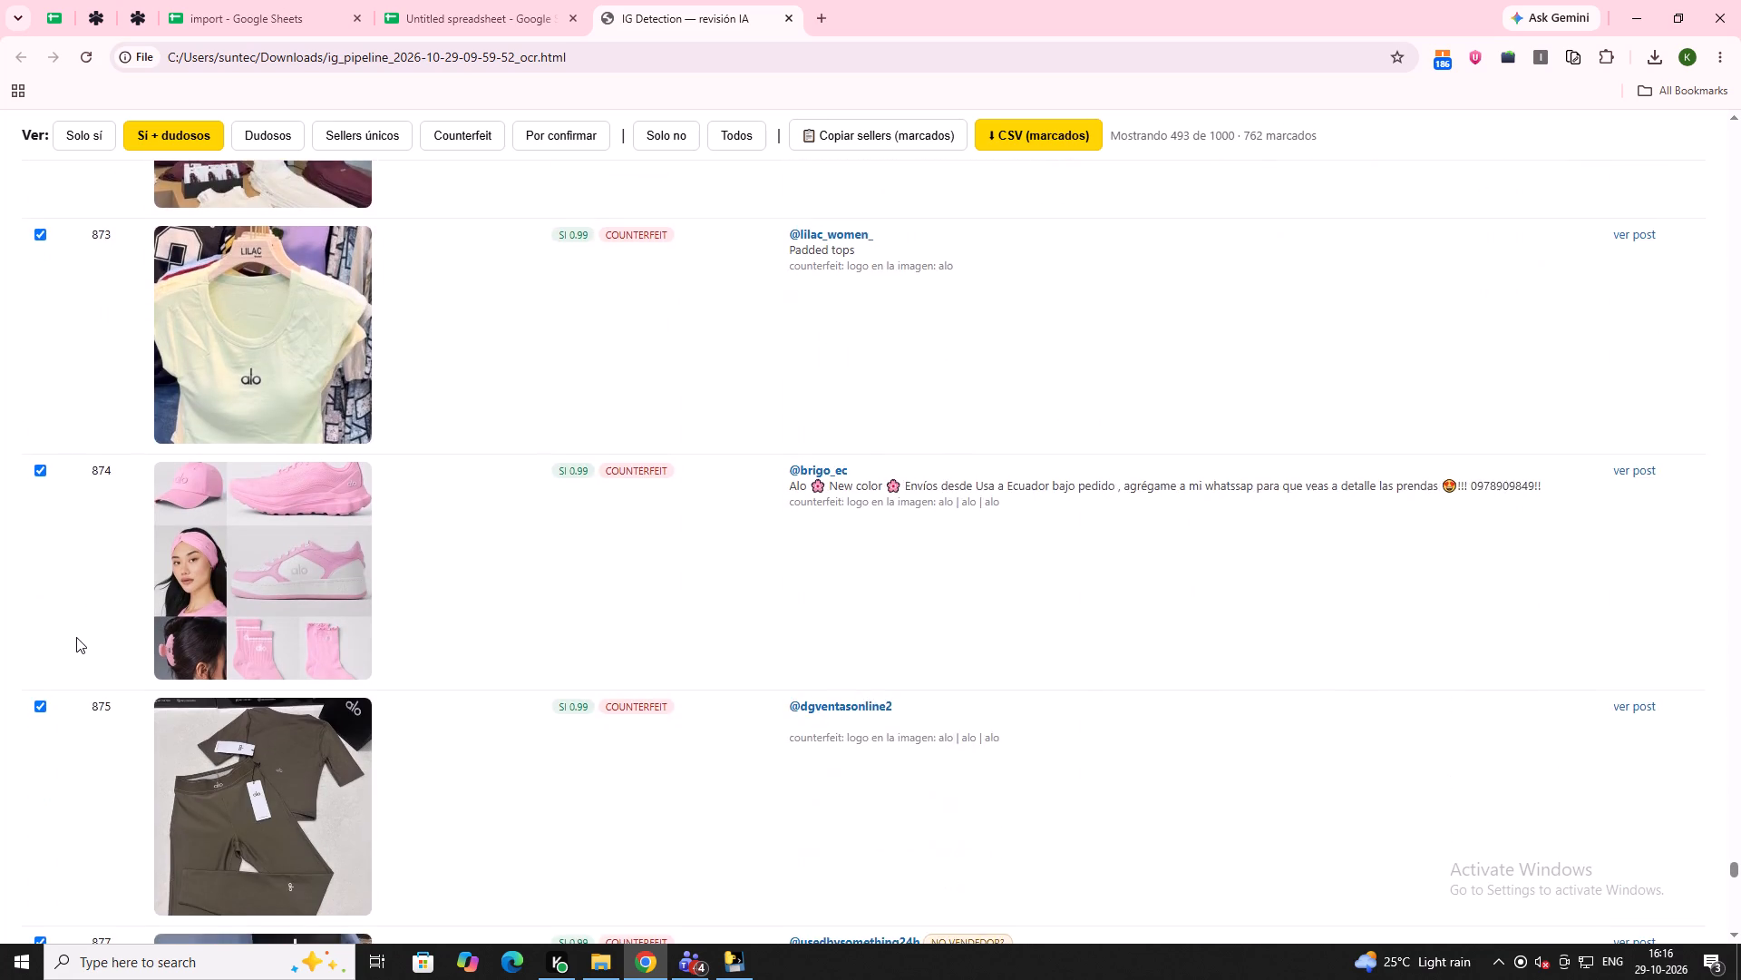
{"action": "scroll", "coordinate": [76, 637], "scroll_direction": "down", "scroll_amount": 7}
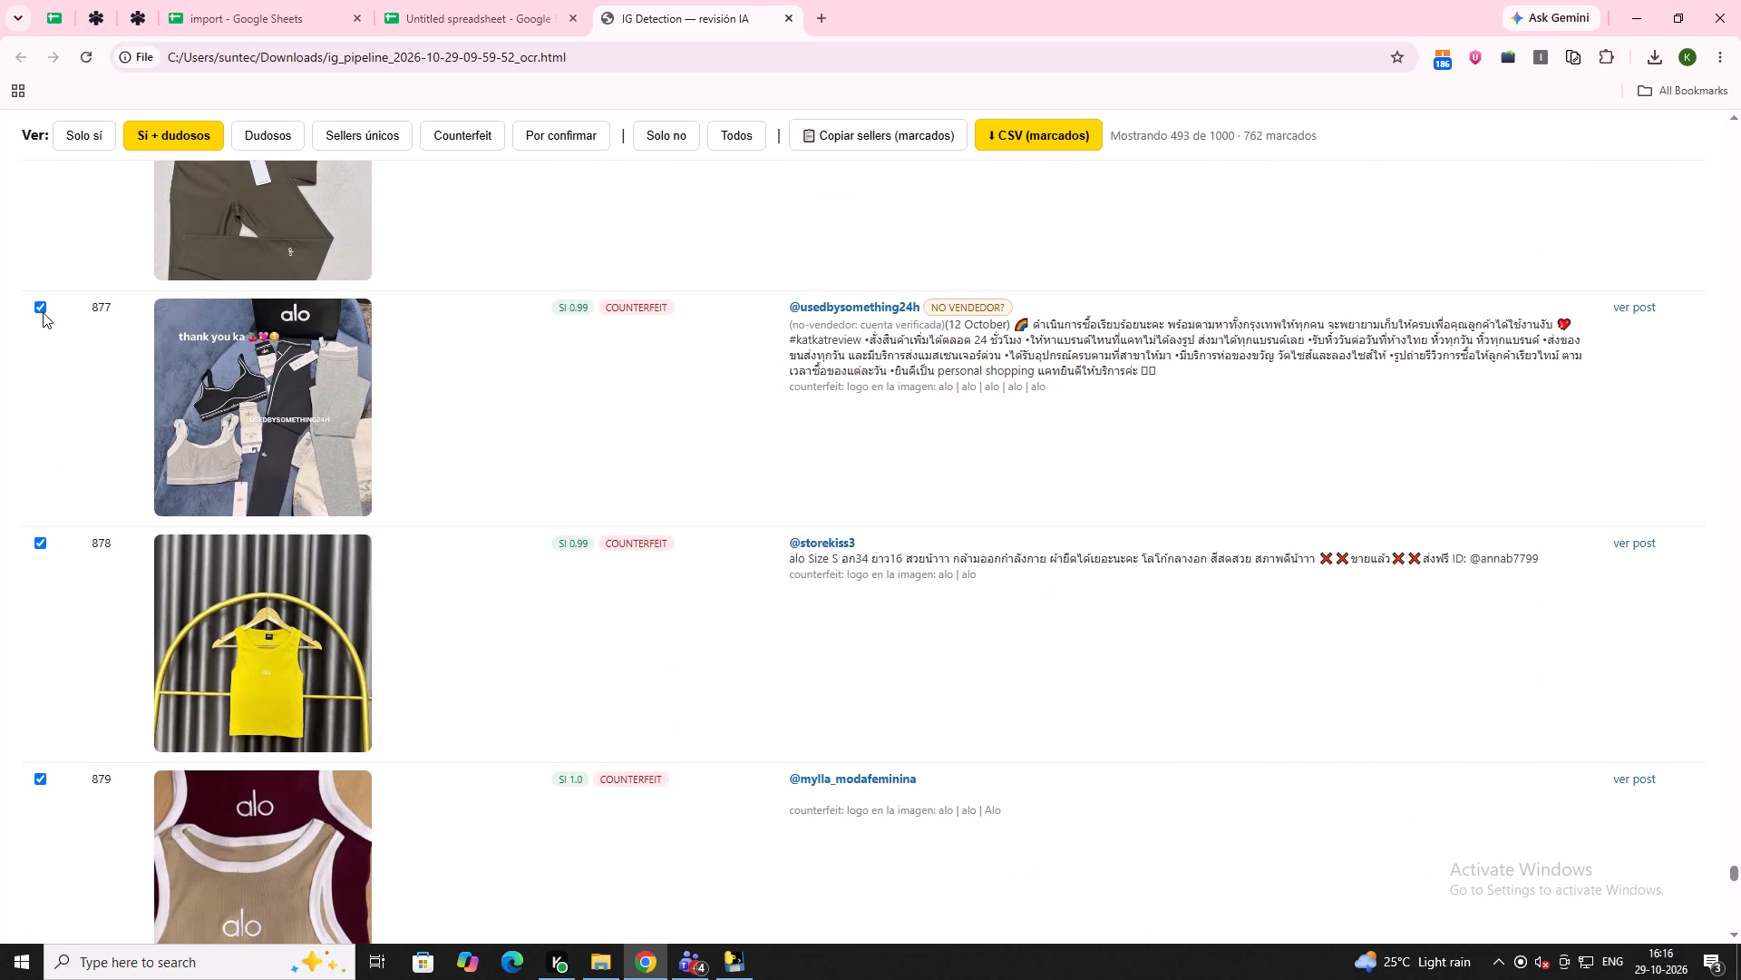
{"action": "left_click", "coordinate": [40, 305]}
{"action": "scroll", "coordinate": [92, 464], "scroll_direction": "down", "scroll_amount": 9}
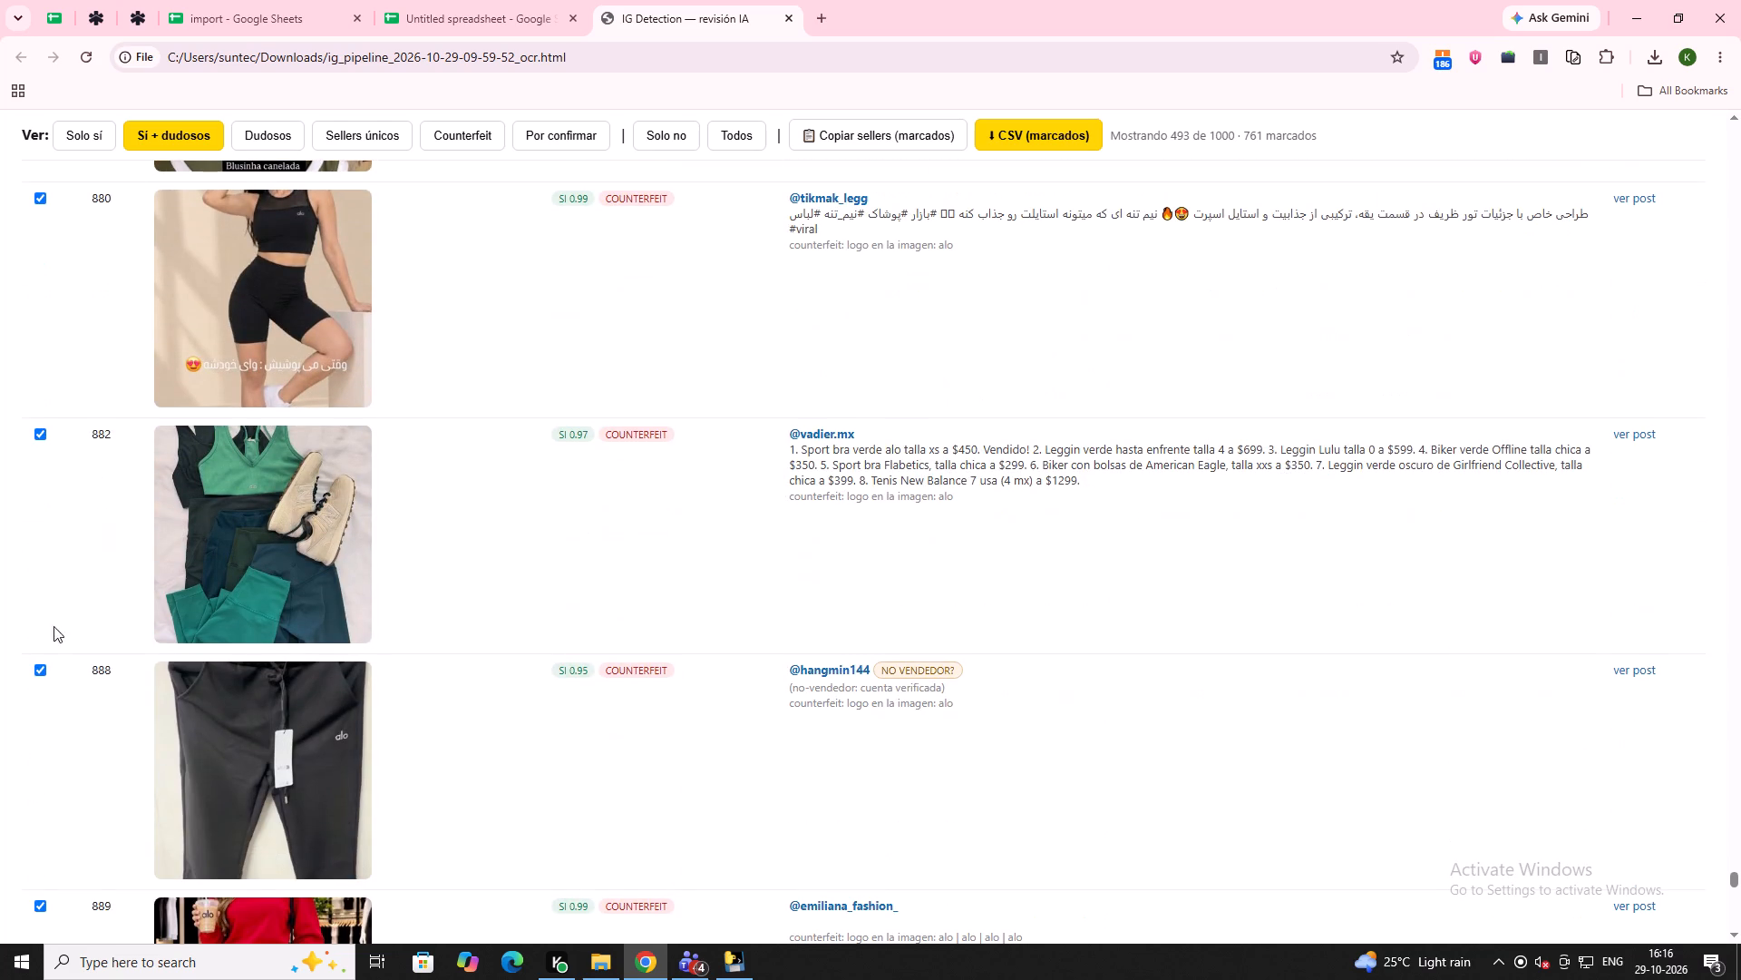
{"action": "left_click", "coordinate": [41, 667]}
Review the remaining posts after row 888 through the last one, row 999, for invalid counterfeit listings.
{"action": "scroll", "coordinate": [48, 667], "scroll_direction": "down", "scroll_amount": 11}
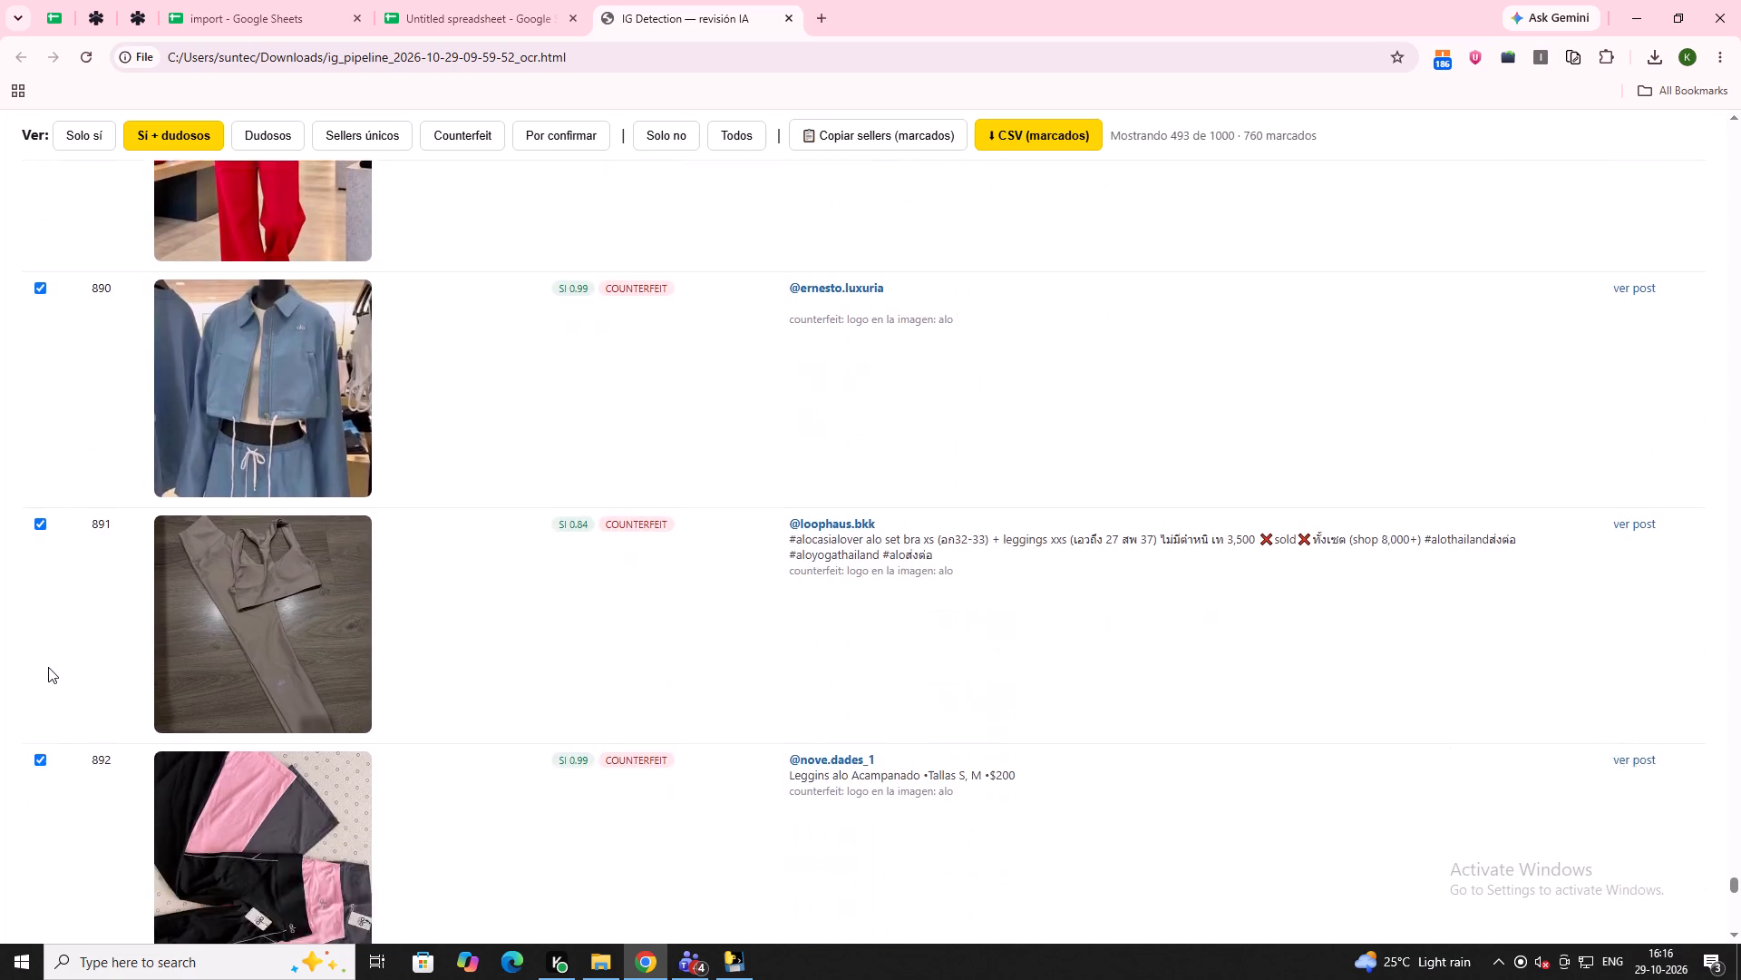
{"action": "scroll", "coordinate": [48, 667], "scroll_direction": "down", "scroll_amount": 18}
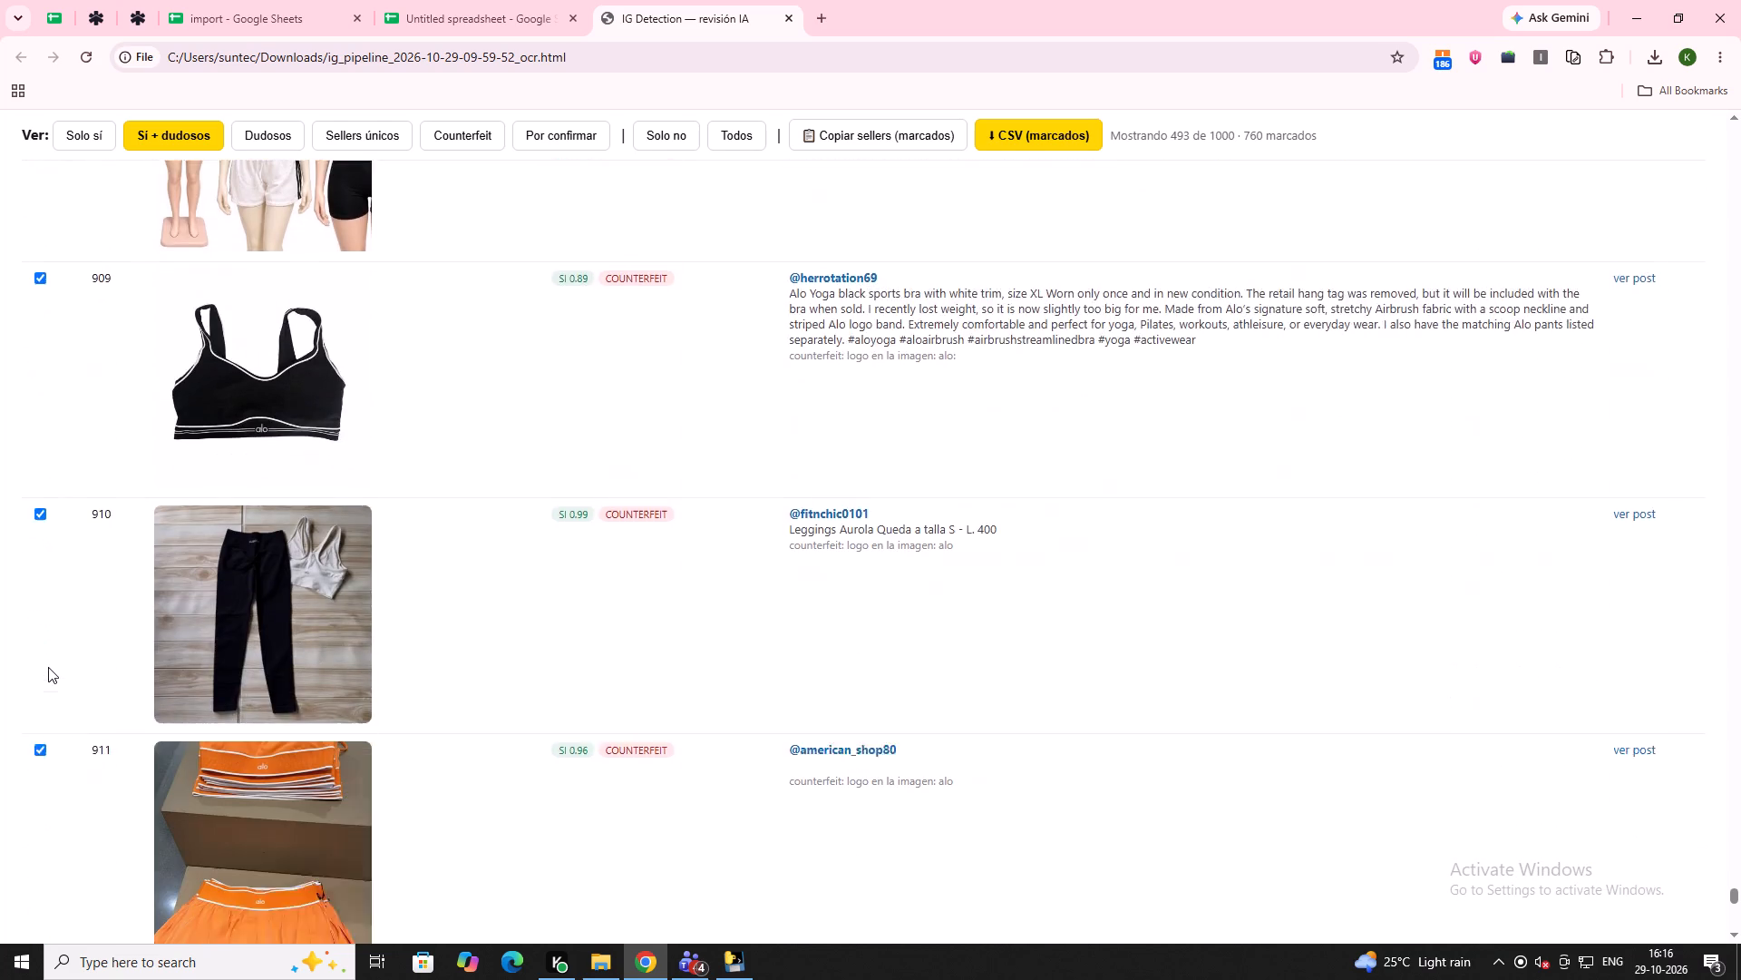
{"action": "scroll", "coordinate": [48, 667], "scroll_direction": "down", "scroll_amount": 15}
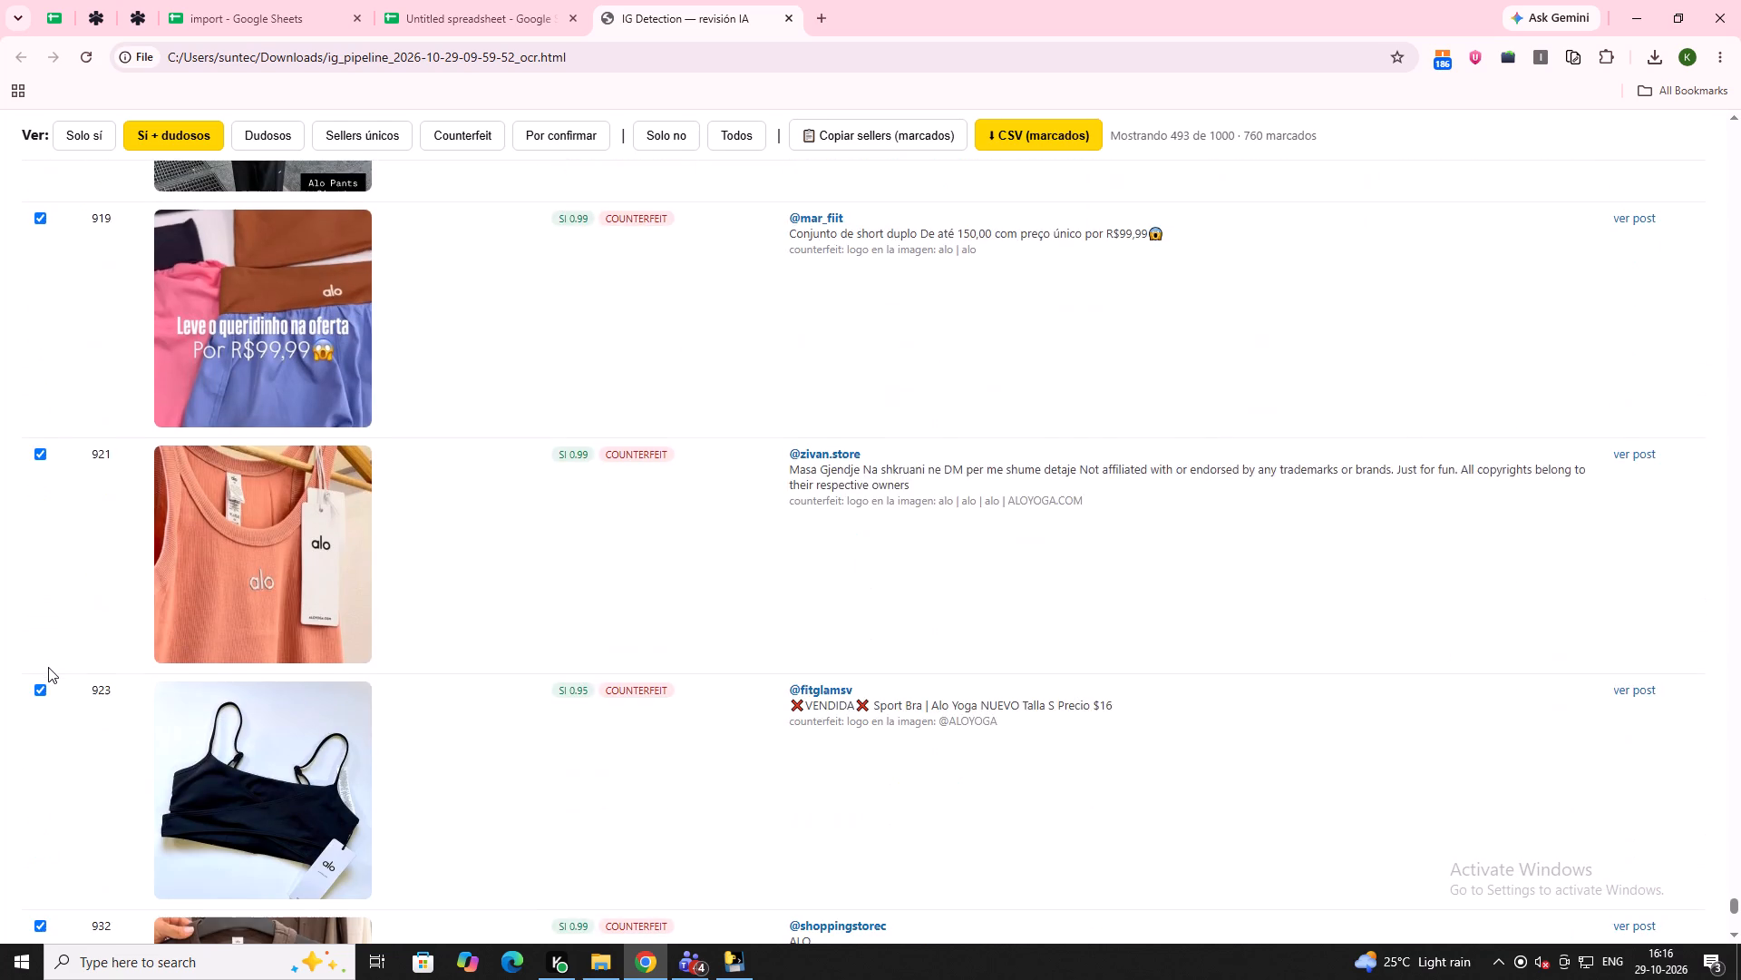
{"action": "scroll", "coordinate": [48, 667], "scroll_direction": "down", "scroll_amount": 11}
{"action": "scroll", "coordinate": [48, 667], "scroll_direction": "up", "scroll_amount": 1}
{"action": "scroll", "coordinate": [49, 667], "scroll_direction": "down", "scroll_amount": 7}
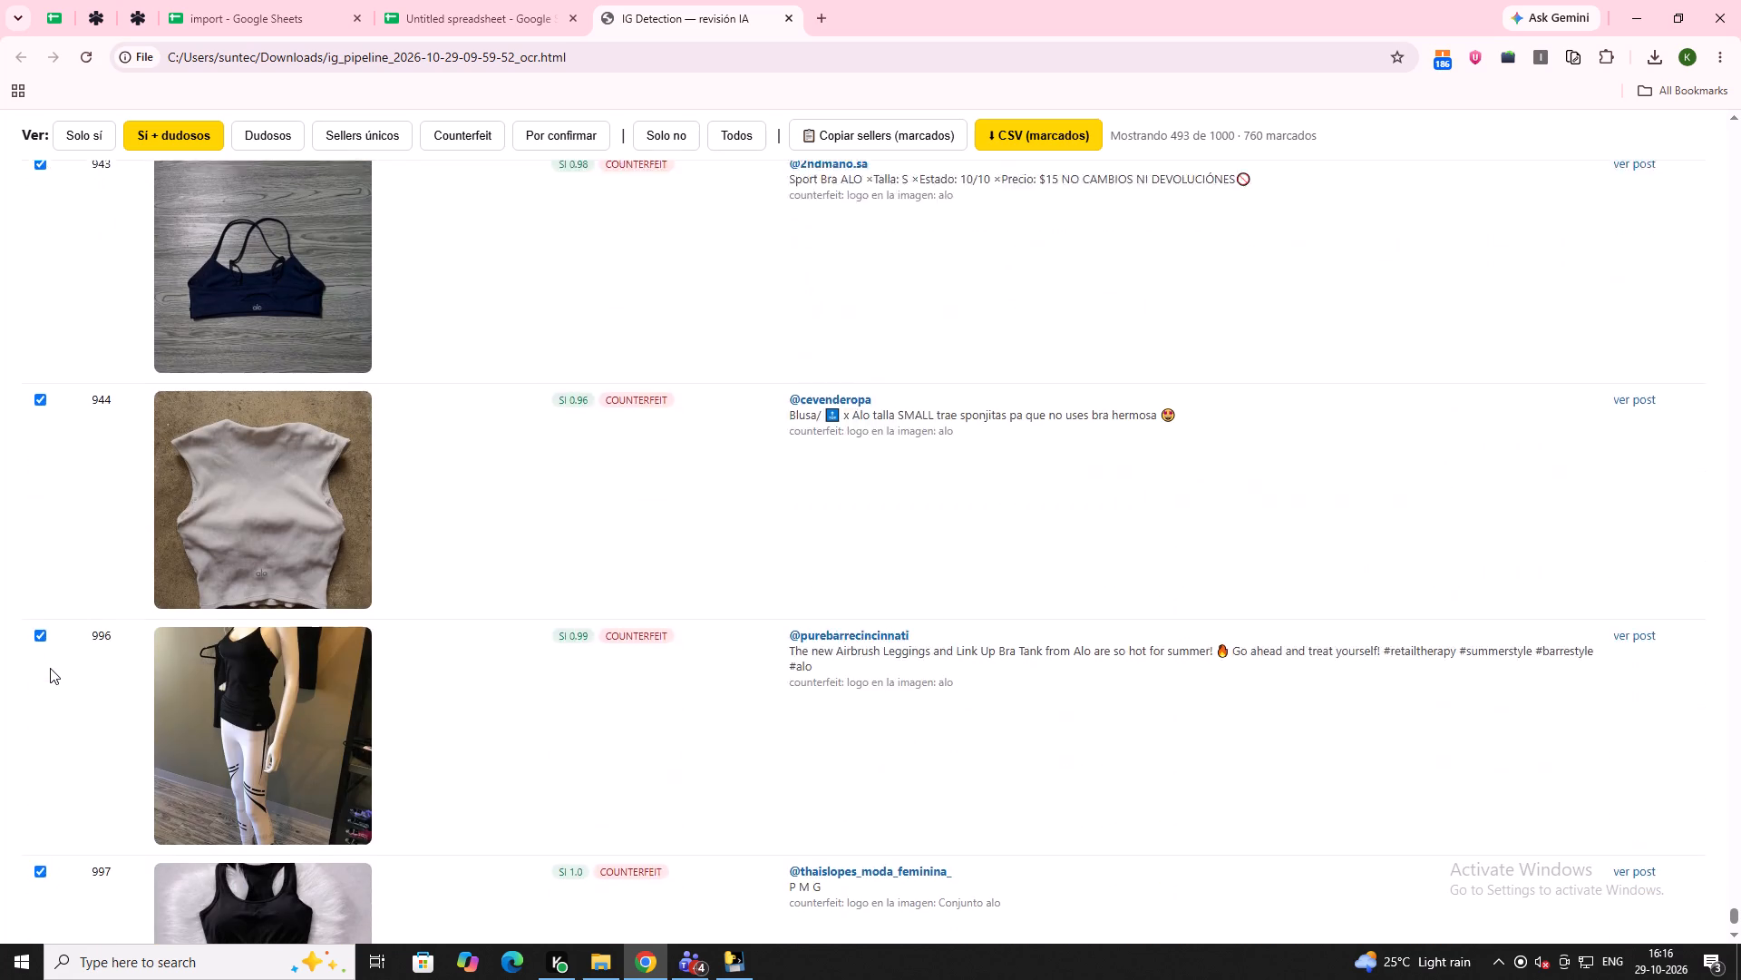
{"action": "scroll", "coordinate": [53, 675], "scroll_direction": "down", "scroll_amount": 15}
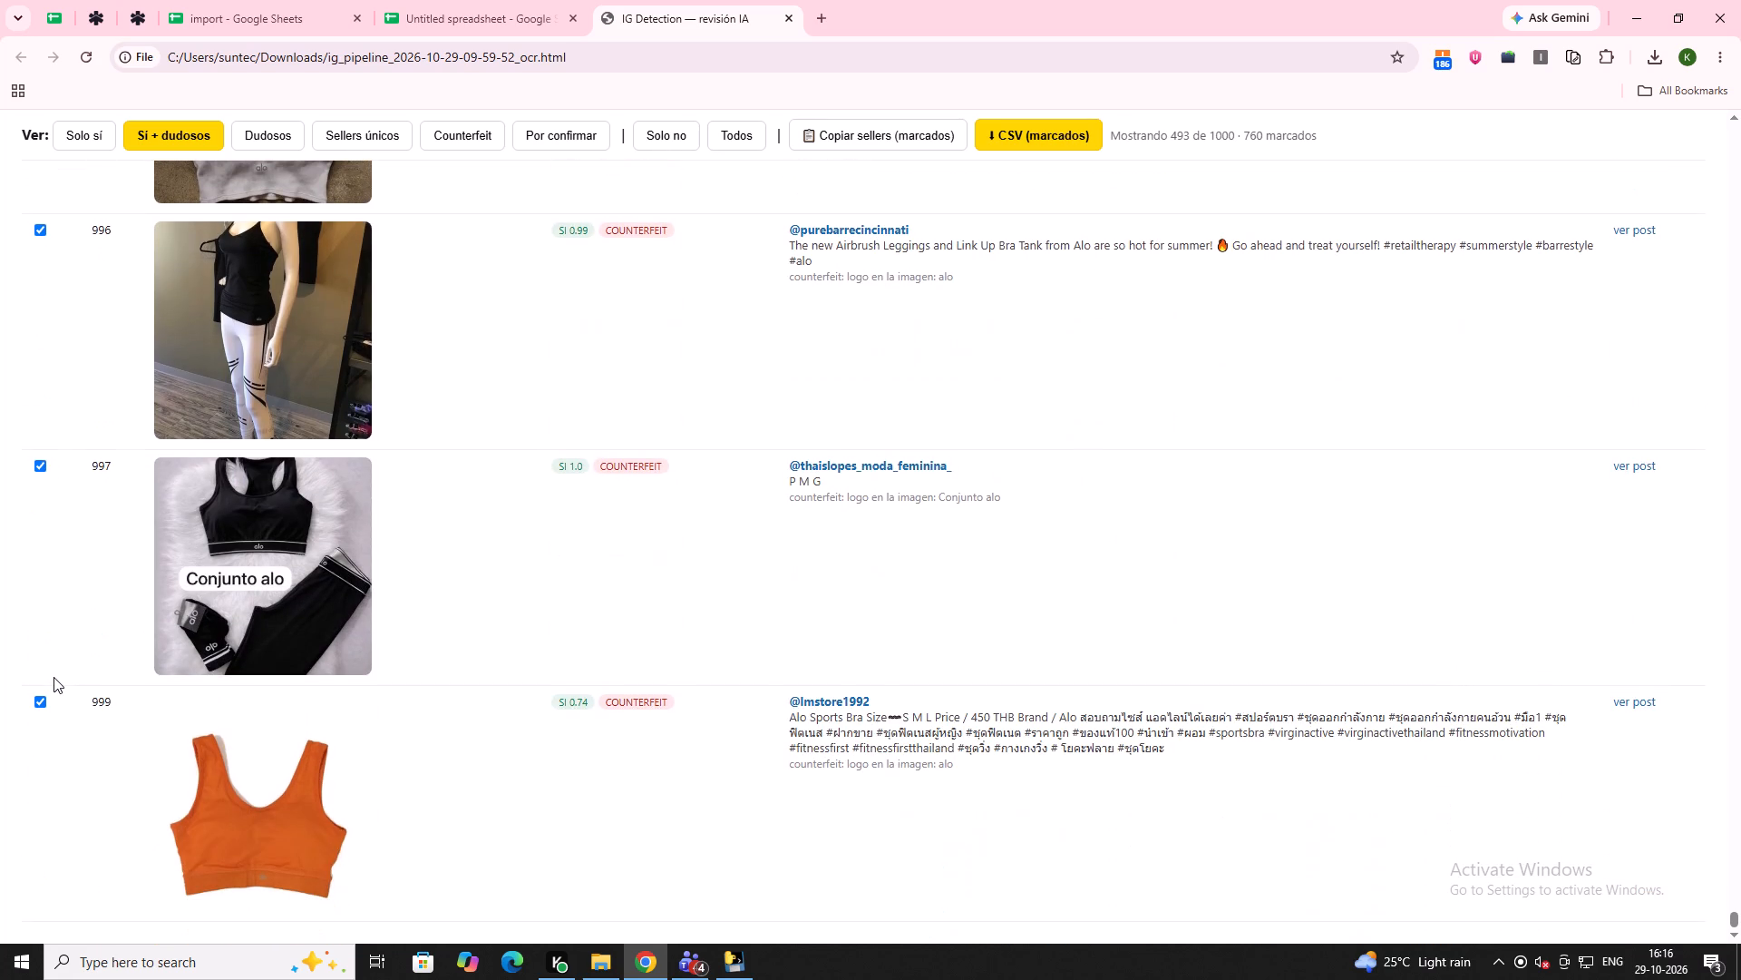
{"action": "scroll", "coordinate": [53, 677], "scroll_direction": "down", "scroll_amount": 4}
{"action": "scroll", "coordinate": [197, 788], "scroll_direction": "down", "scroll_amount": 10}
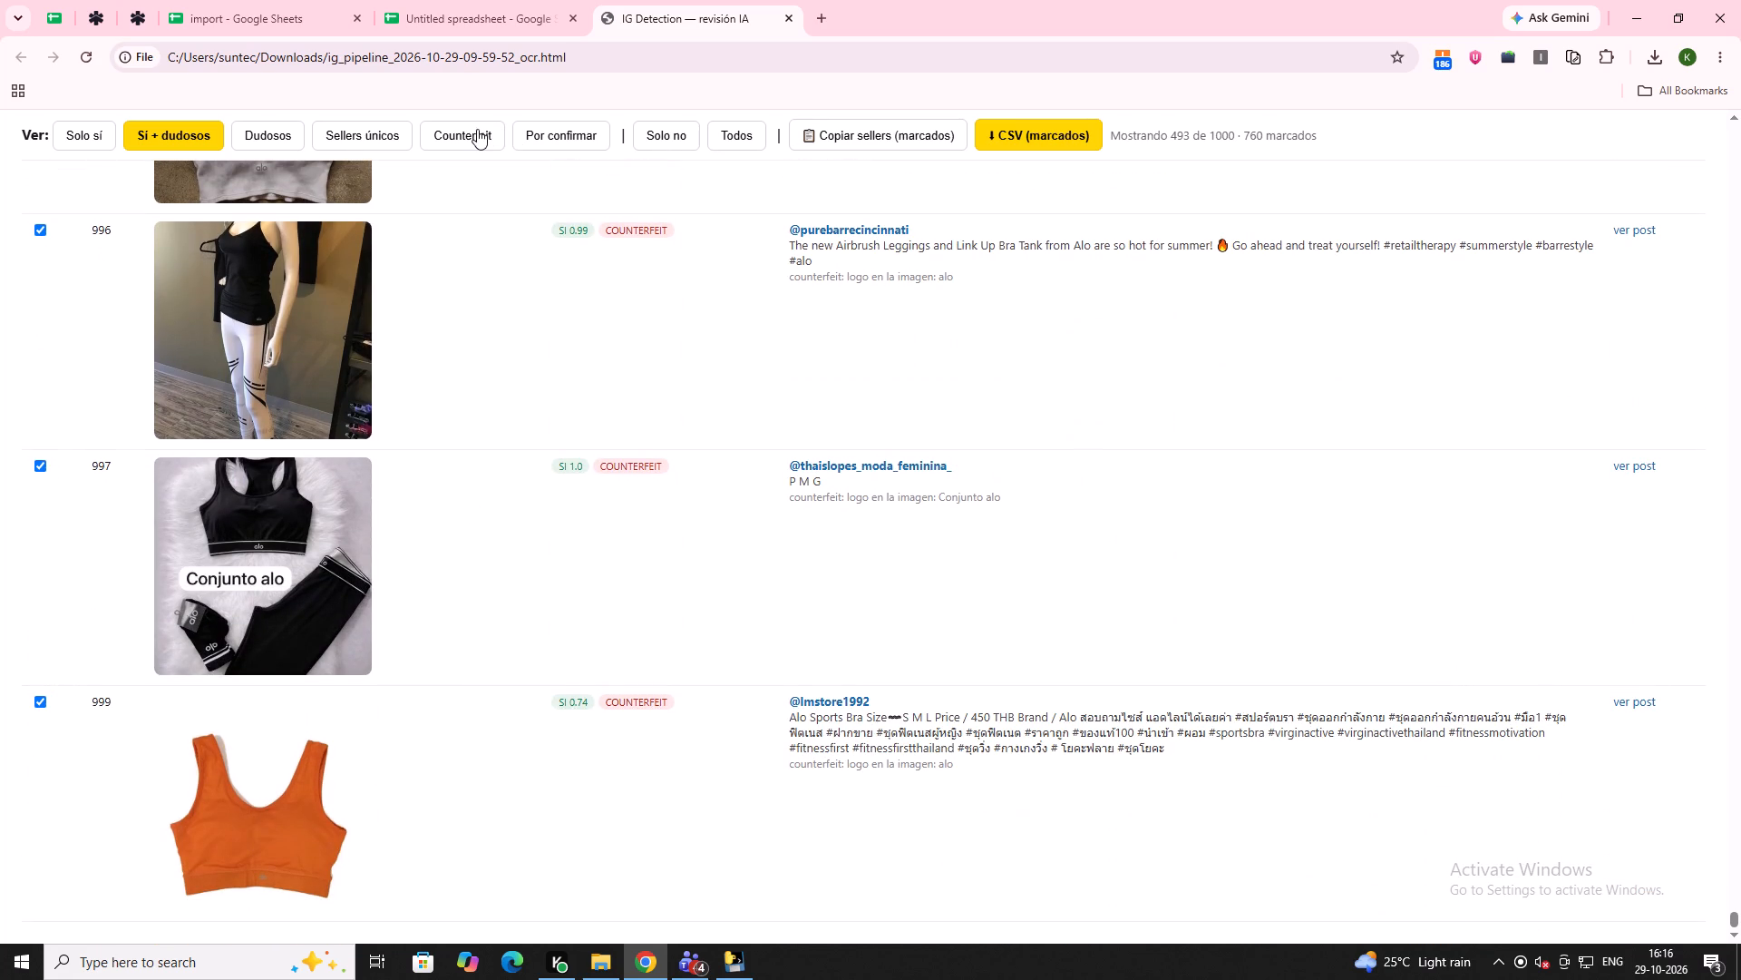
Export the marked posts as a CSV file.
{"action": "double_click", "coordinate": [476, 132]}
{"action": "left_click", "coordinate": [1051, 132]}
Switch to the import spreadsheet and import ig_ia_revisado (10).csv from Downloads as a new sheet.
{"action": "left_click", "coordinate": [283, 0]}
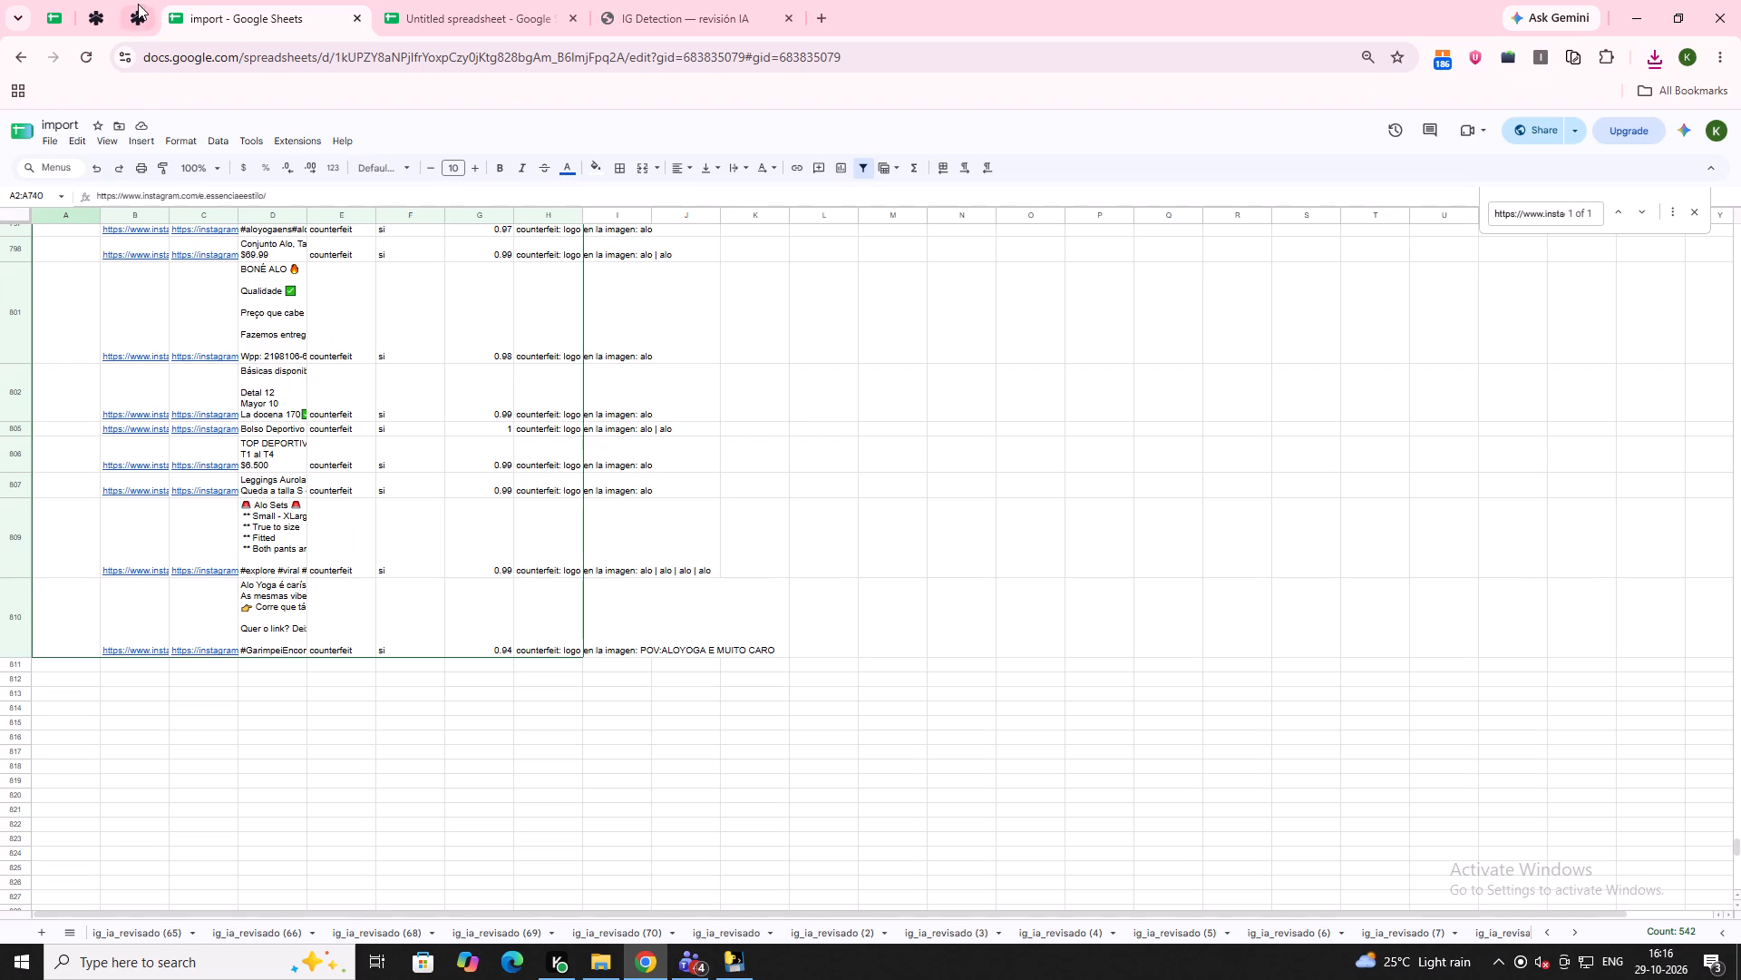
{"action": "left_click", "coordinate": [42, 138]}
{"action": "left_click", "coordinate": [46, 140]}
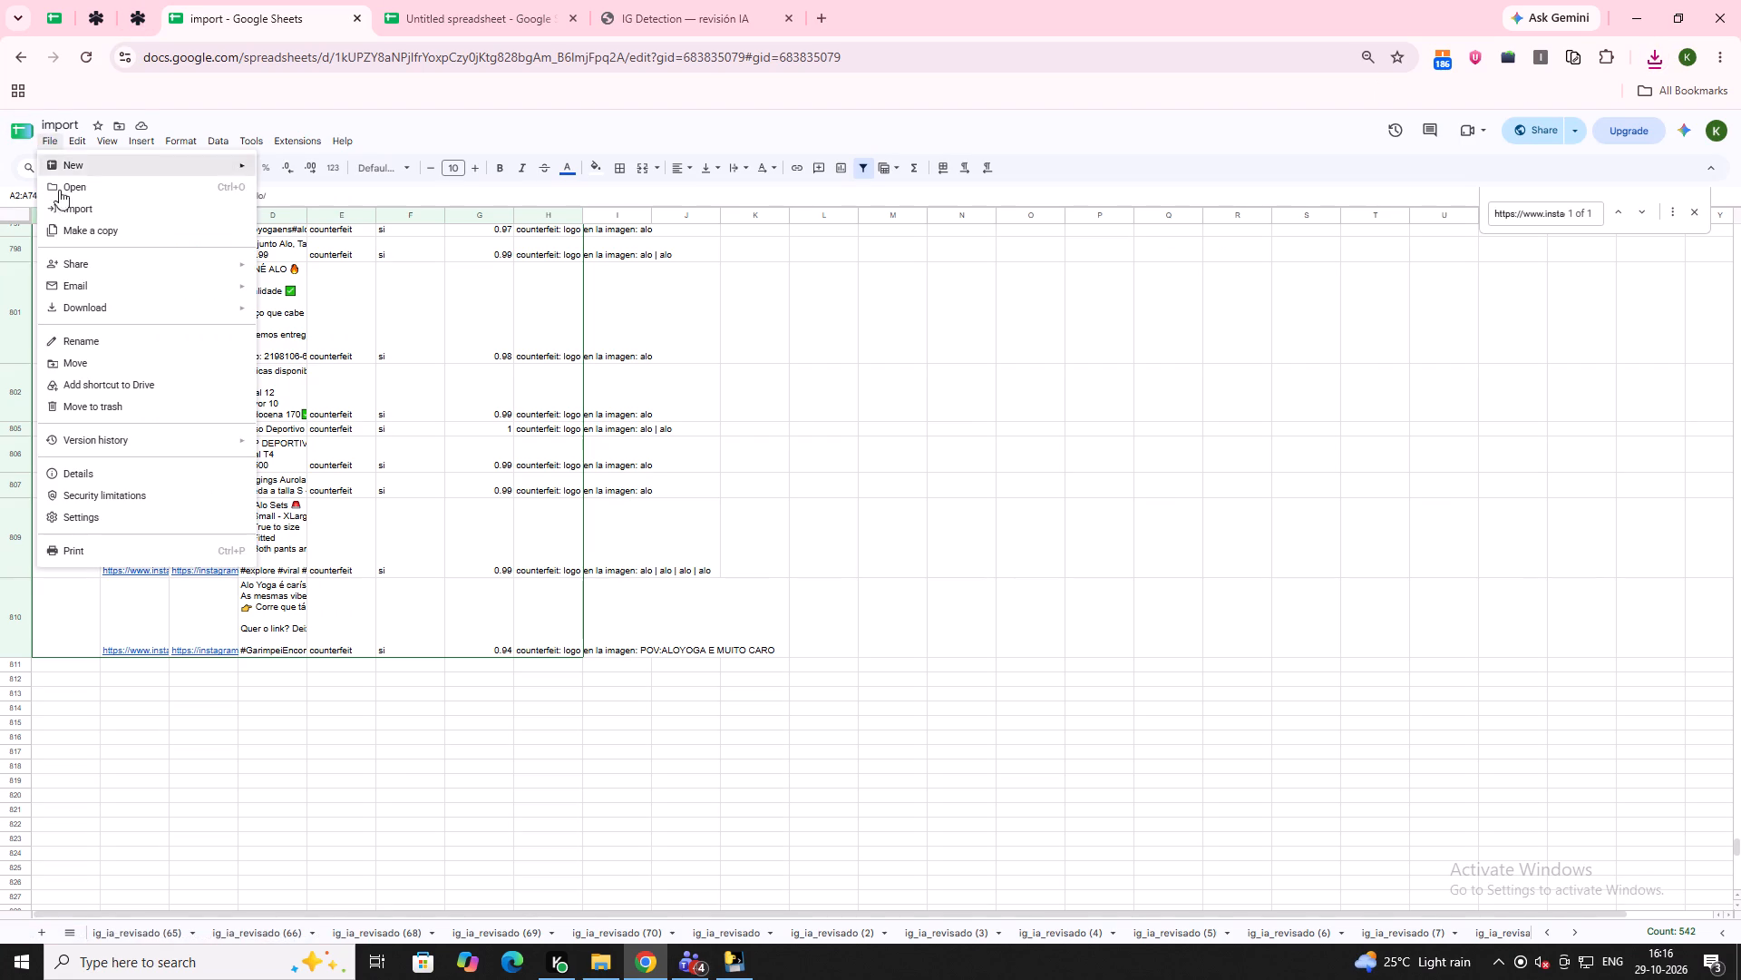
{"action": "left_click", "coordinate": [68, 210]}
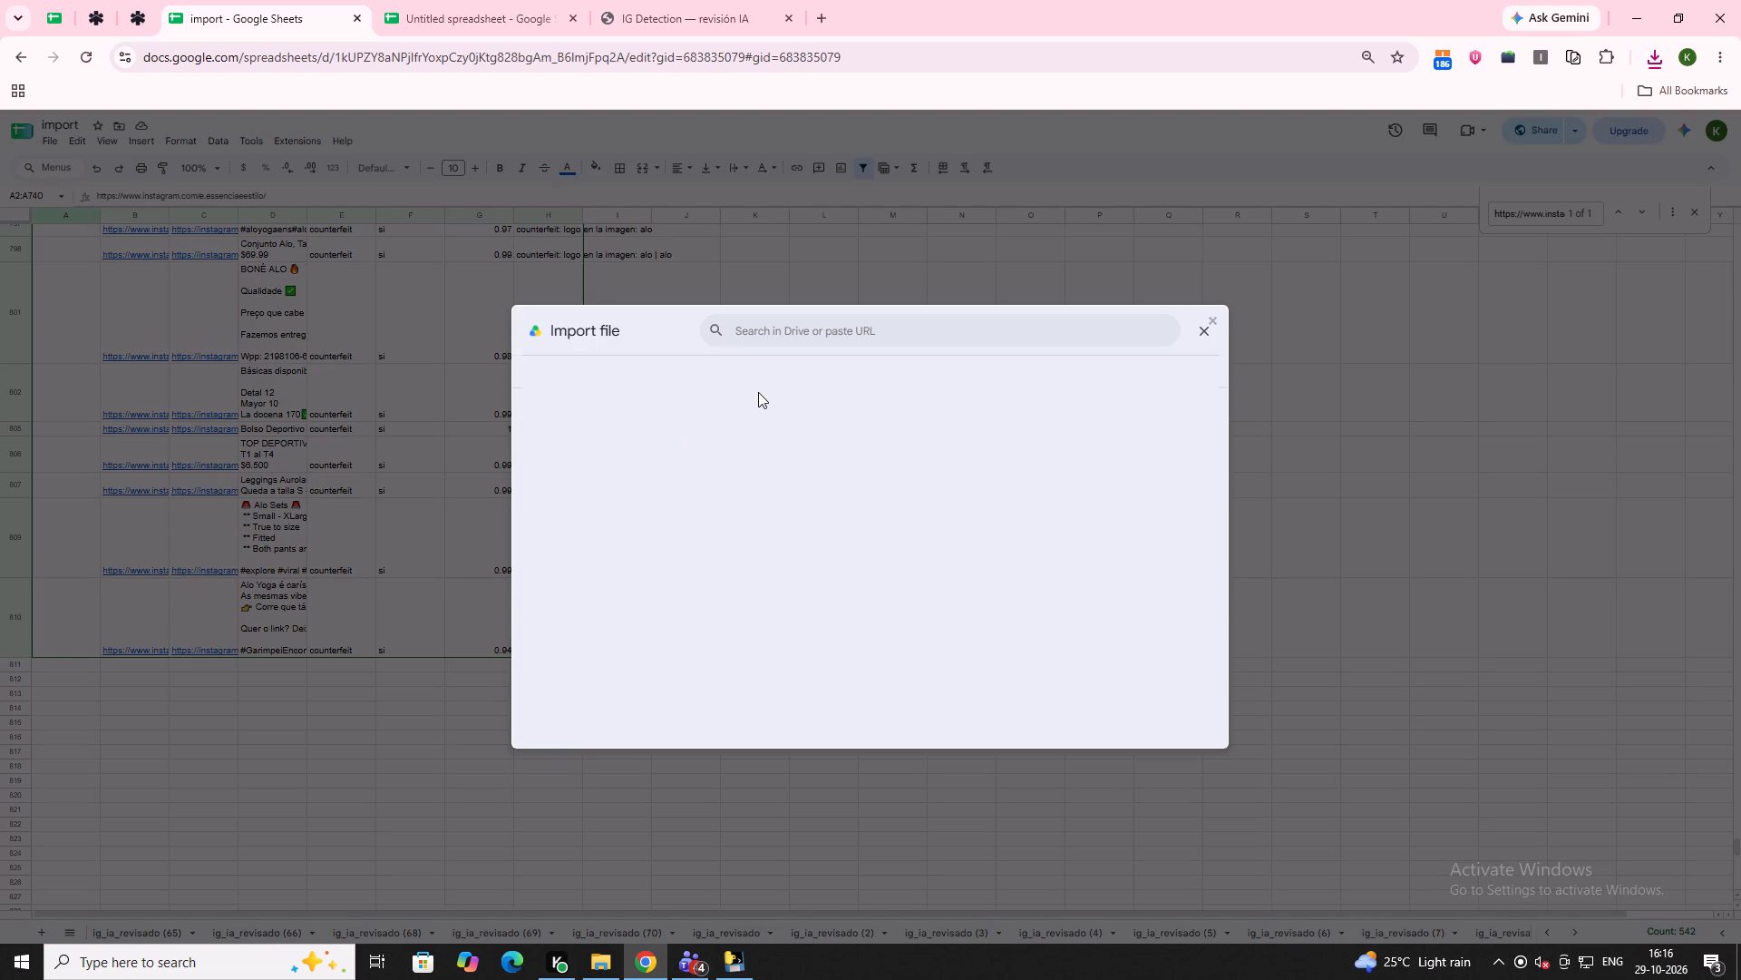
{"action": "left_click", "coordinate": [777, 371]}
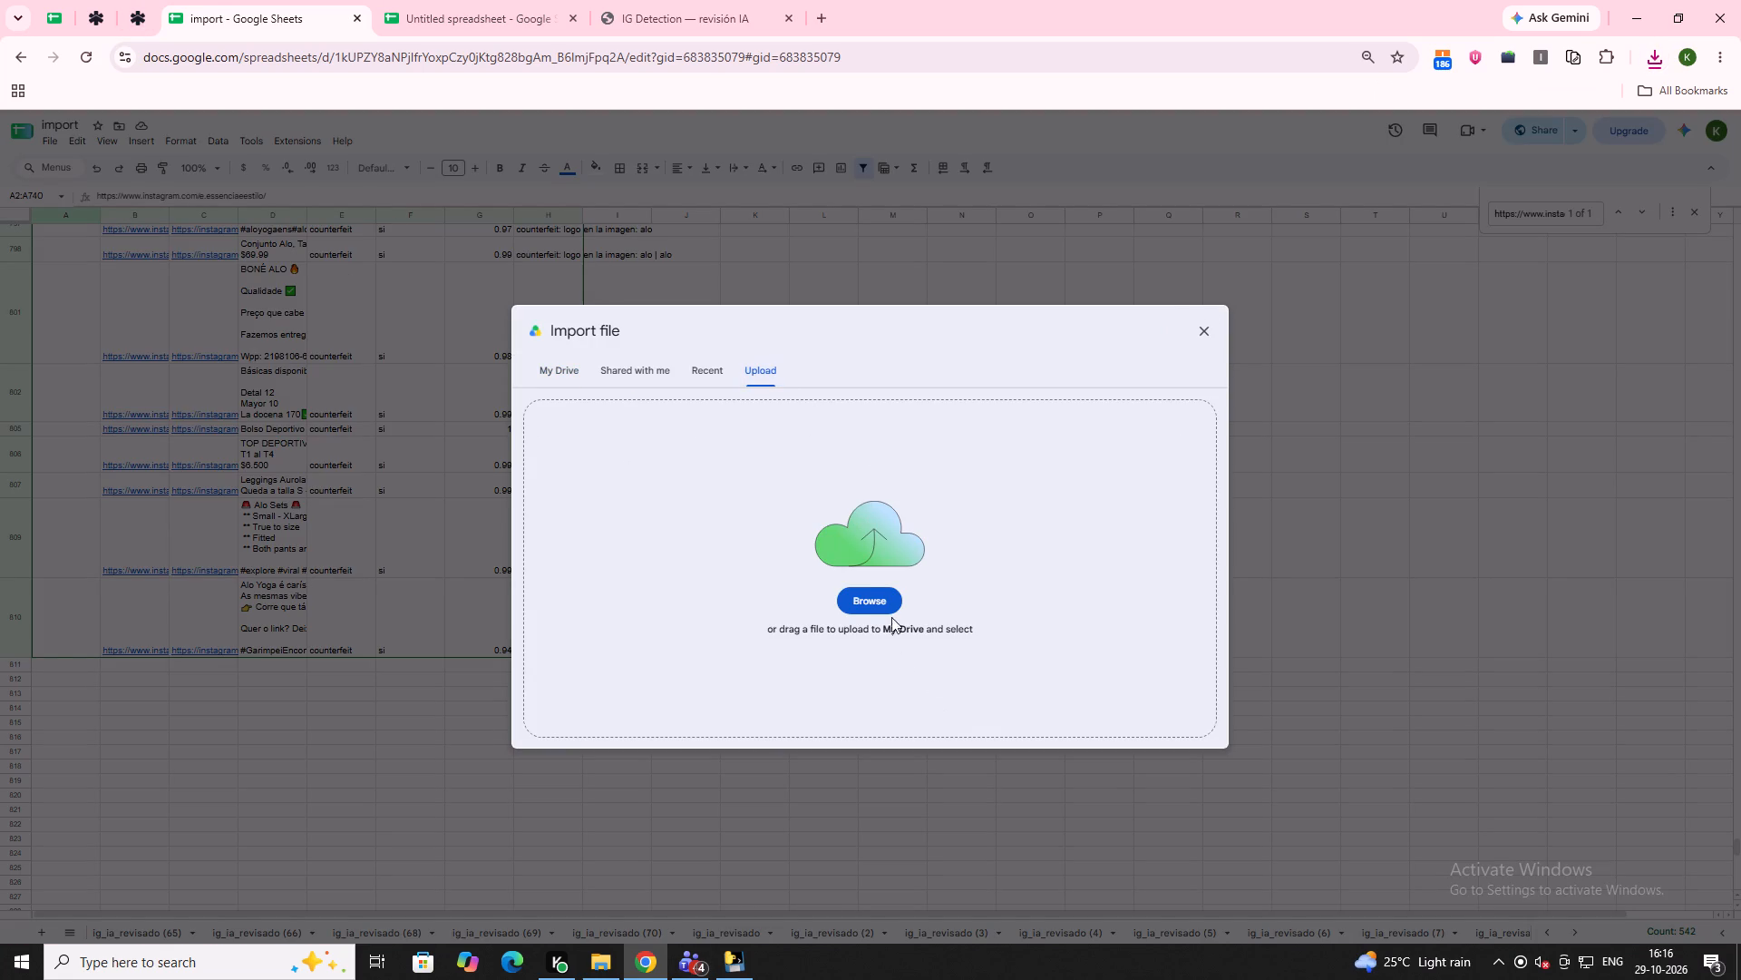
{"action": "left_click", "coordinate": [885, 610]}
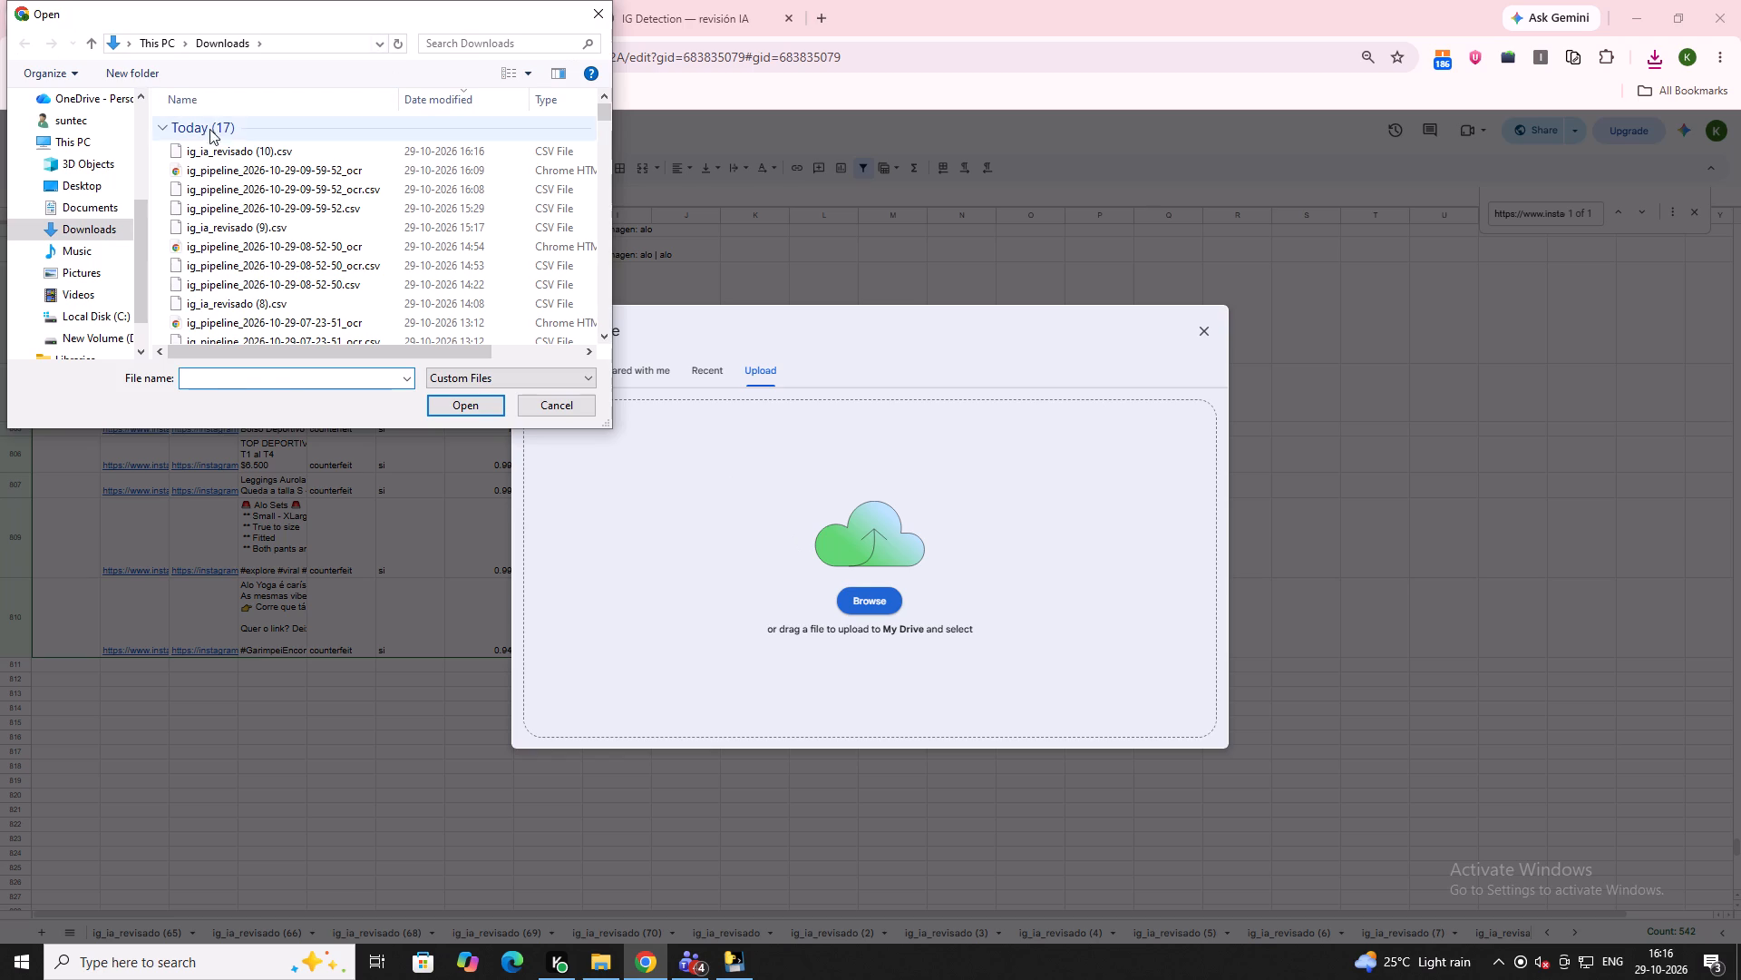
{"action": "left_click", "coordinate": [242, 153]}
{"action": "left_click", "coordinate": [474, 403]}
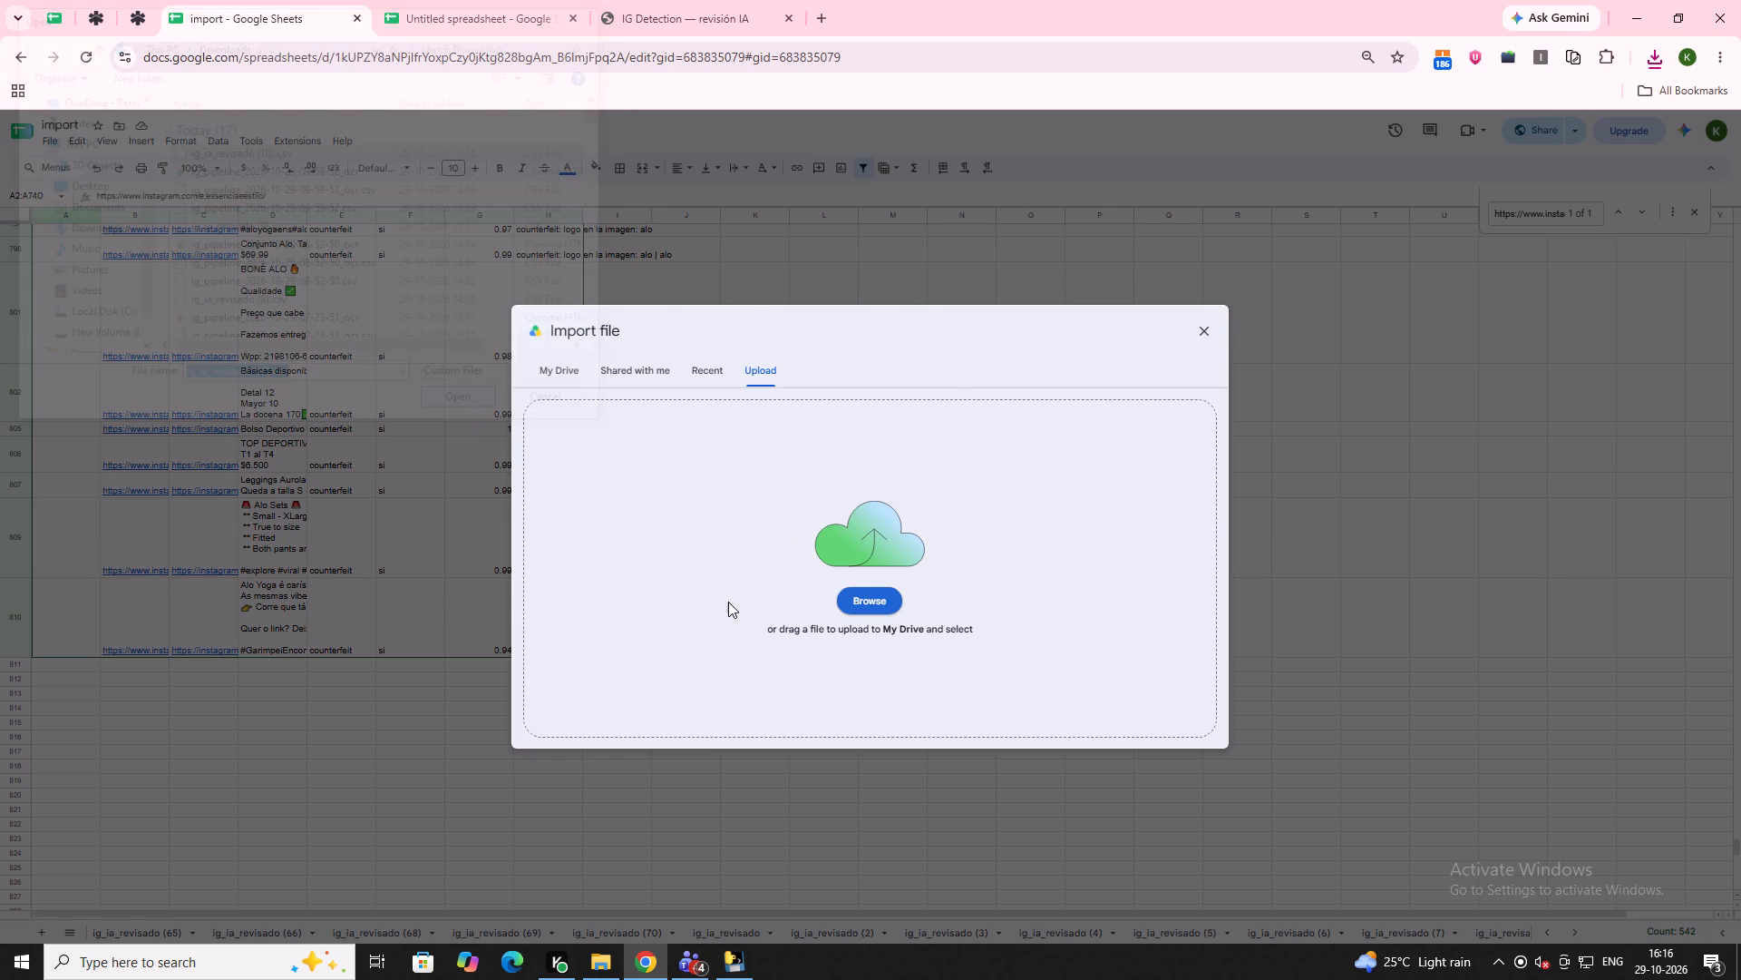
{"action": "left_click", "coordinate": [804, 538]}
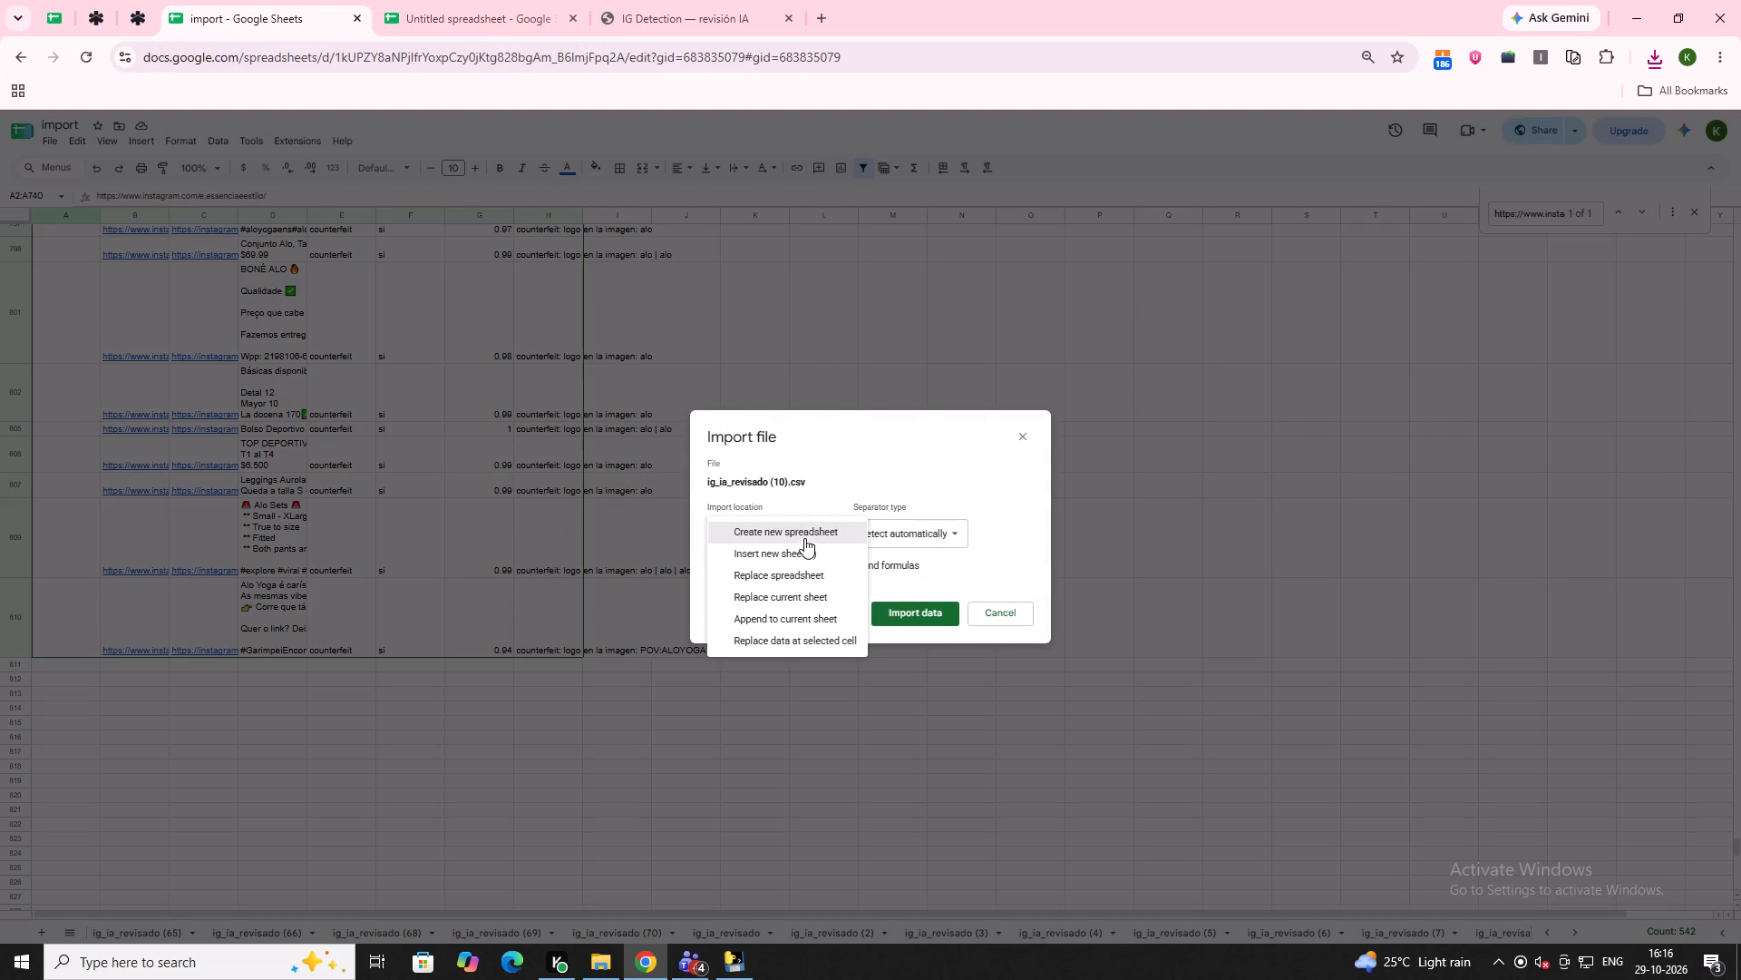
{"action": "left_click", "coordinate": [809, 557]}
{"action": "left_click", "coordinate": [913, 621]}
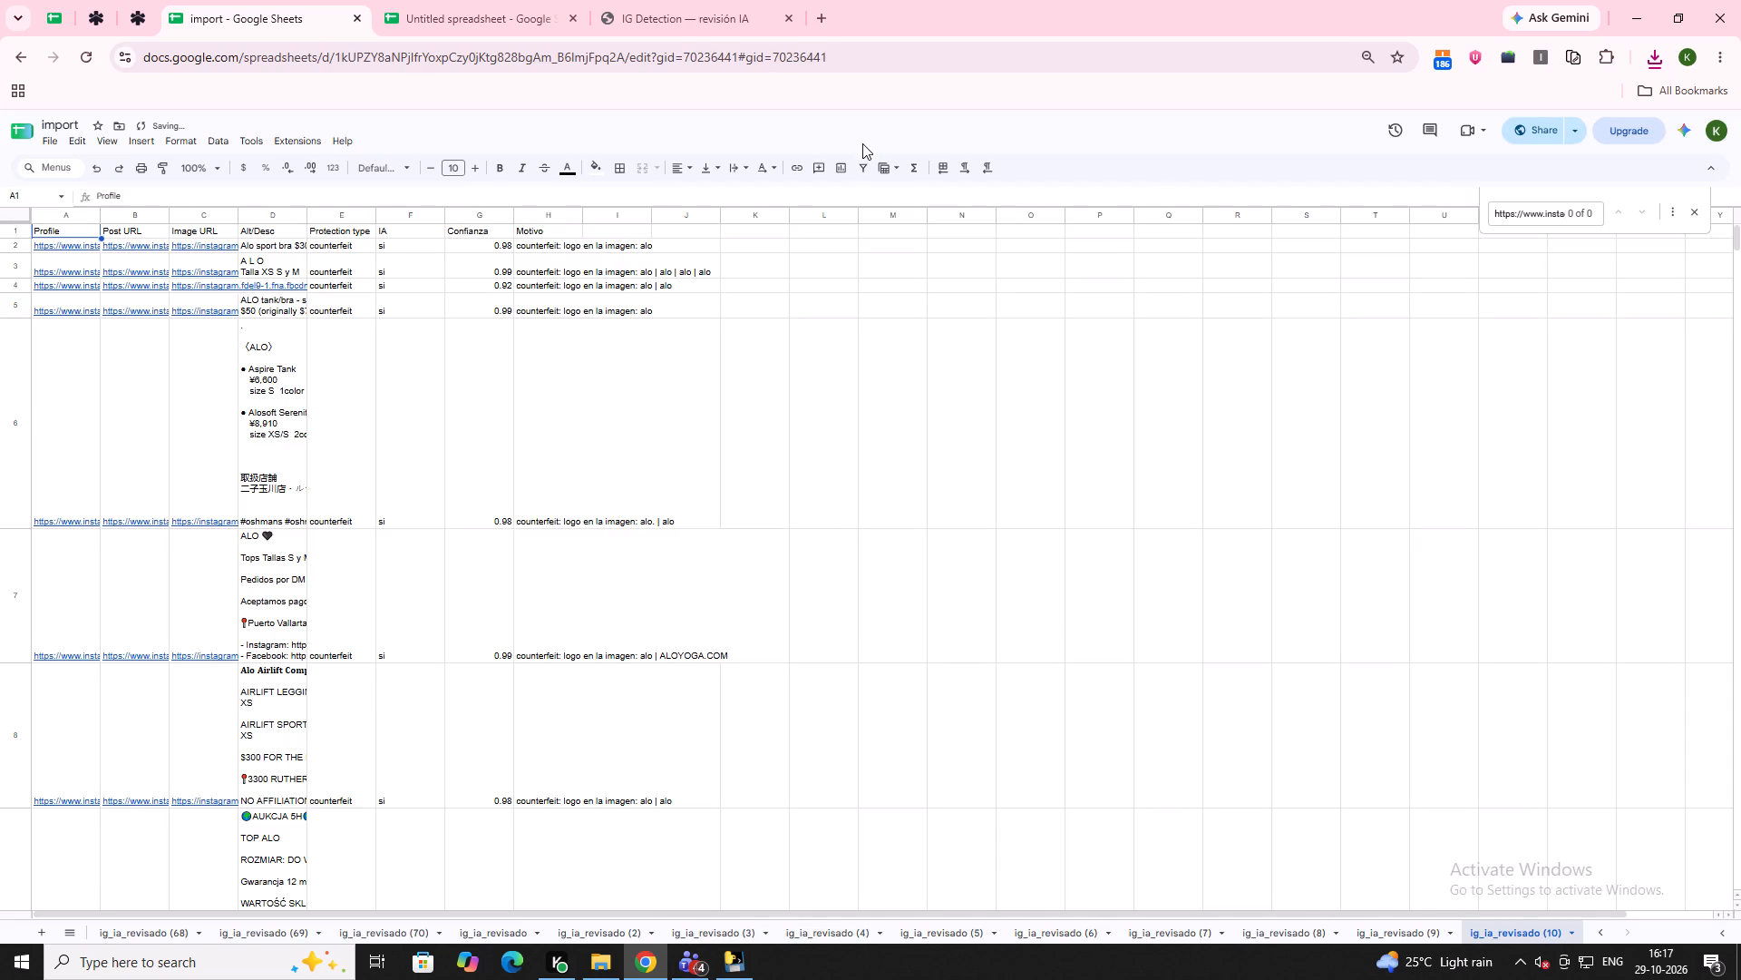
Add a filter to the imported sheet and exclude blanks from Protection type, leaving only counterfeit rows.
{"action": "left_click", "coordinate": [860, 164]}
{"action": "left_click", "coordinate": [365, 229]}
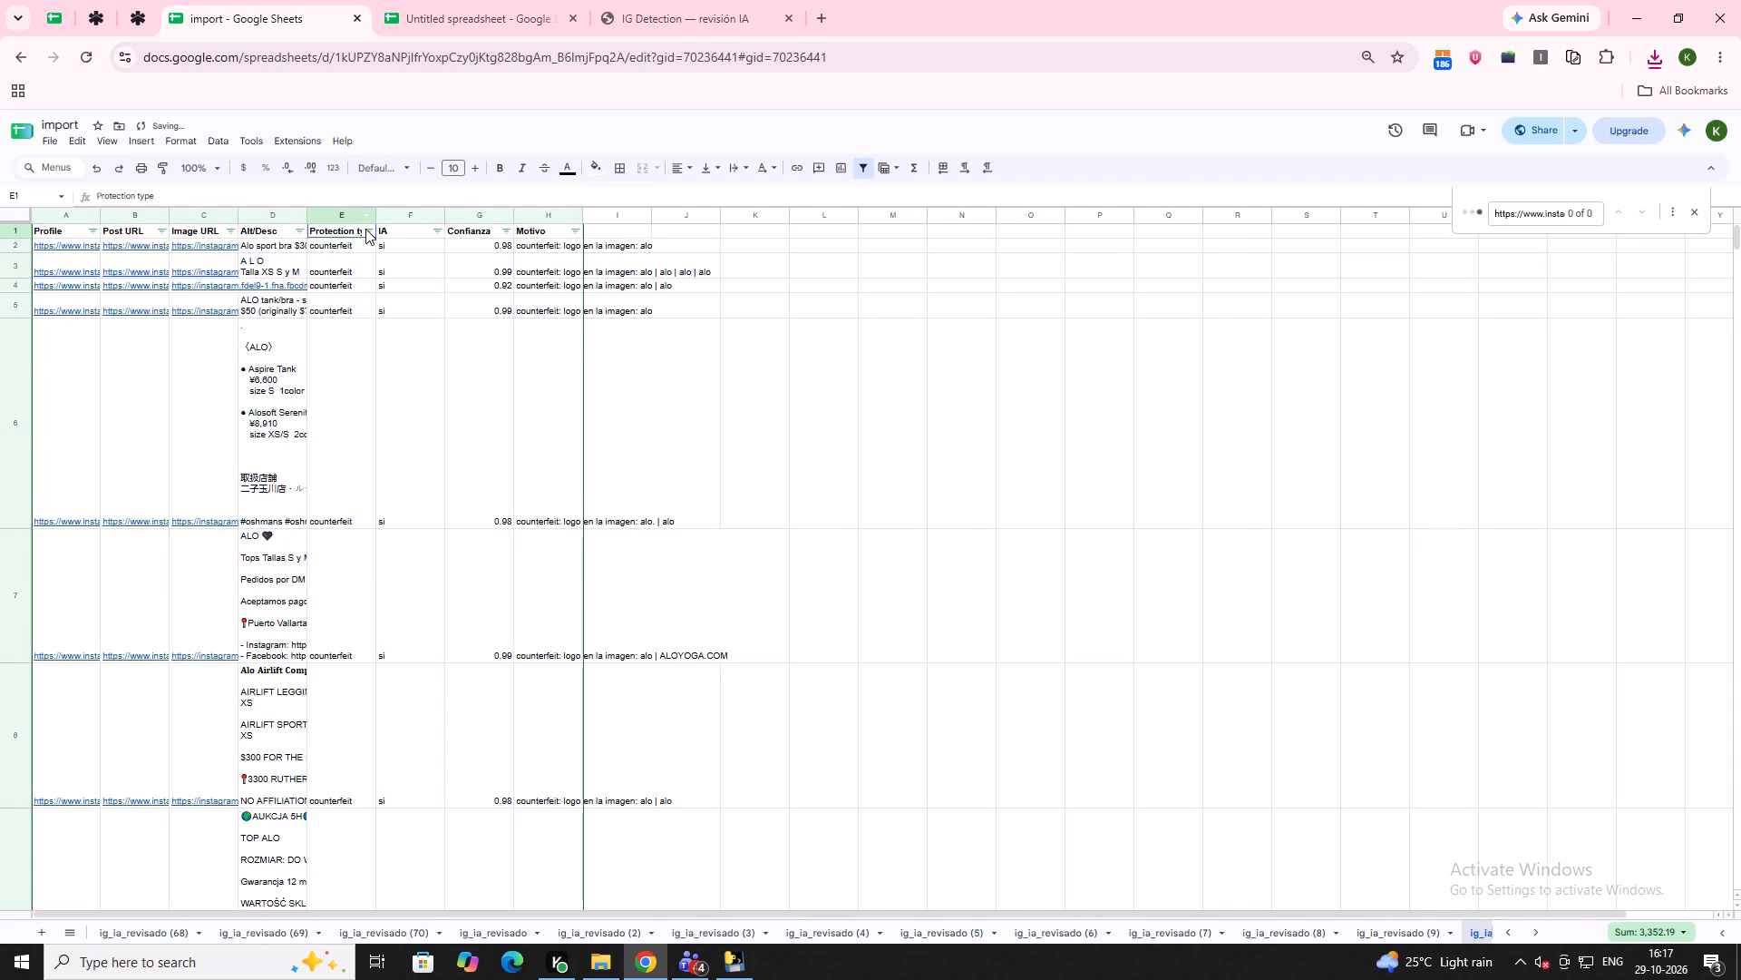
{"action": "left_click", "coordinate": [211, 461]}
{"action": "left_click", "coordinate": [338, 573]}
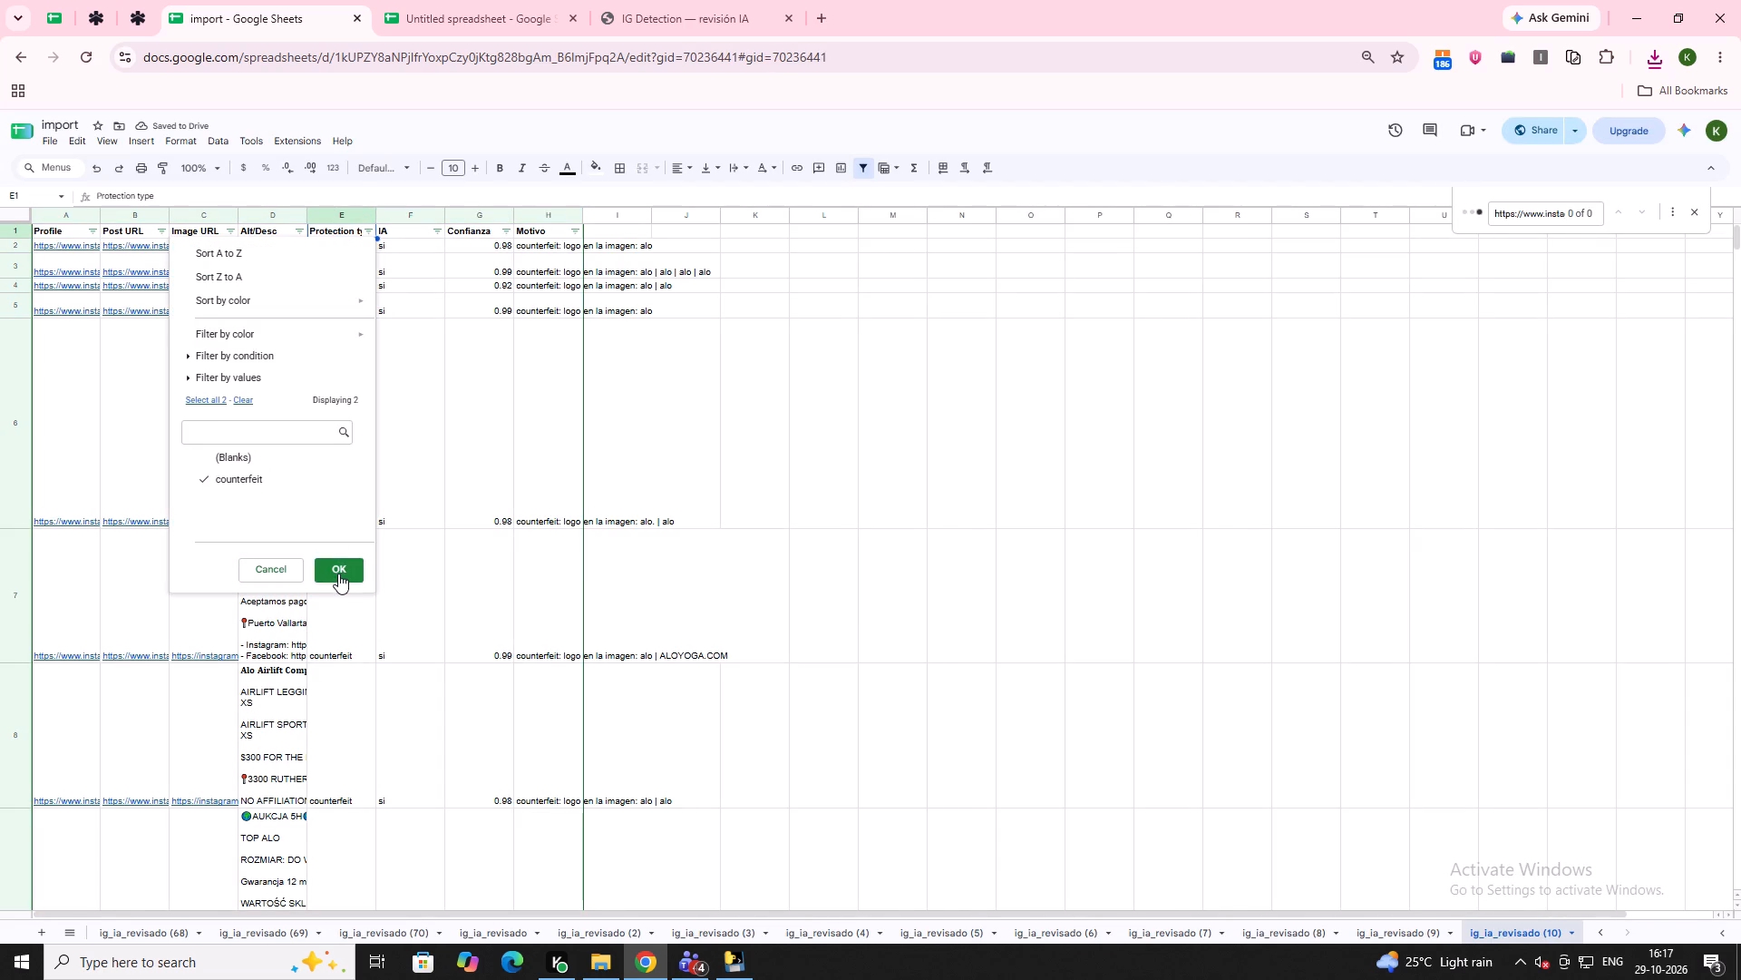
Select the first post URL in the filtered sheet, cell B2.
{"action": "left_click", "coordinate": [117, 250]}
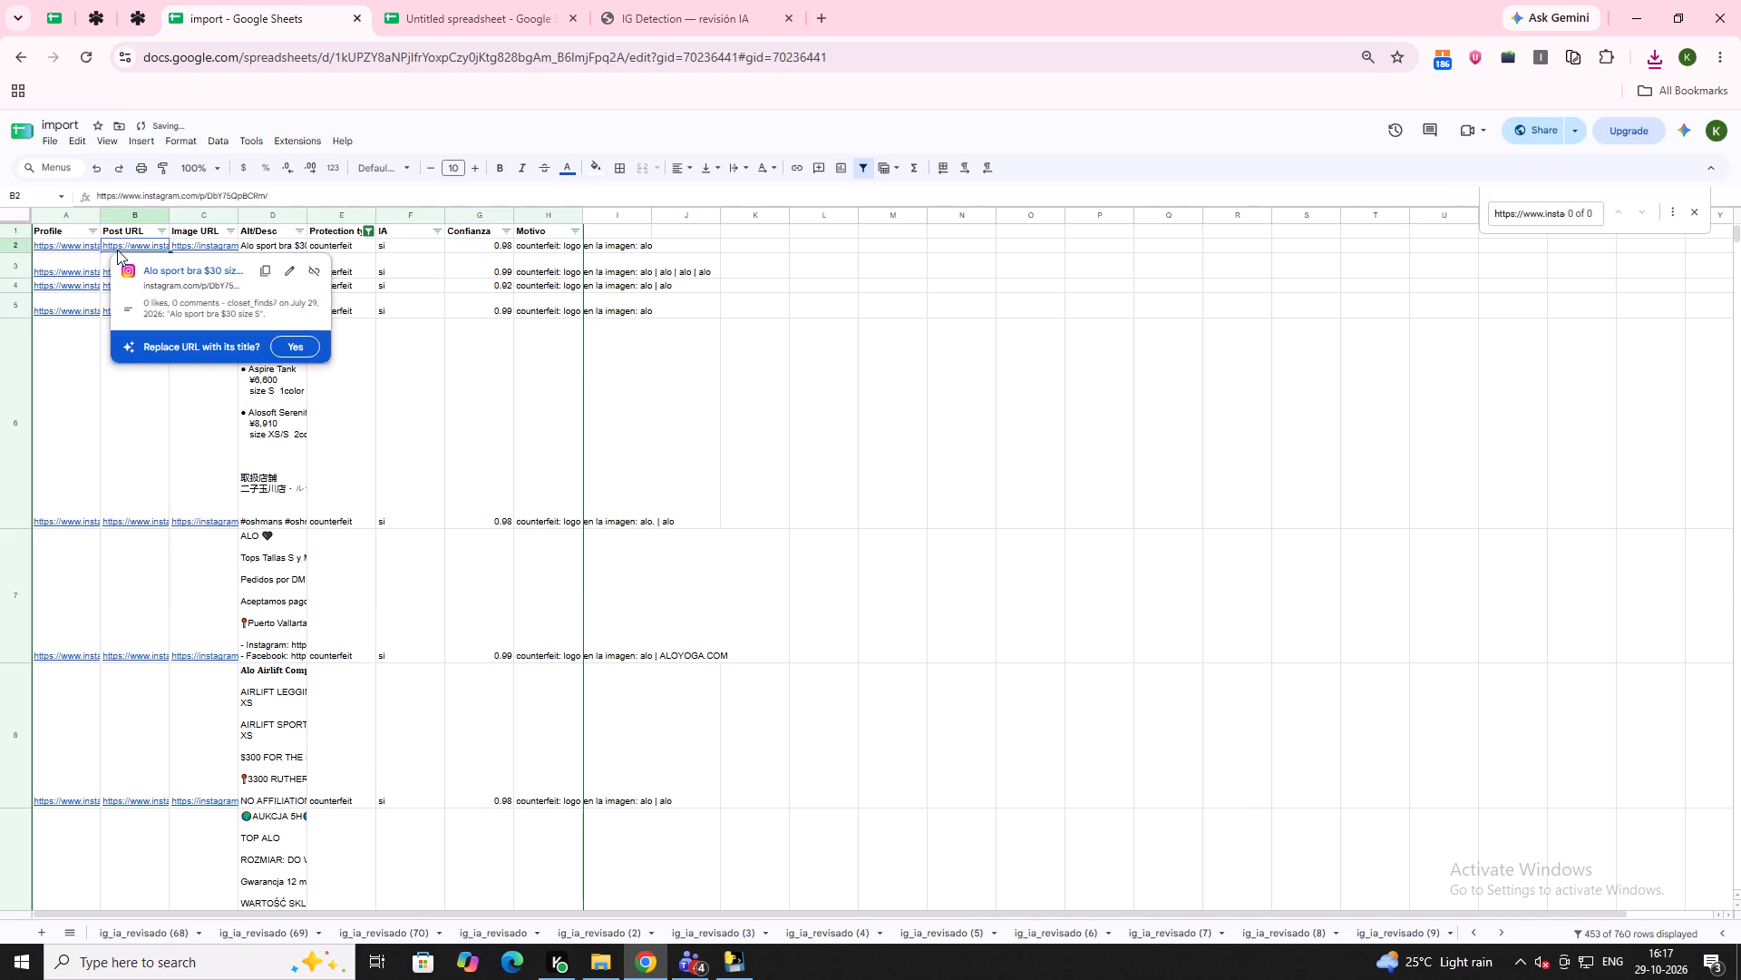
Copy all the filtered post URLs in the Post URL column, from B2 down to the last row.
{"action": "key", "text": "shift+Down"}
{"action": "key", "text": "ctrl+shift+Down"}
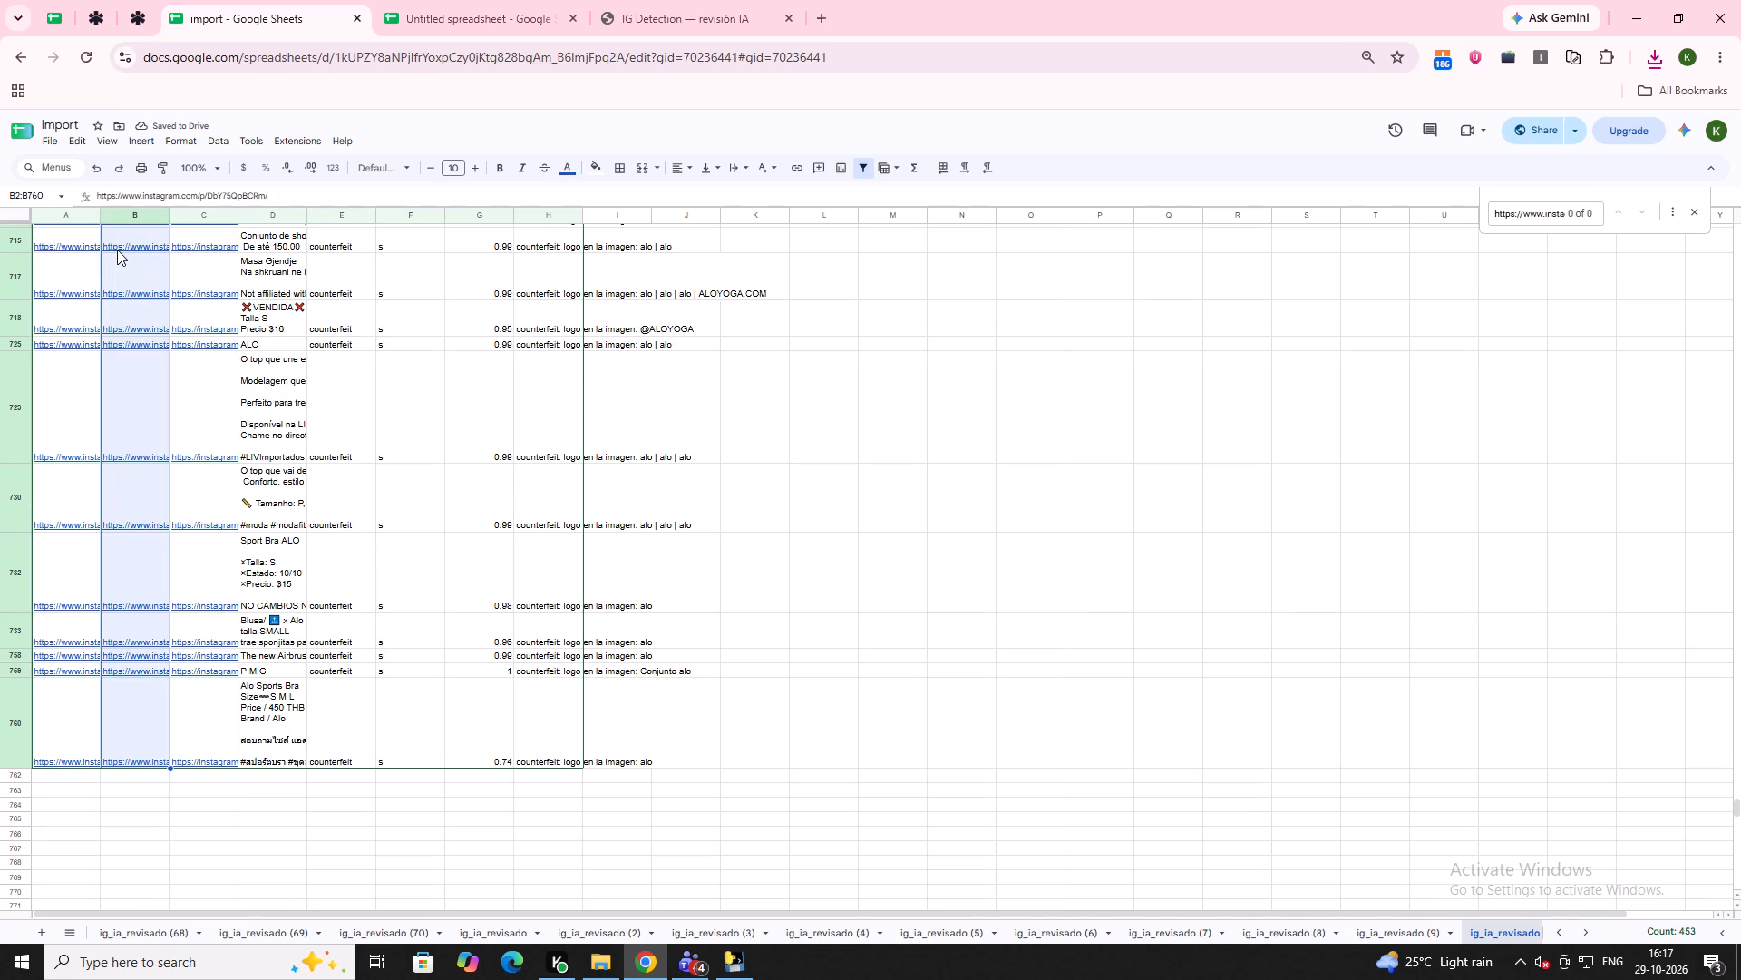
{"action": "key", "text": "ctrl+c"}
{"action": "key", "text": "ctrl+c"}
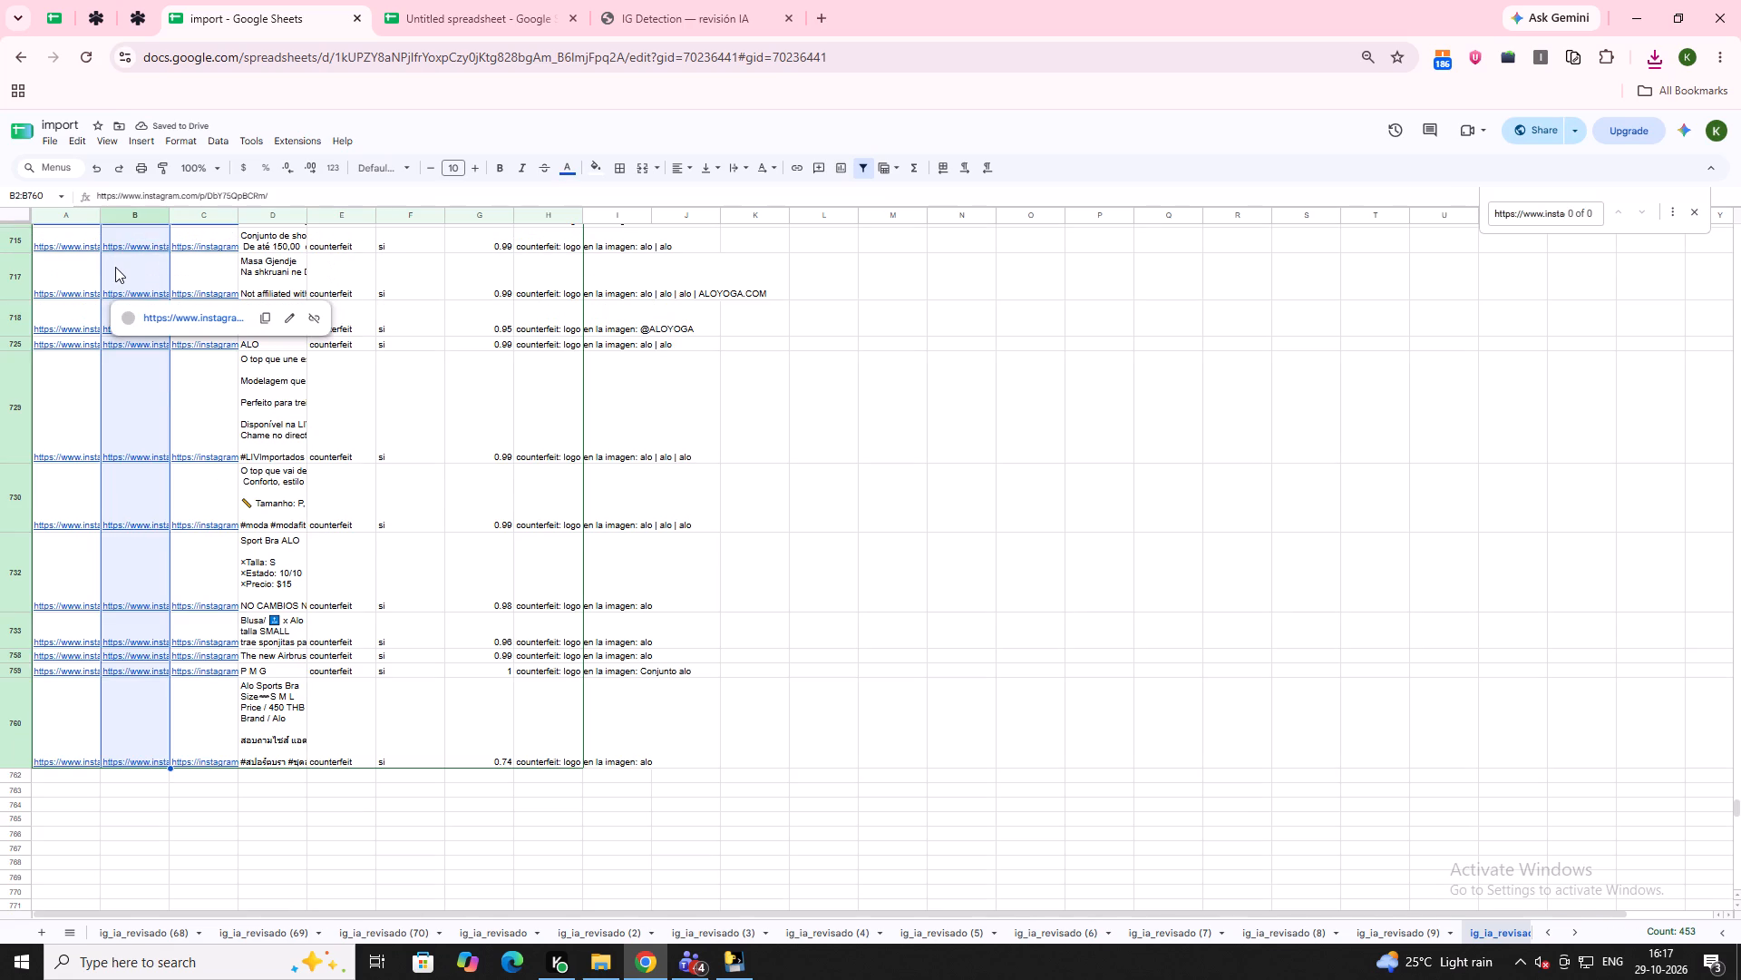
Switch to the Red Points portal and start a new incident with asset Alo Yoga - Social Media Instagram and protection type Product counterfeit.
{"action": "left_click", "coordinate": [86, 0]}
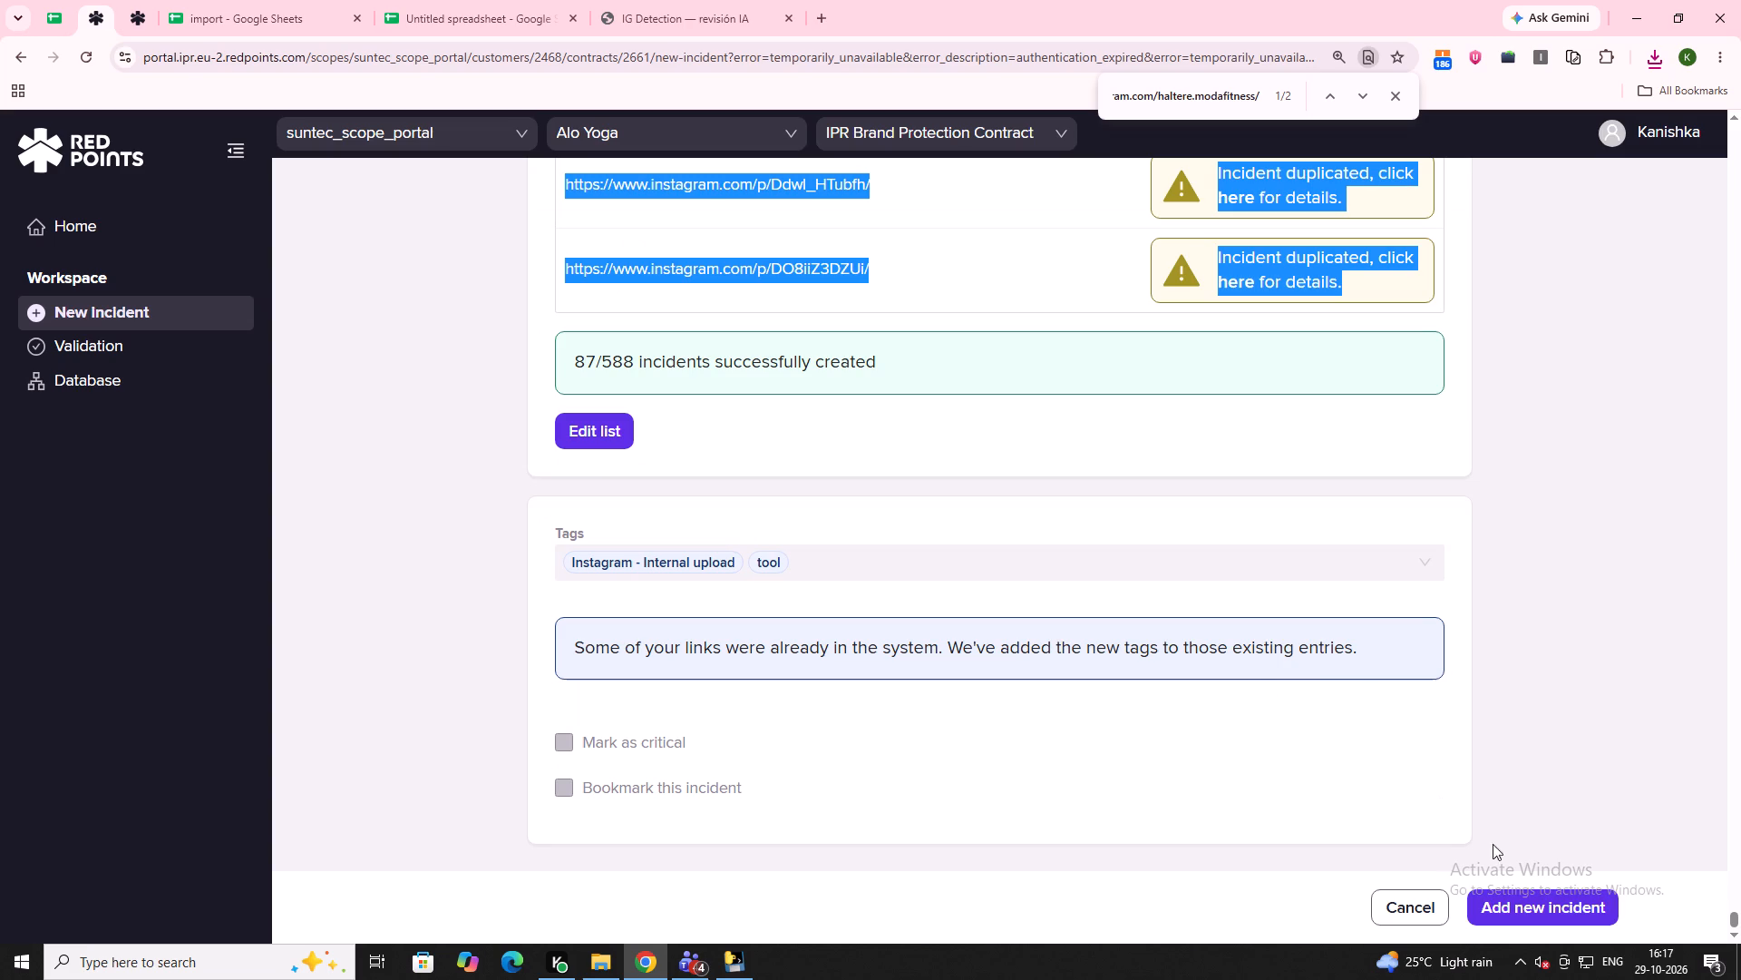
{"action": "left_click", "coordinate": [1510, 898]}
{"action": "scroll", "coordinate": [1192, 795], "scroll_direction": "up", "scroll_amount": 7}
{"action": "left_click", "coordinate": [865, 347]}
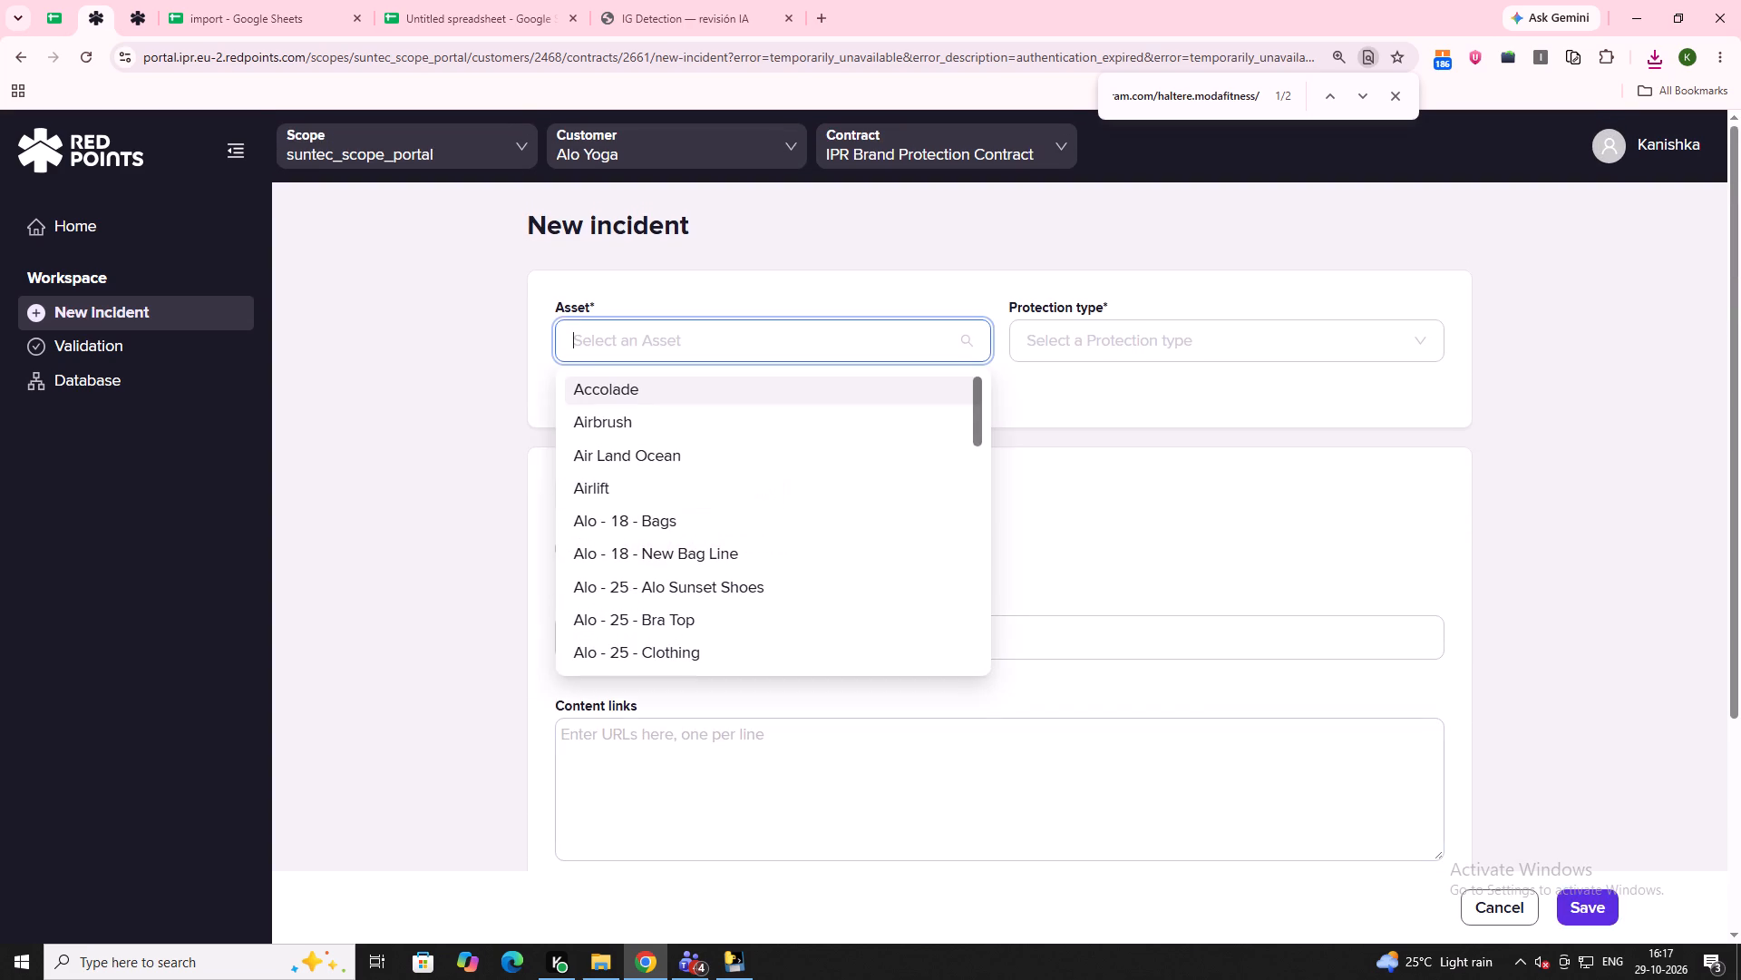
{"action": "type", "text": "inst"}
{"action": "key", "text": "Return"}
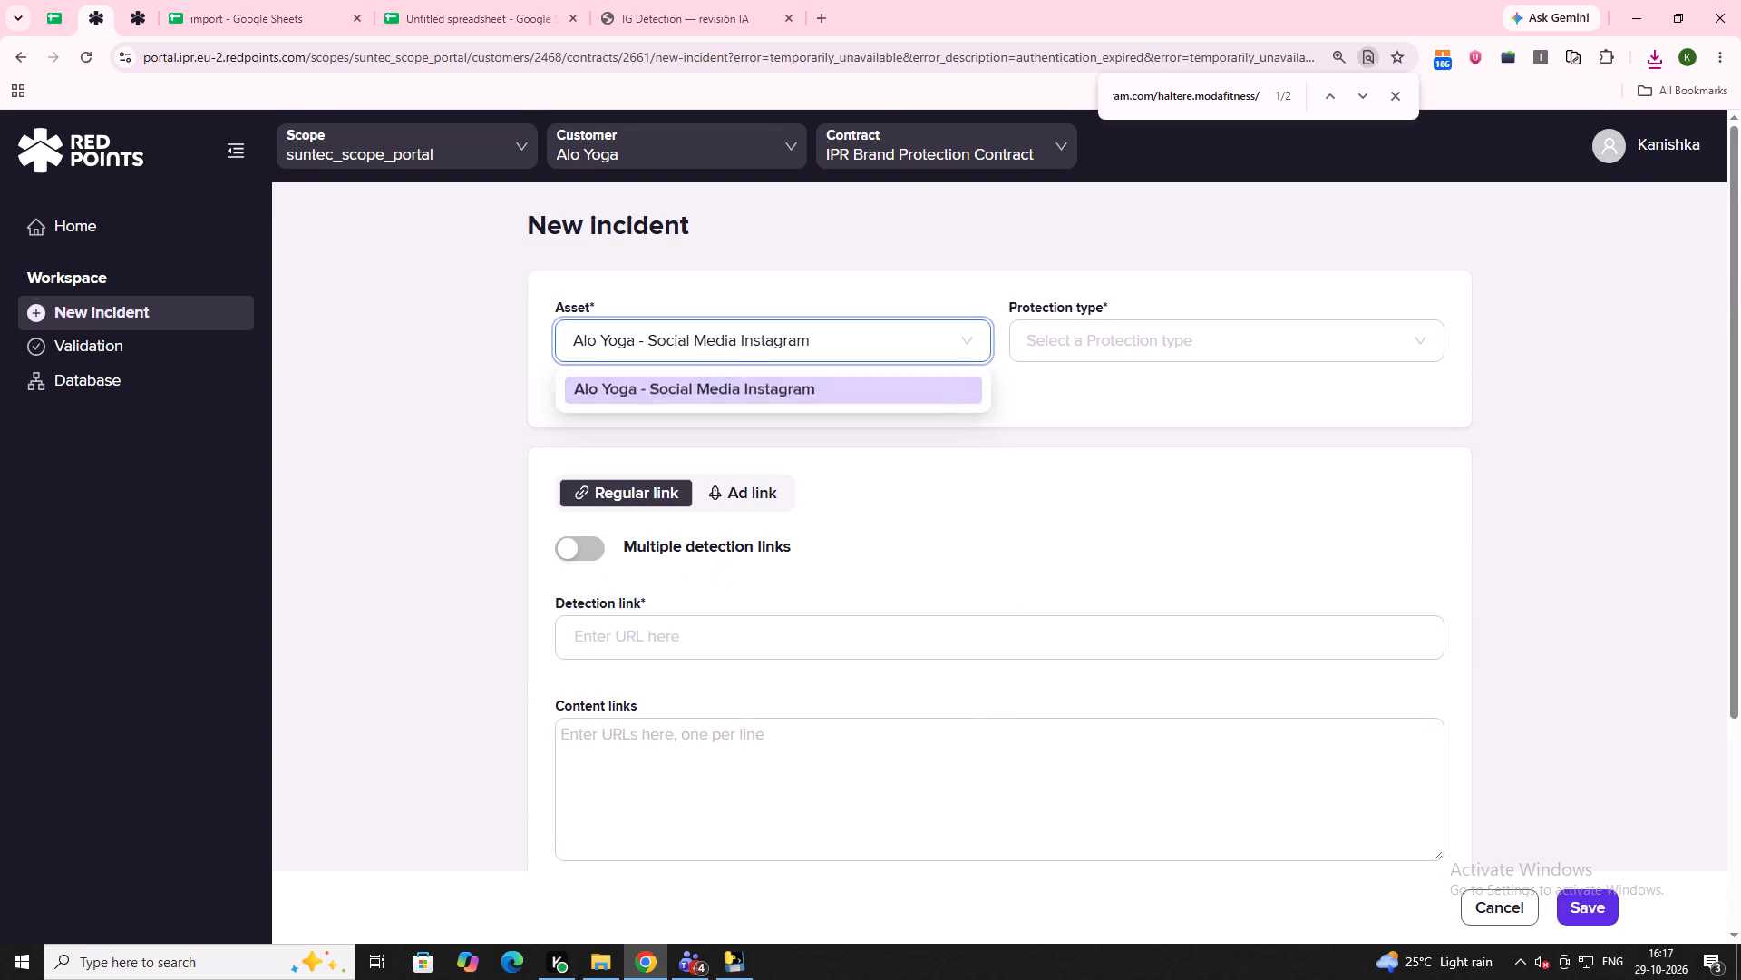
{"action": "left_click", "coordinate": [1185, 329]}
{"action": "left_click", "coordinate": [1085, 458]}
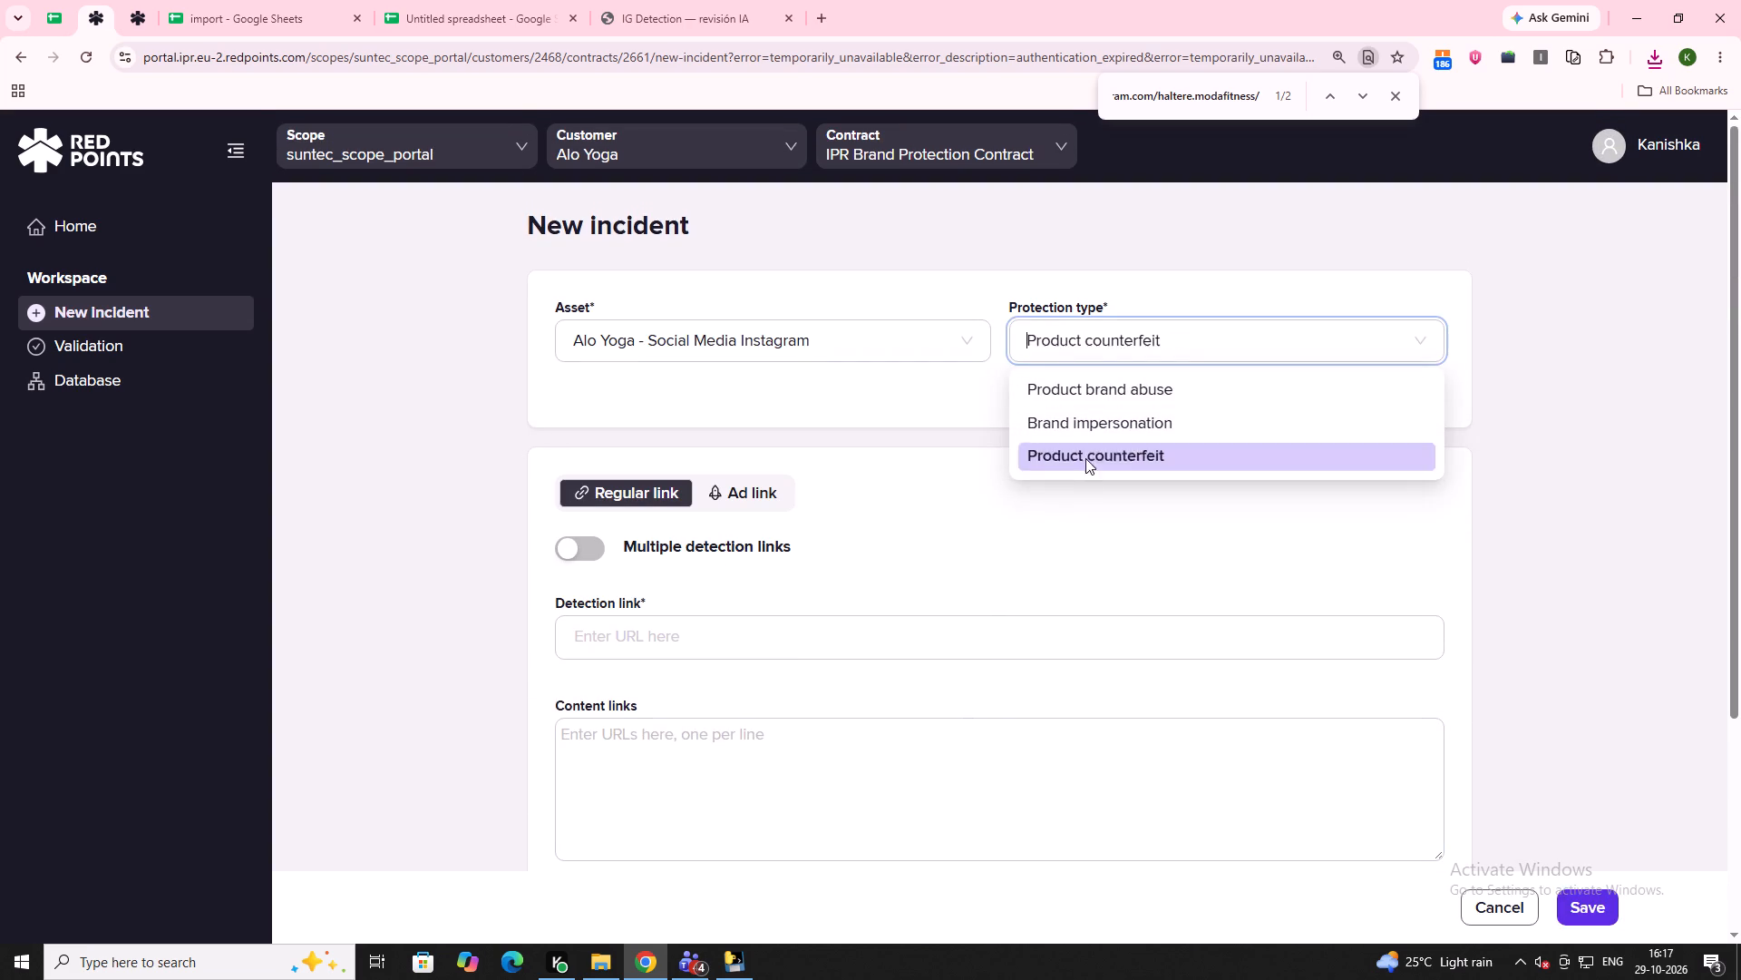
Enable multiple detection links and paste the copied post URLs as the detection links.
{"action": "left_click", "coordinate": [591, 553]}
{"action": "left_click", "coordinate": [647, 683]}
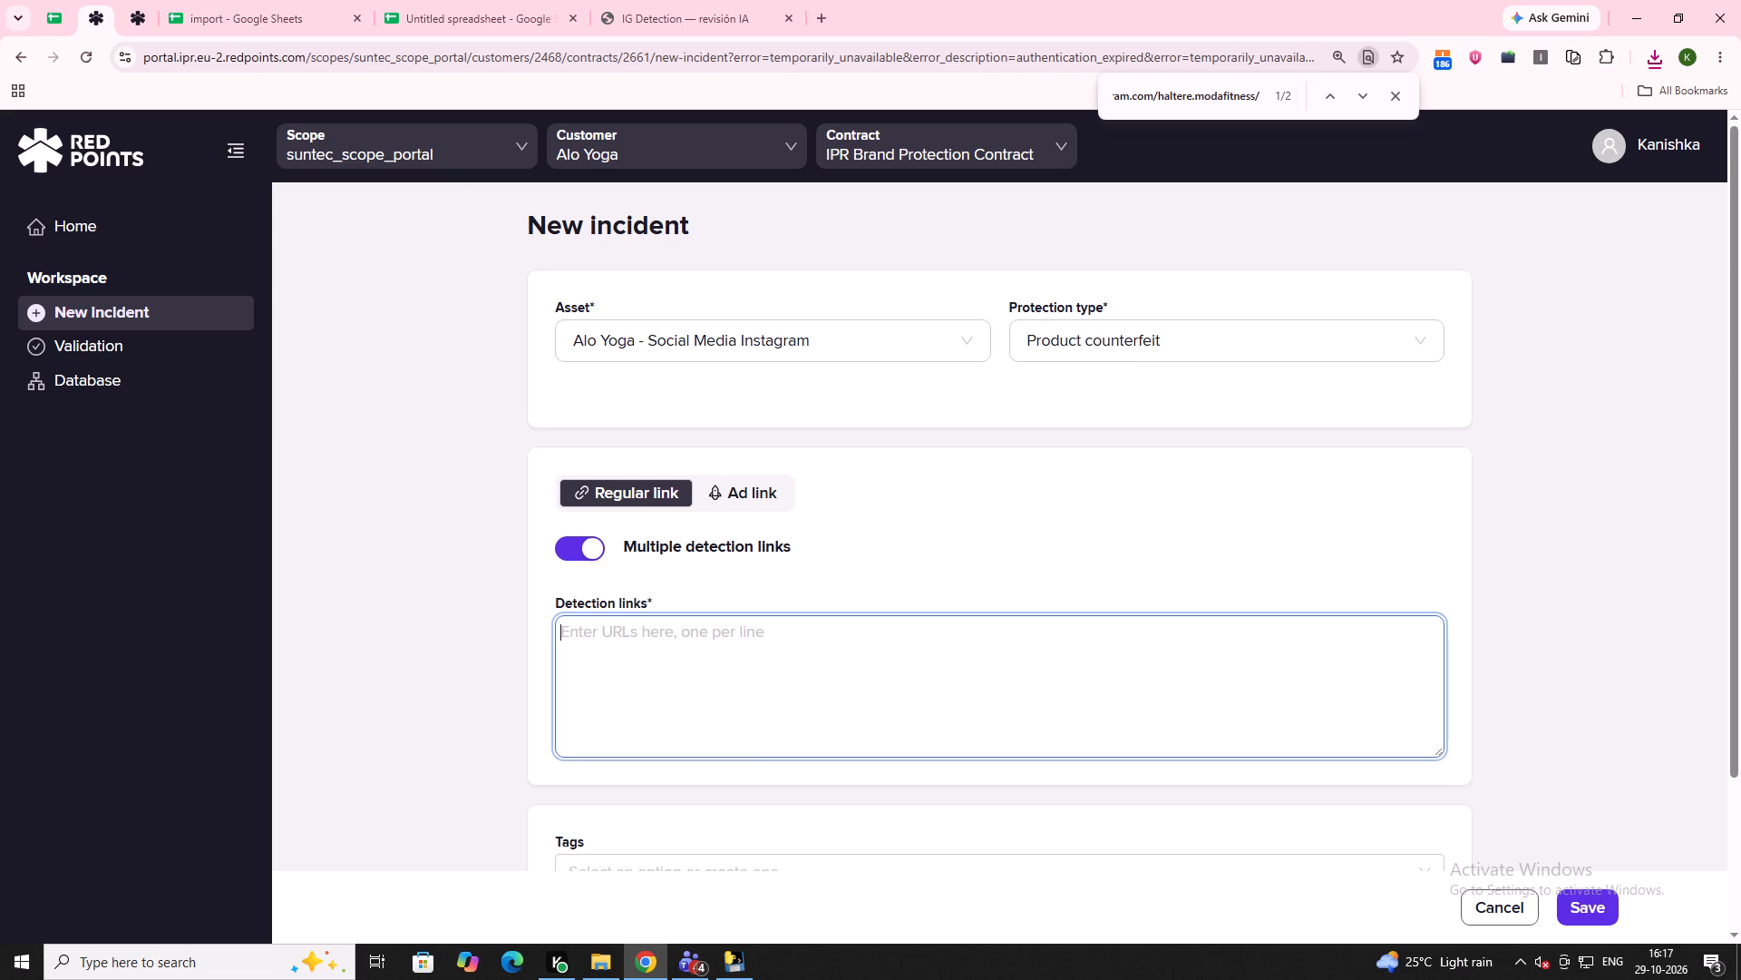
{"action": "key", "text": "ctrl+v"}
{"action": "scroll", "coordinate": [896, 581], "scroll_direction": "down", "scroll_amount": 8}
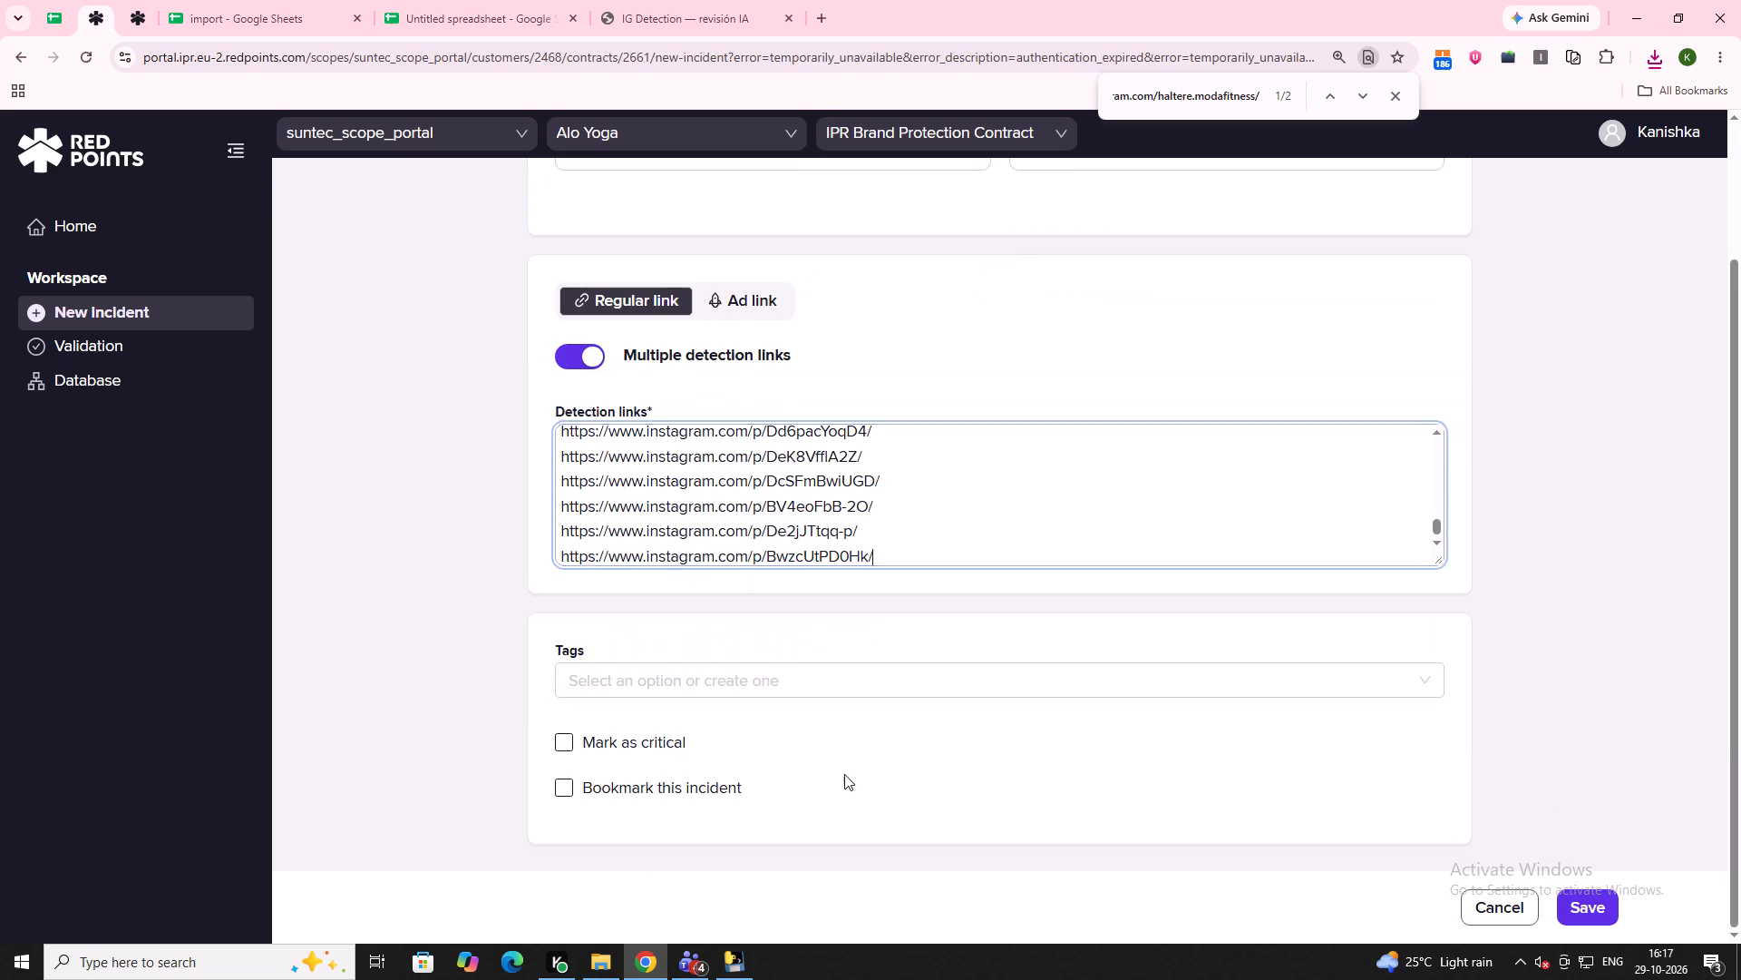
Tag the incident with Instagram - Internal upload and tool, and save it.
{"action": "left_click", "coordinate": [797, 682]}
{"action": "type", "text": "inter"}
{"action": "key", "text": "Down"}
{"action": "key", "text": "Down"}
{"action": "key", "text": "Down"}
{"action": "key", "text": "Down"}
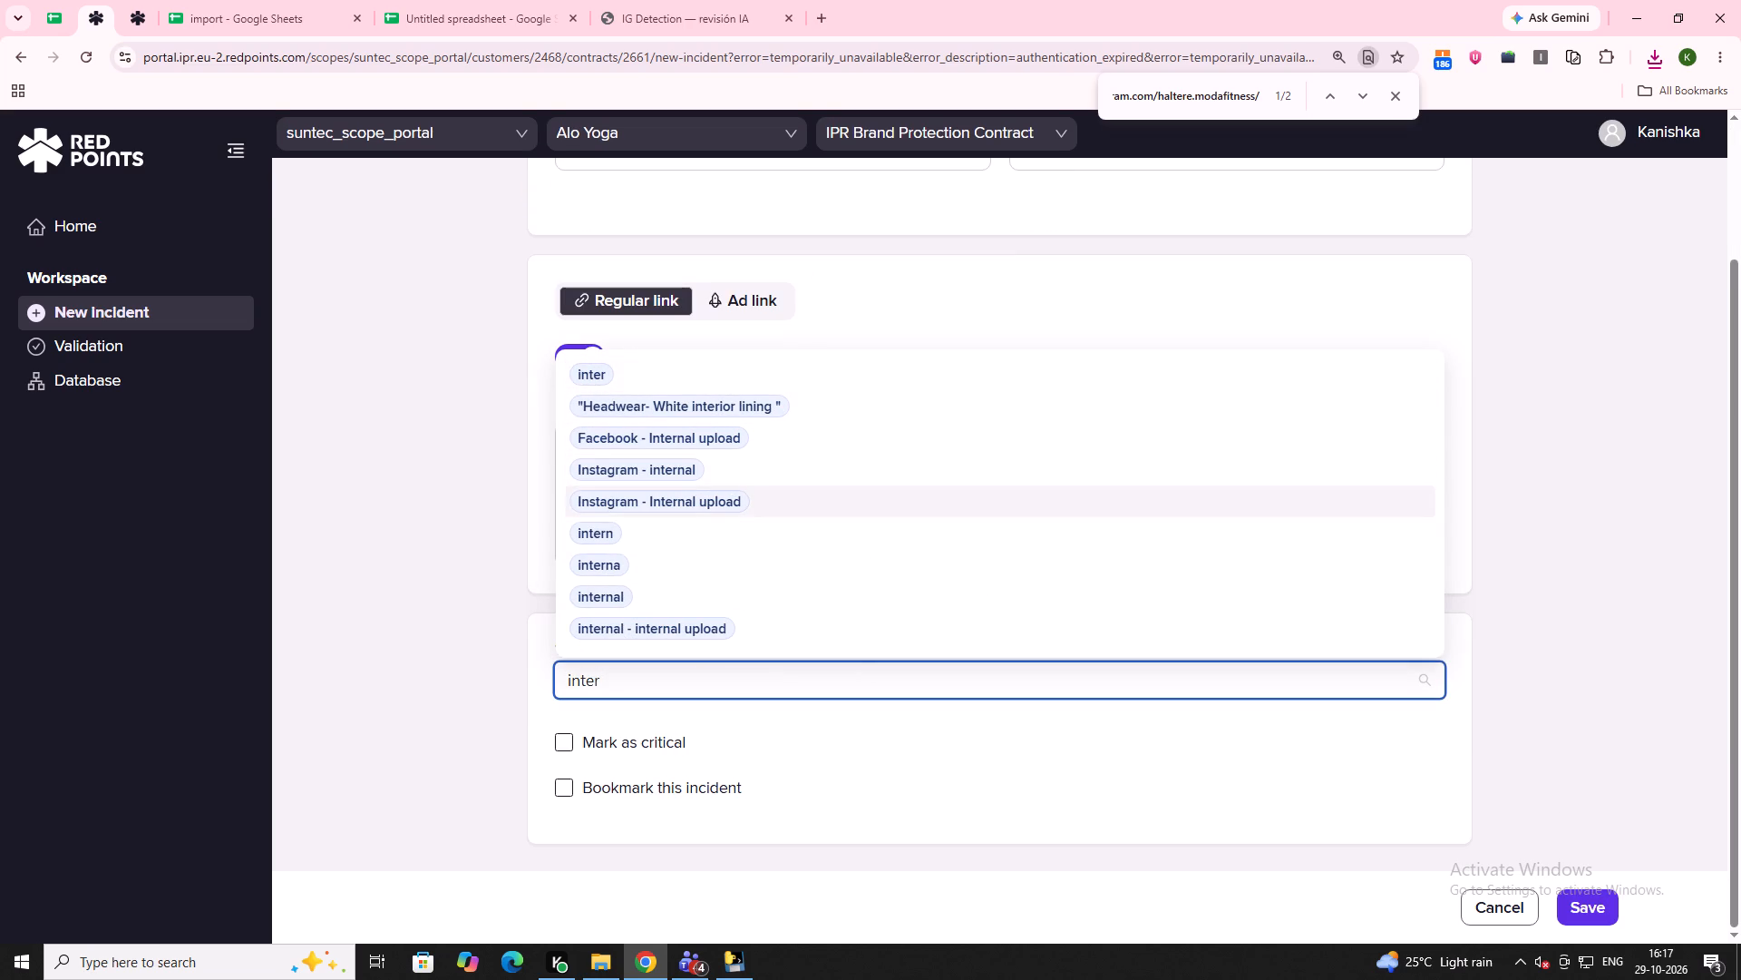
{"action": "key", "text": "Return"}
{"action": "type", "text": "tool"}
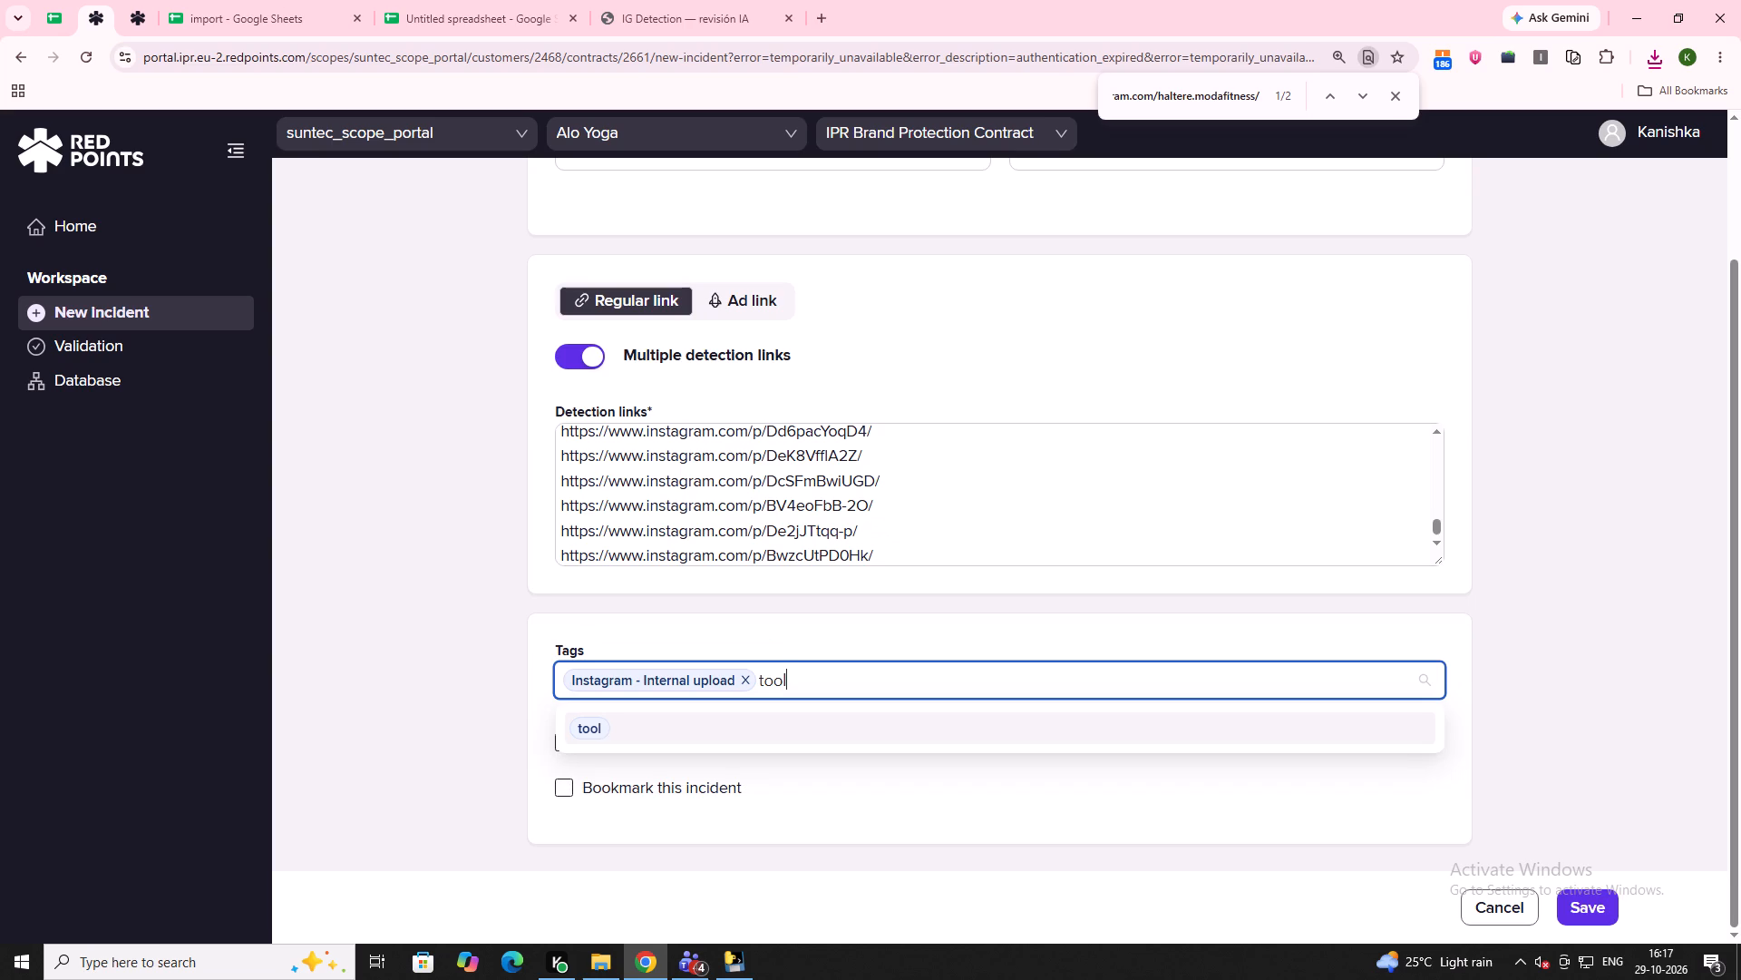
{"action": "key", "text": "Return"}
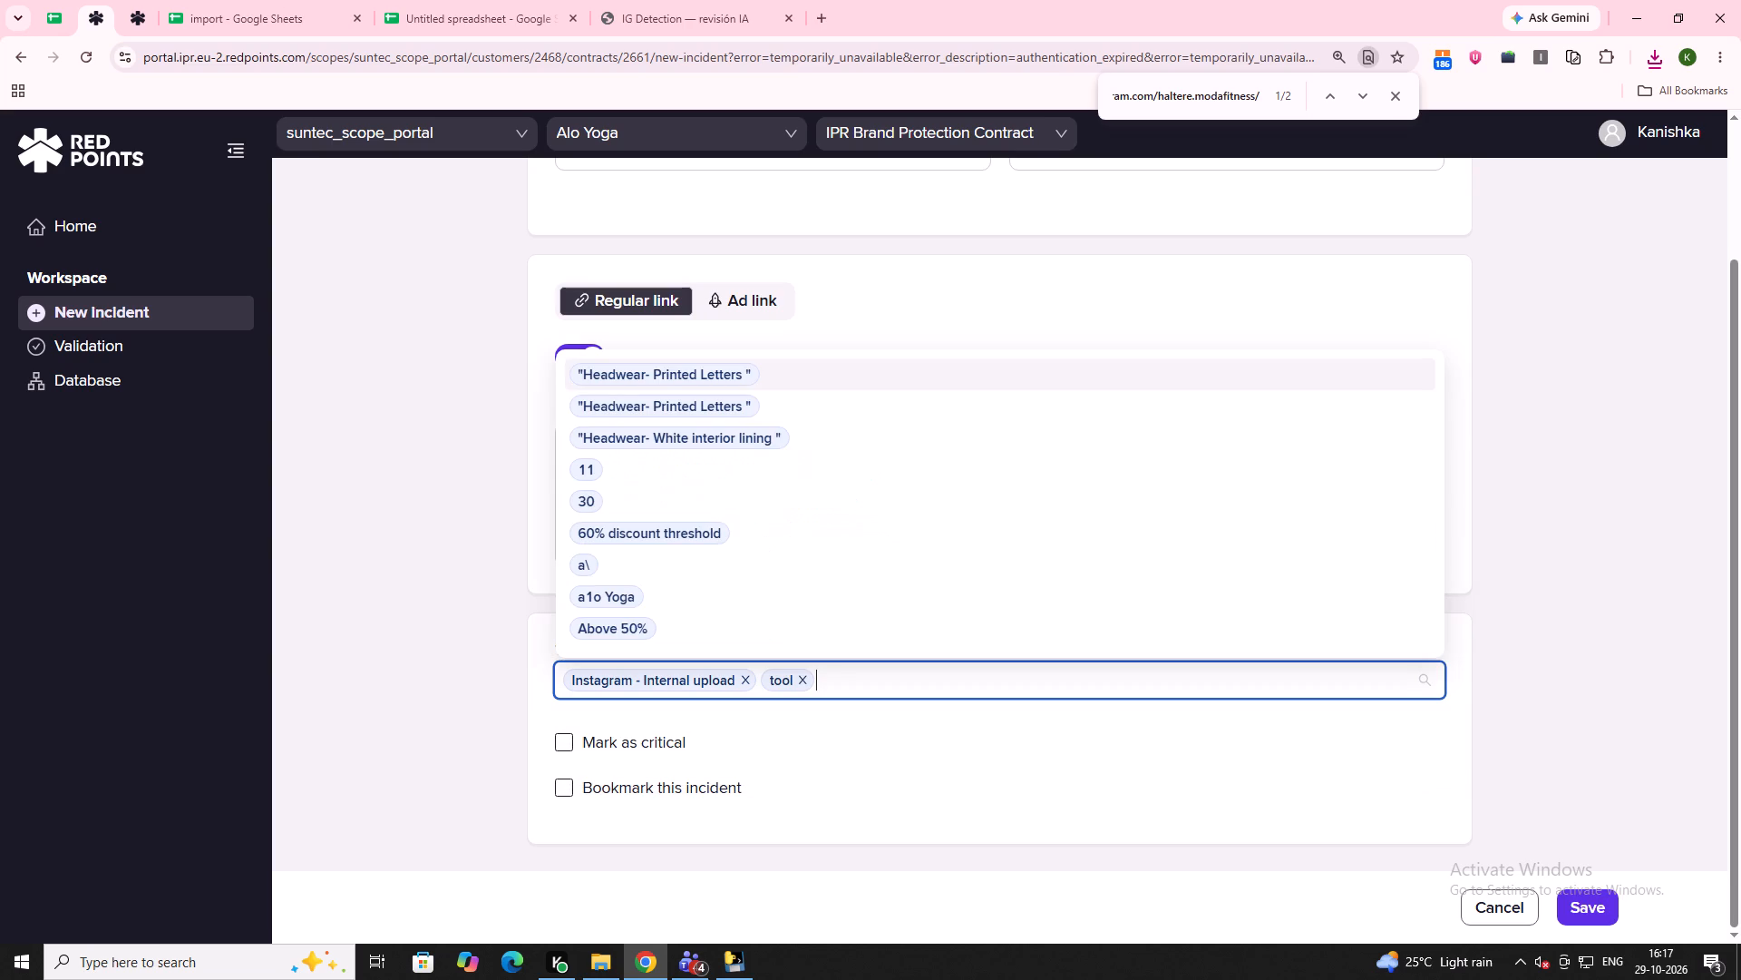
{"action": "left_click", "coordinate": [1605, 915]}
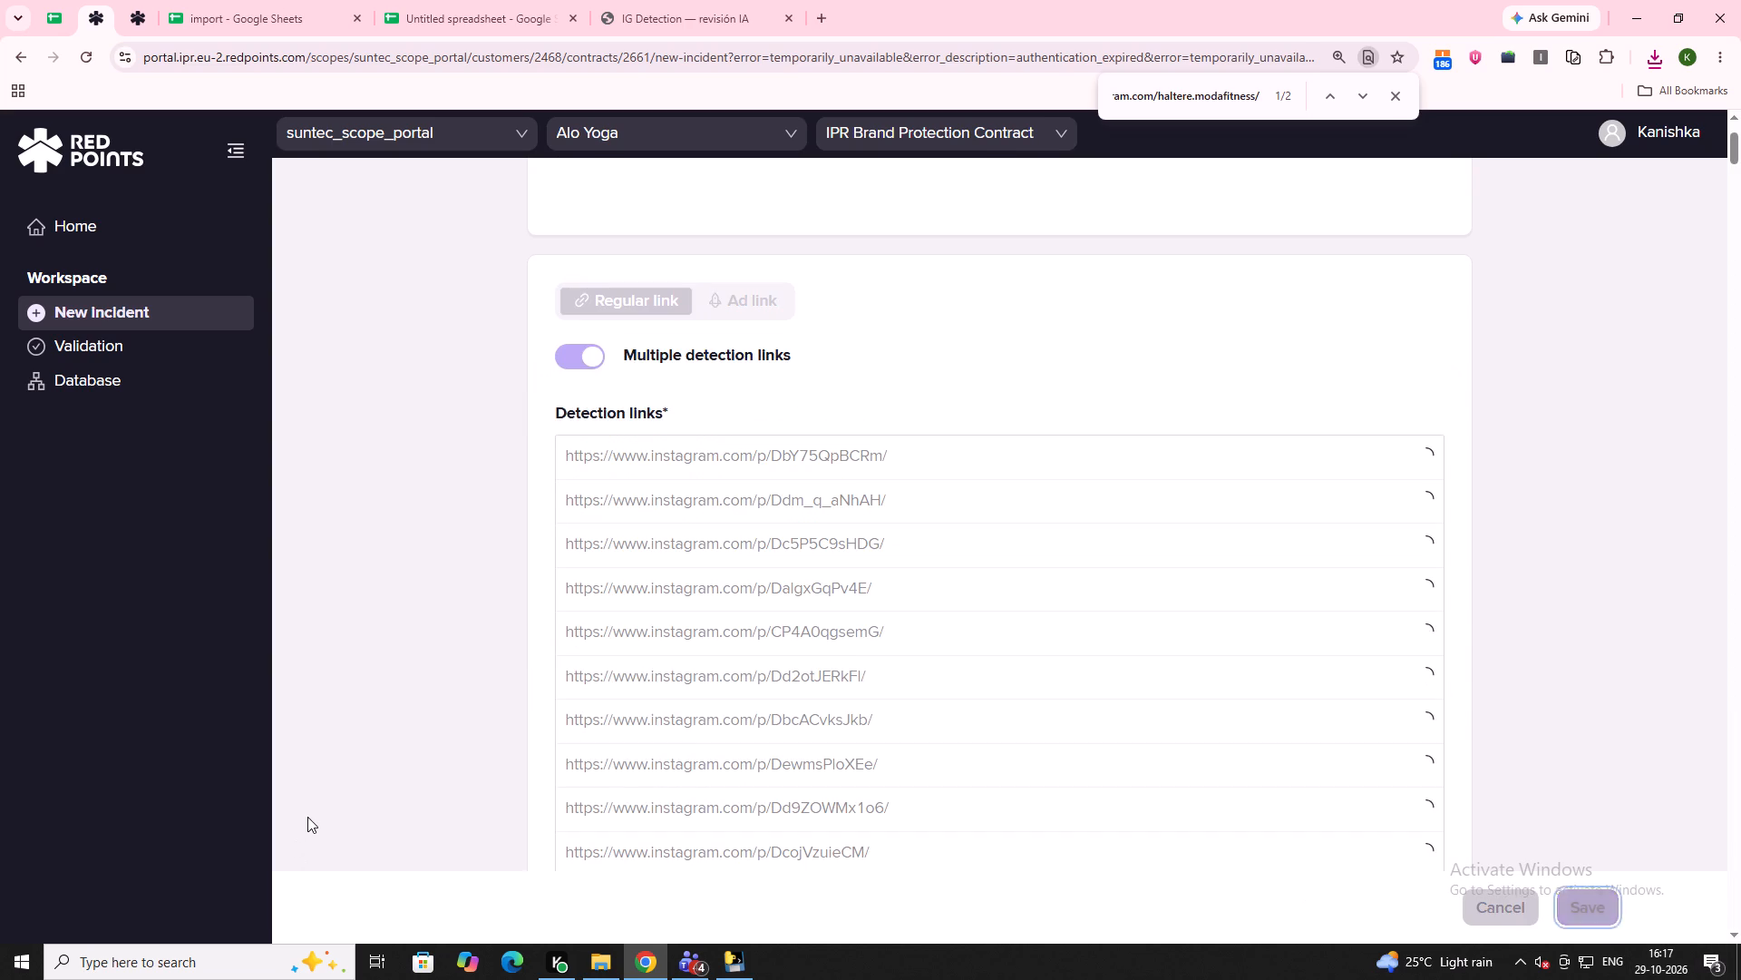
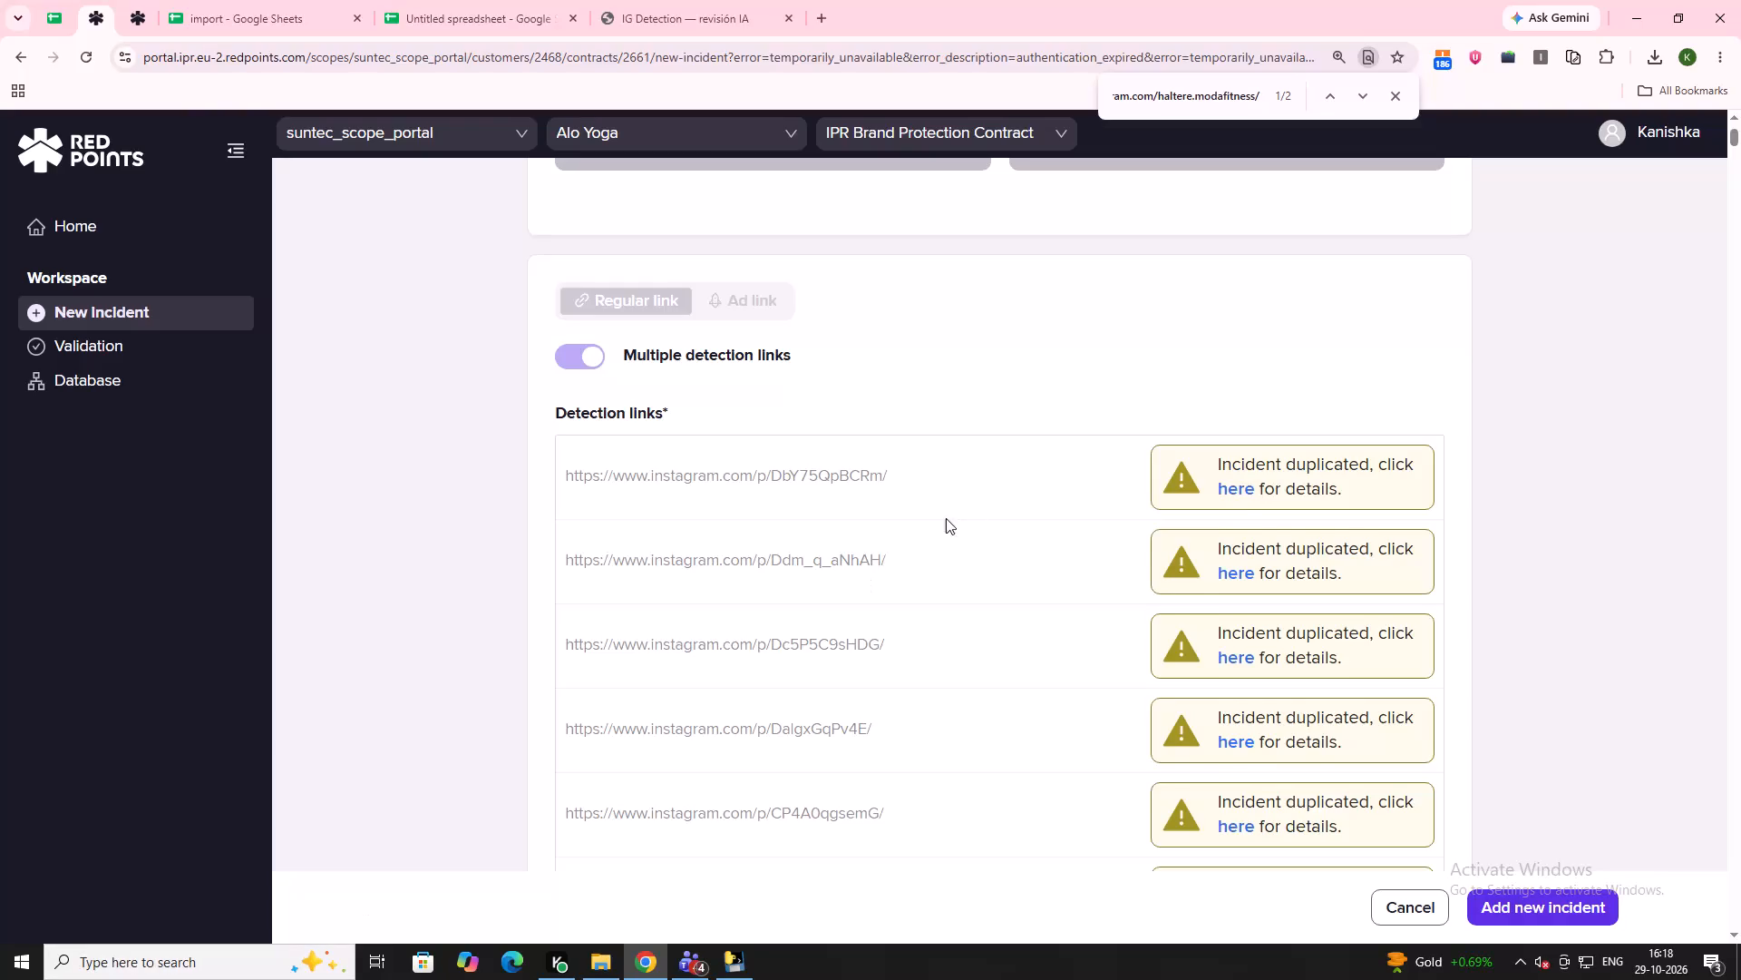
Select the detection links with their incident results, starting from post DdwBzFGGmEF and continuing down the list.
{"action": "scroll", "coordinate": [941, 520], "scroll_direction": "down", "scroll_amount": 1}
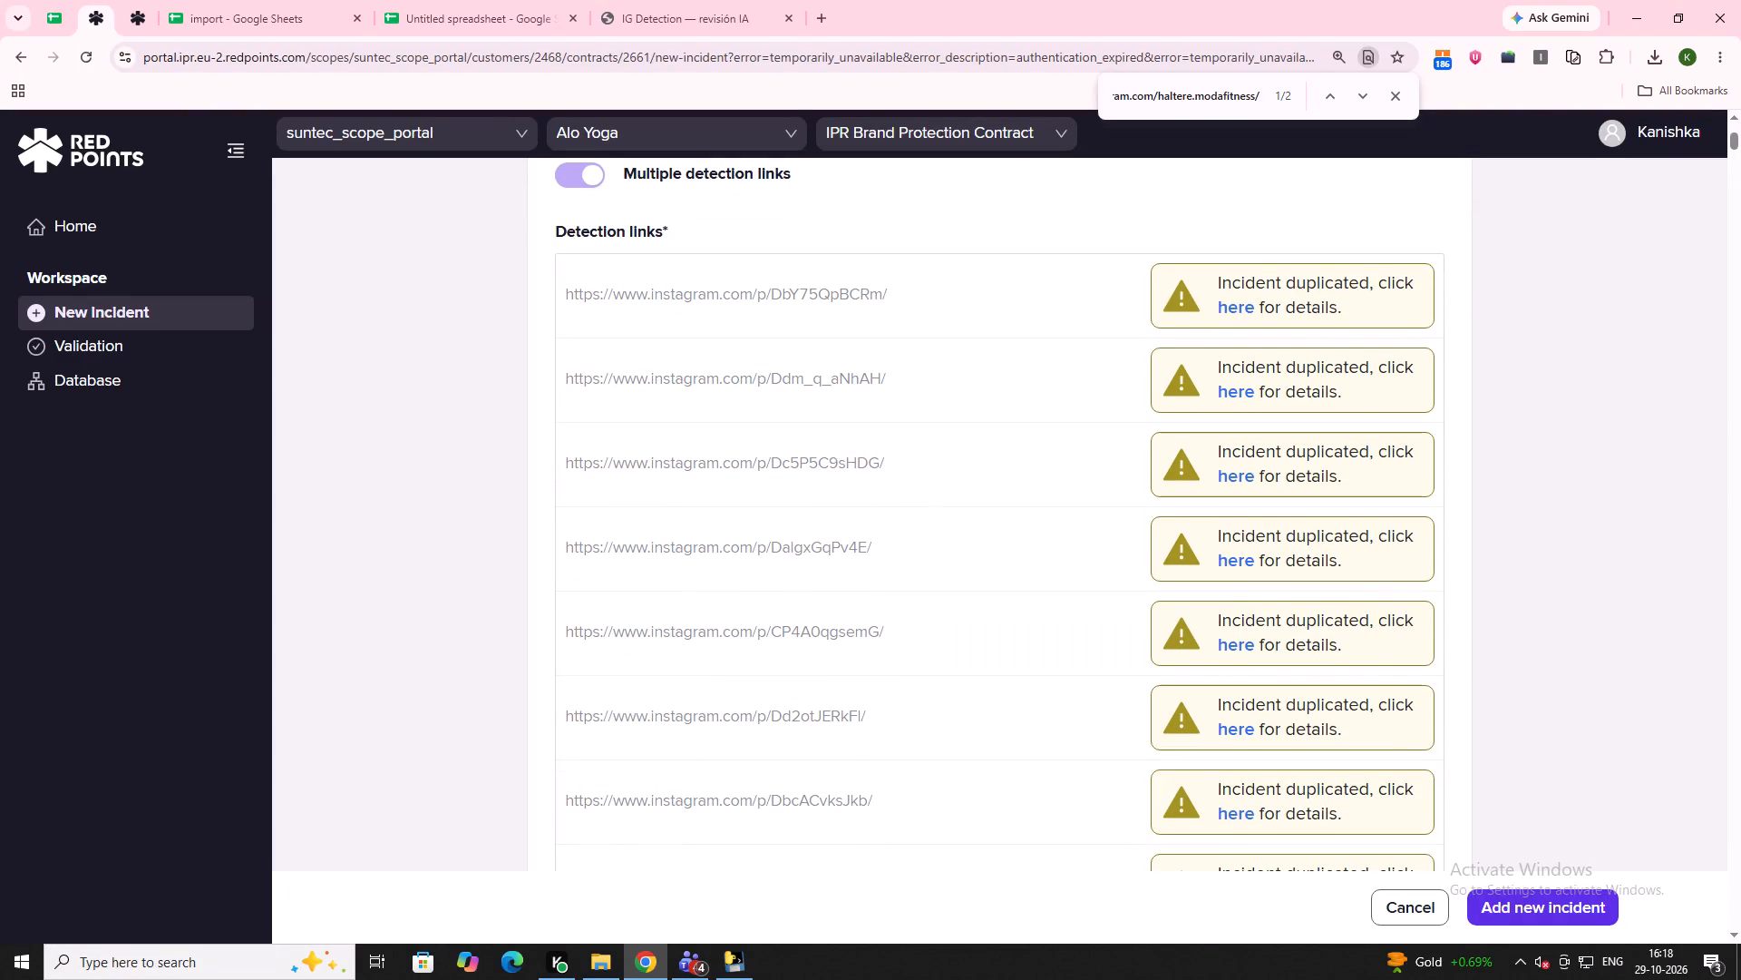
{"action": "scroll", "coordinate": [995, 617], "scroll_direction": "up", "scroll_amount": 3}
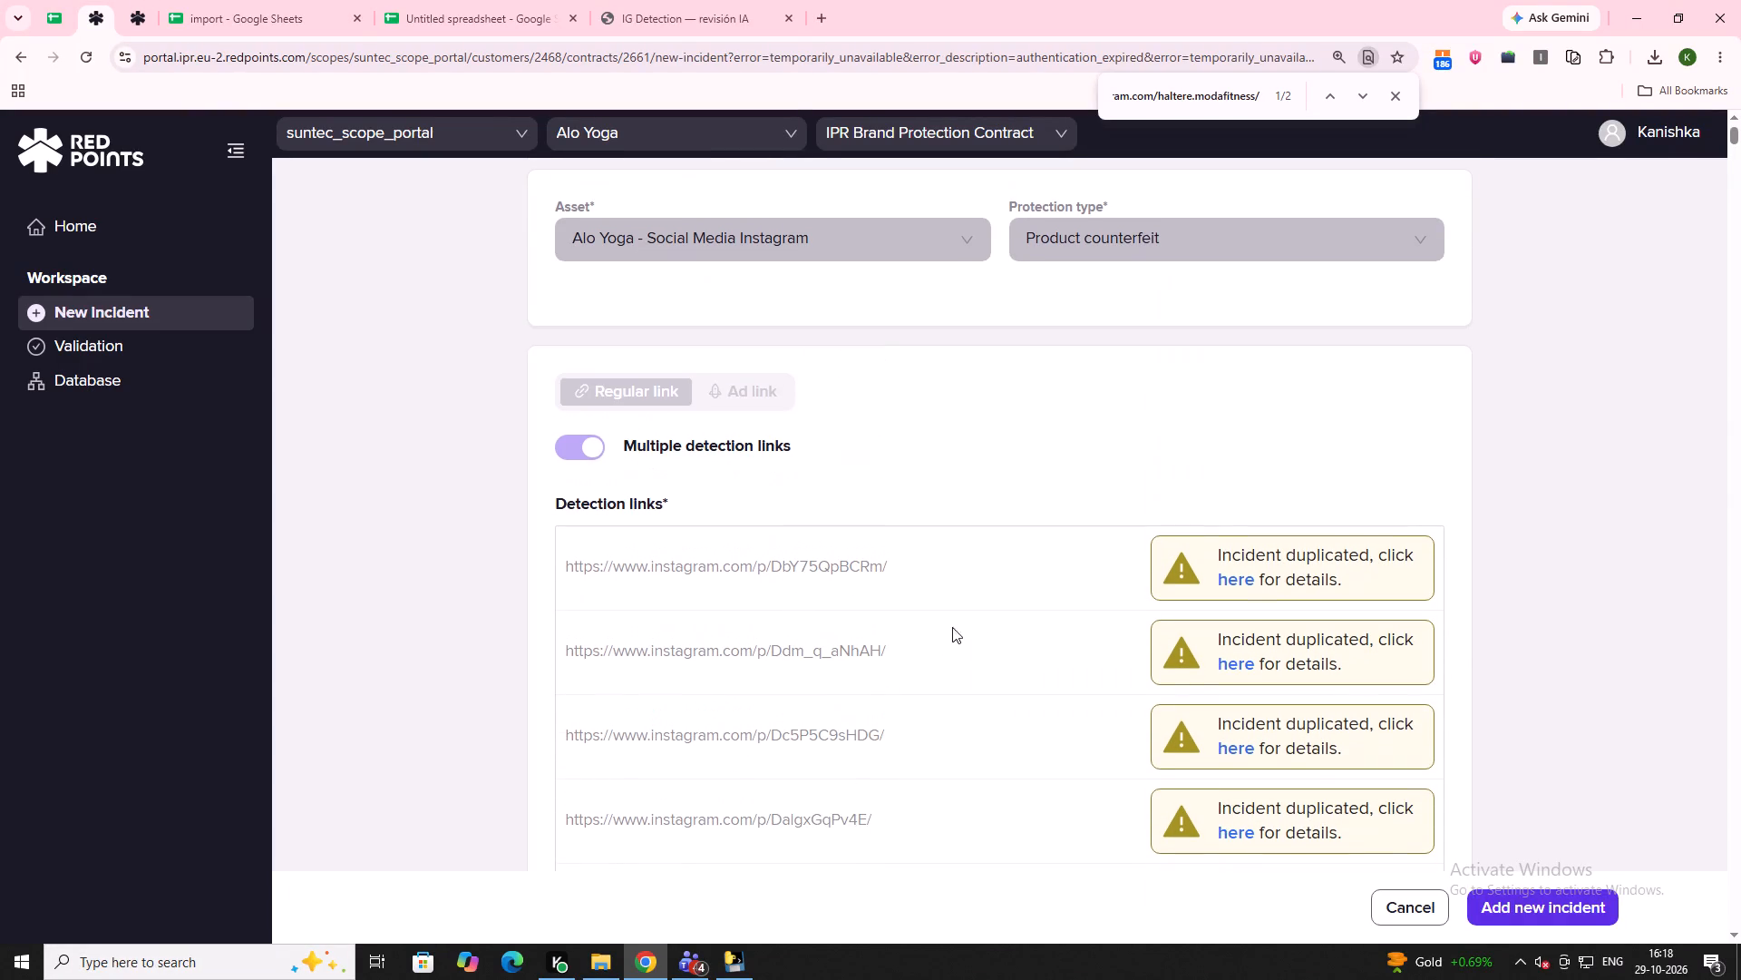
{"action": "scroll", "coordinate": [794, 637], "scroll_direction": "up", "scroll_amount": 6}
{"action": "scroll", "coordinate": [793, 636], "scroll_direction": "down", "scroll_amount": 11}
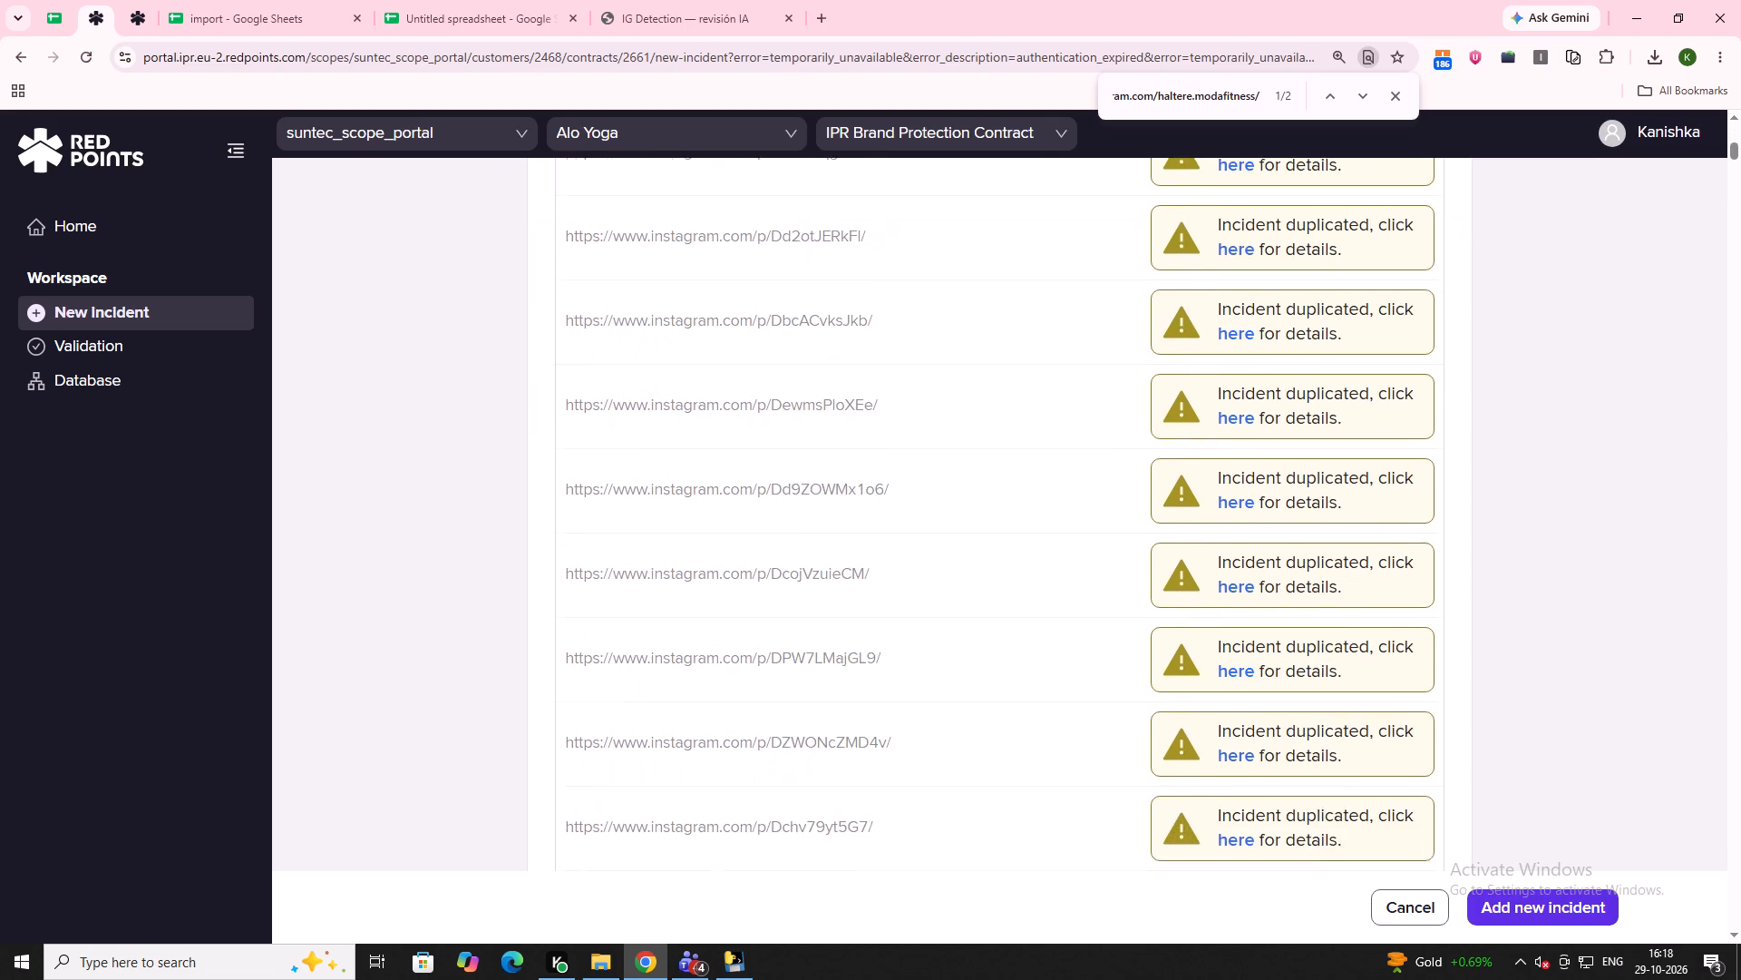
{"action": "scroll", "coordinate": [793, 636], "scroll_direction": "down", "scroll_amount": 9}
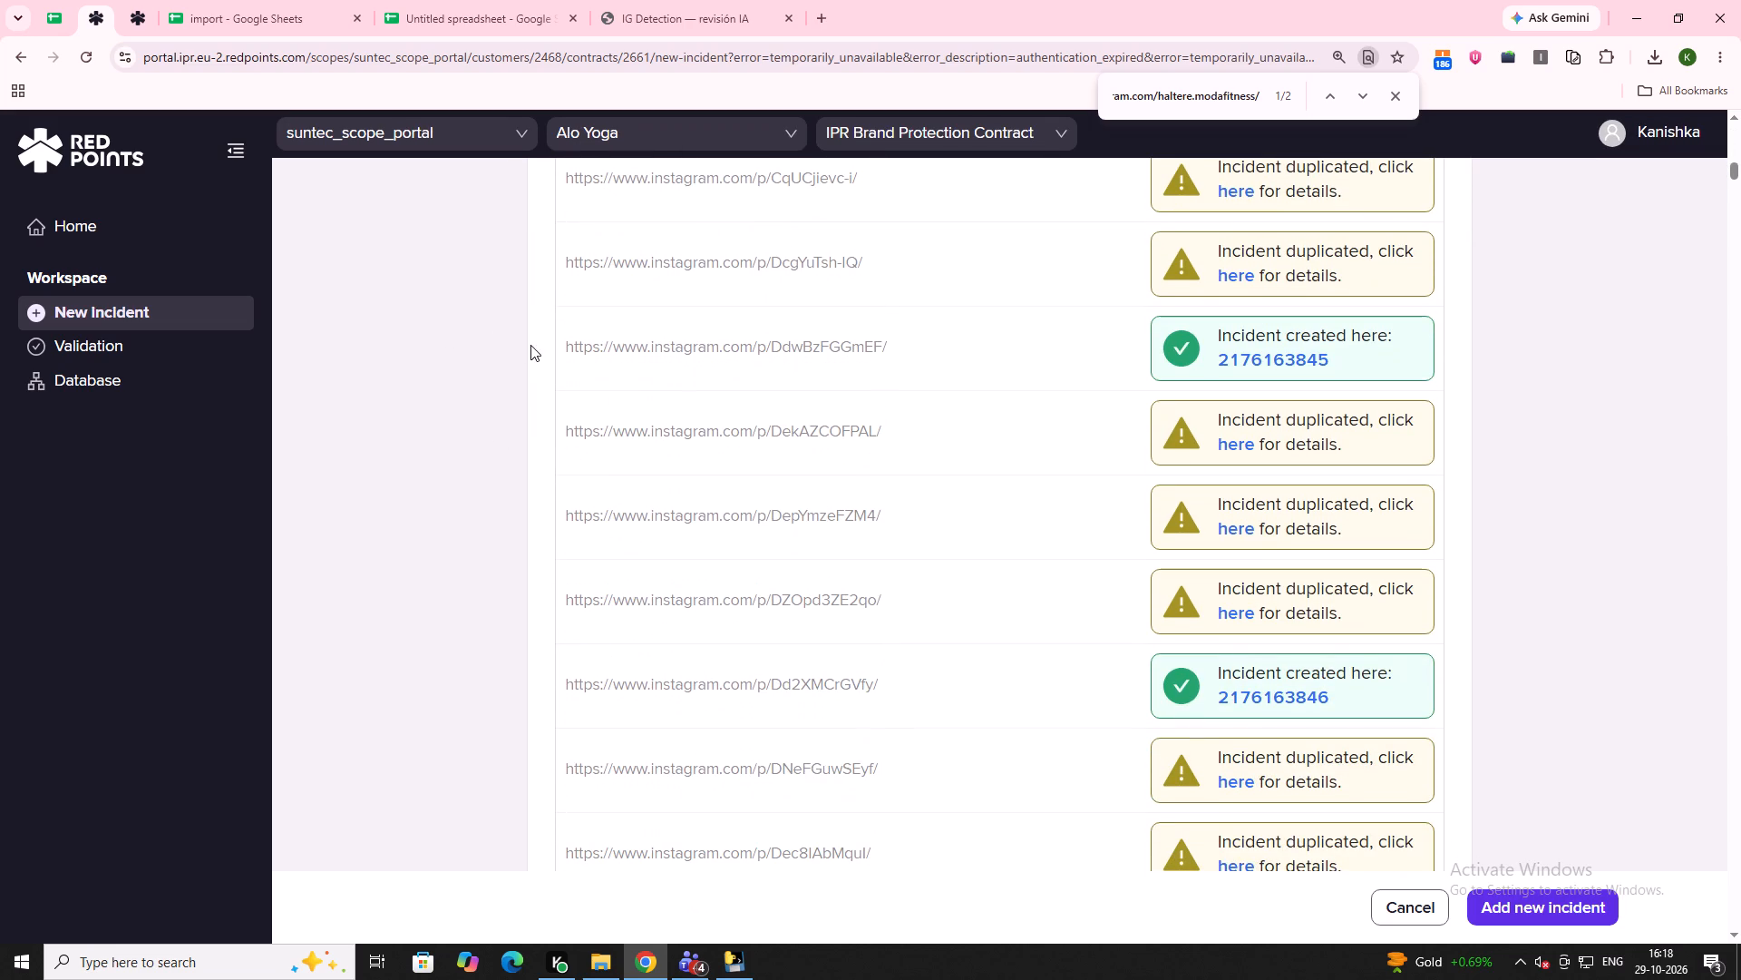
{"action": "left_click_drag", "start_coordinate": [541, 348], "coordinate": [1516, 979]}
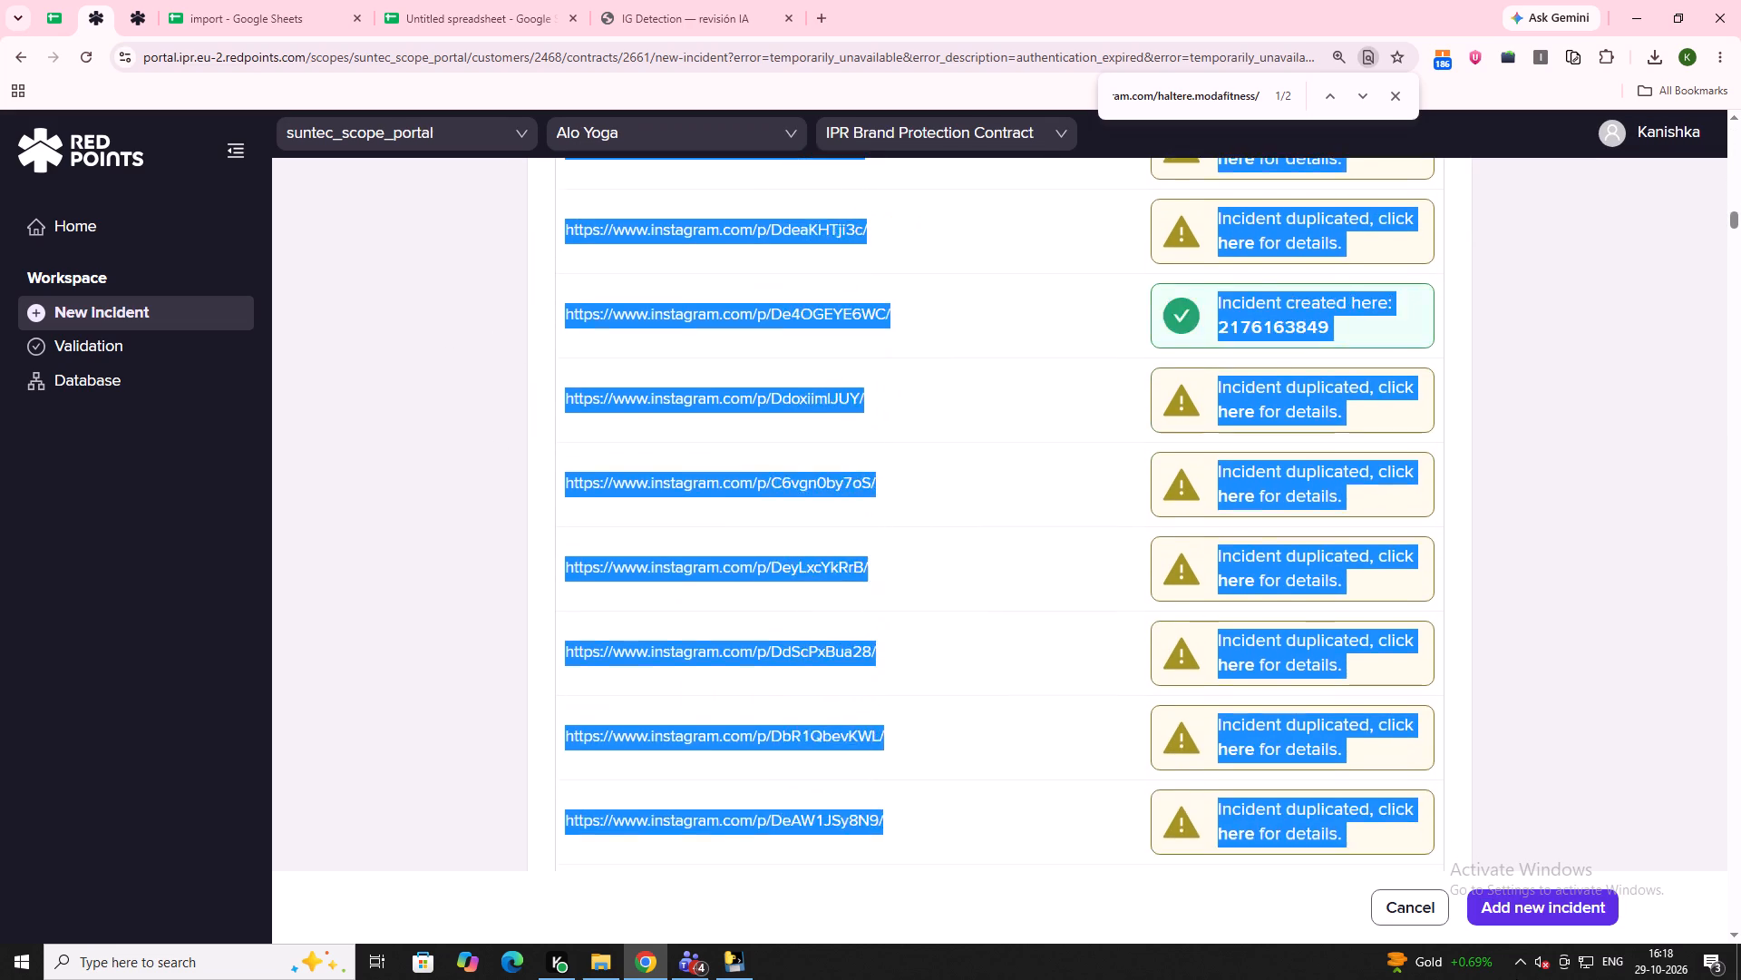
{"action": "left_click_drag", "start_coordinate": [1516, 979], "coordinate": [1532, 979]}
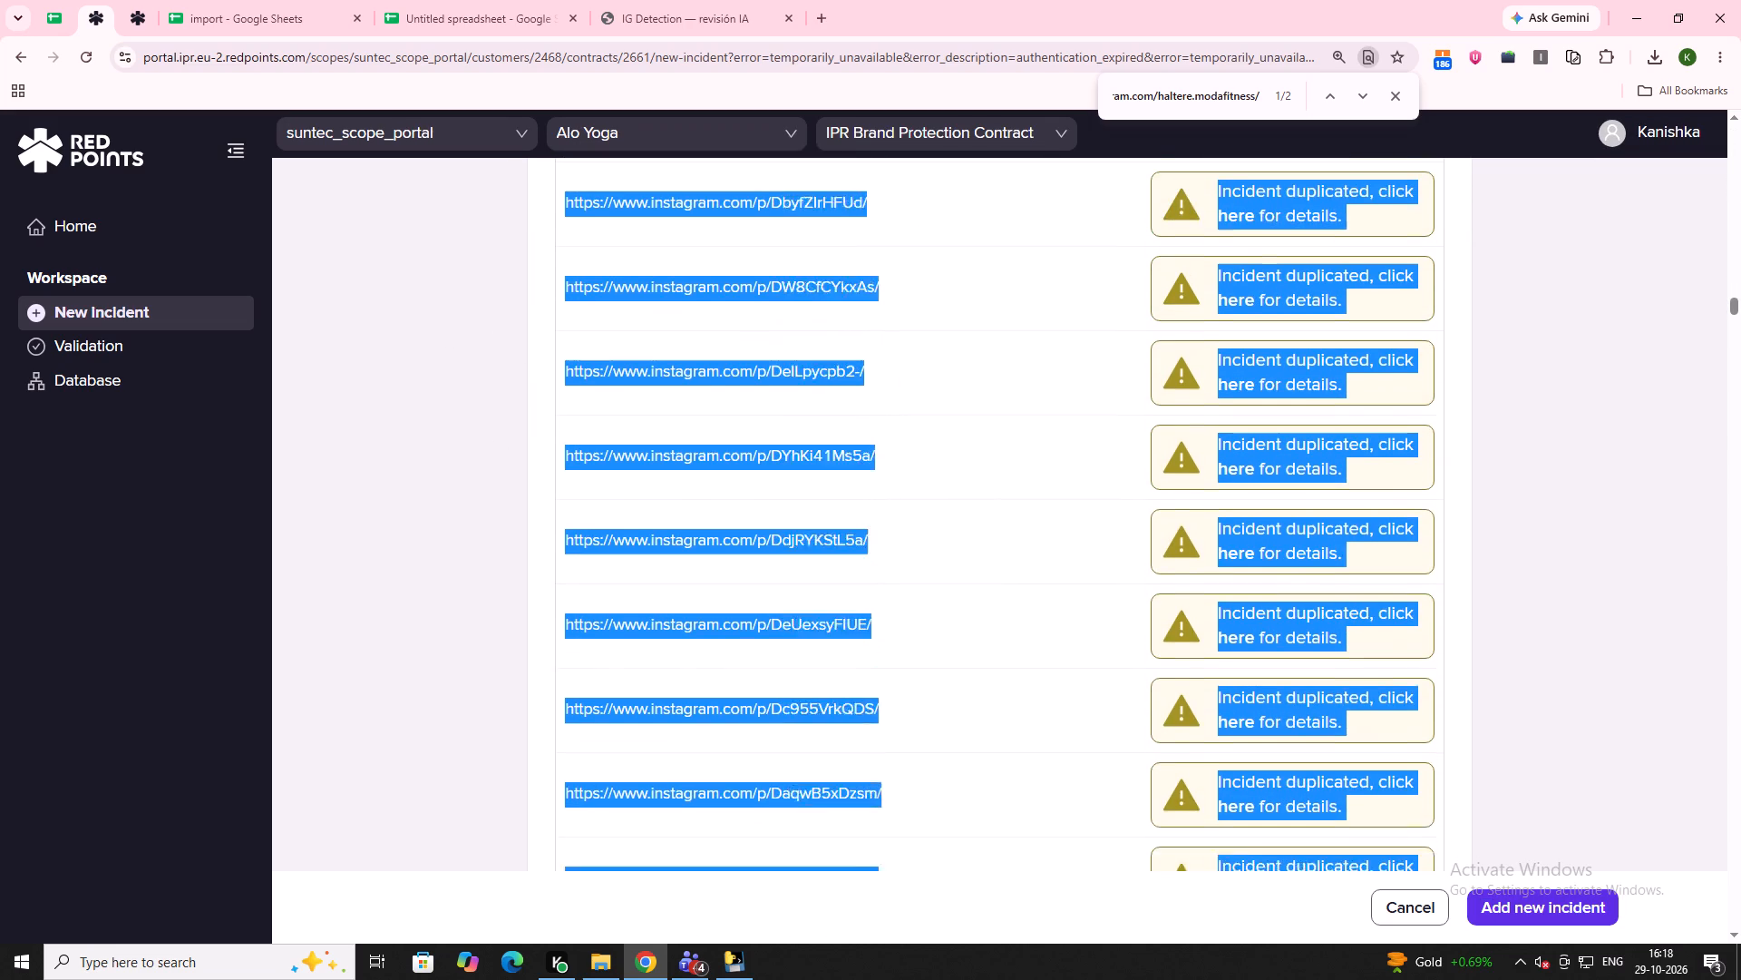
{"action": "left_click_drag", "start_coordinate": [1532, 979], "coordinate": [1551, 979]}
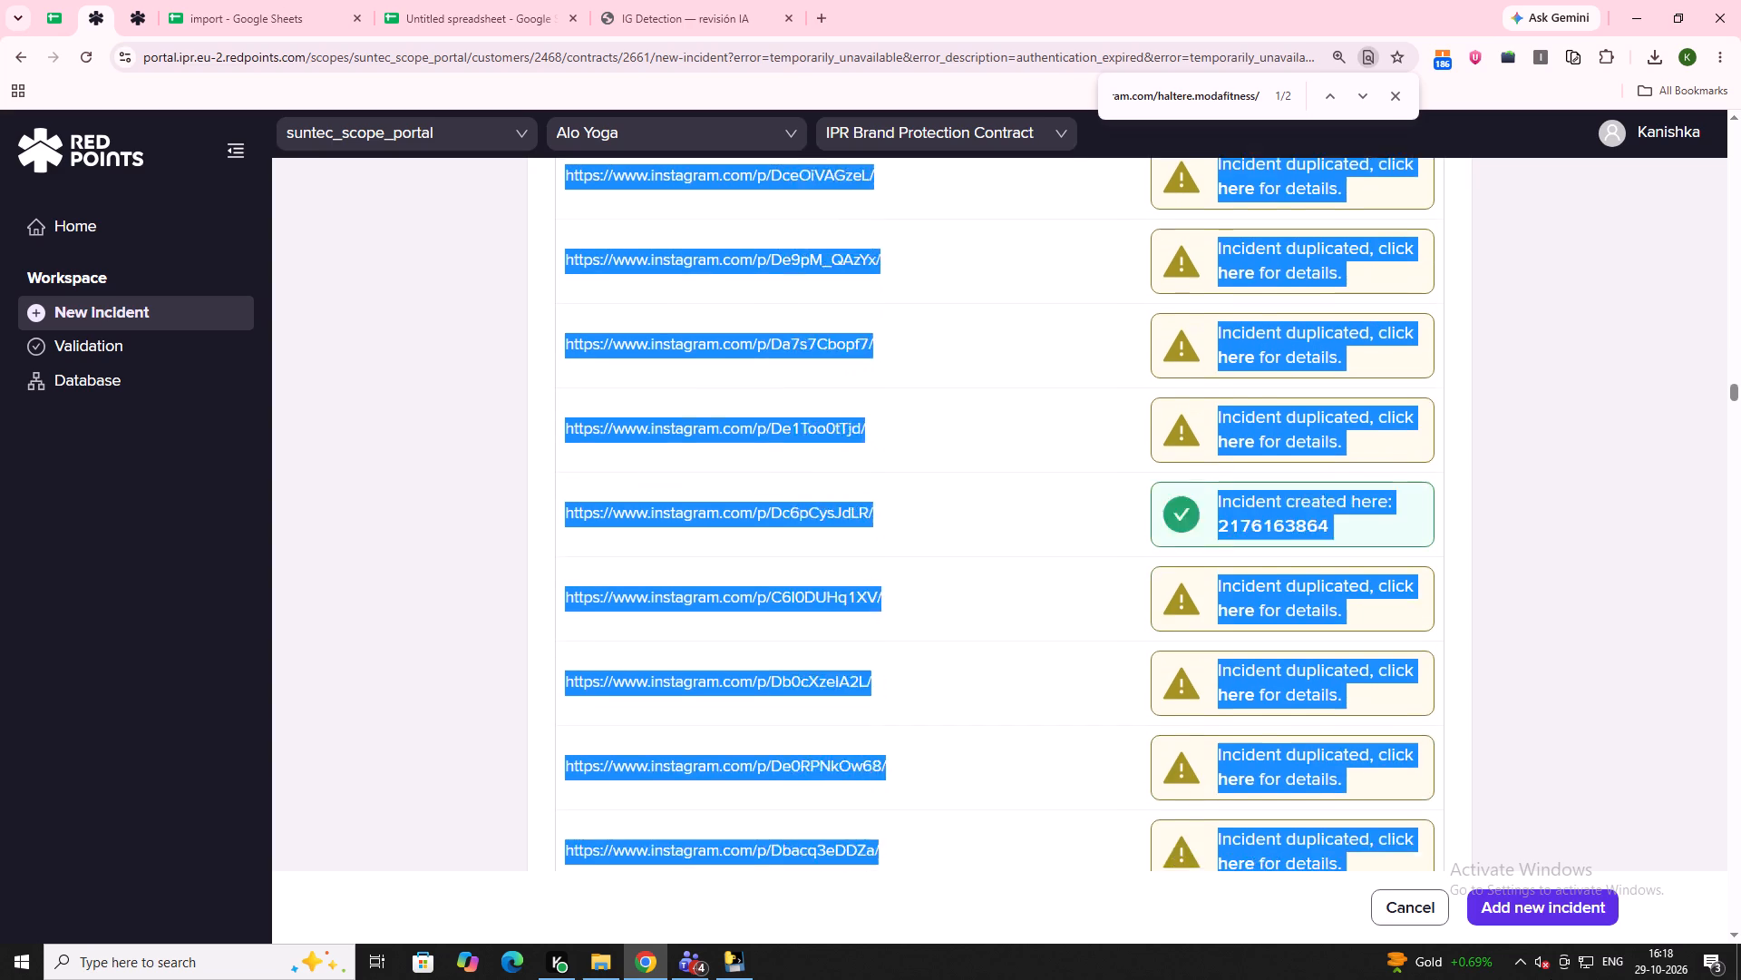
{"action": "left_click_drag", "start_coordinate": [1551, 979], "coordinate": [1653, 979]}
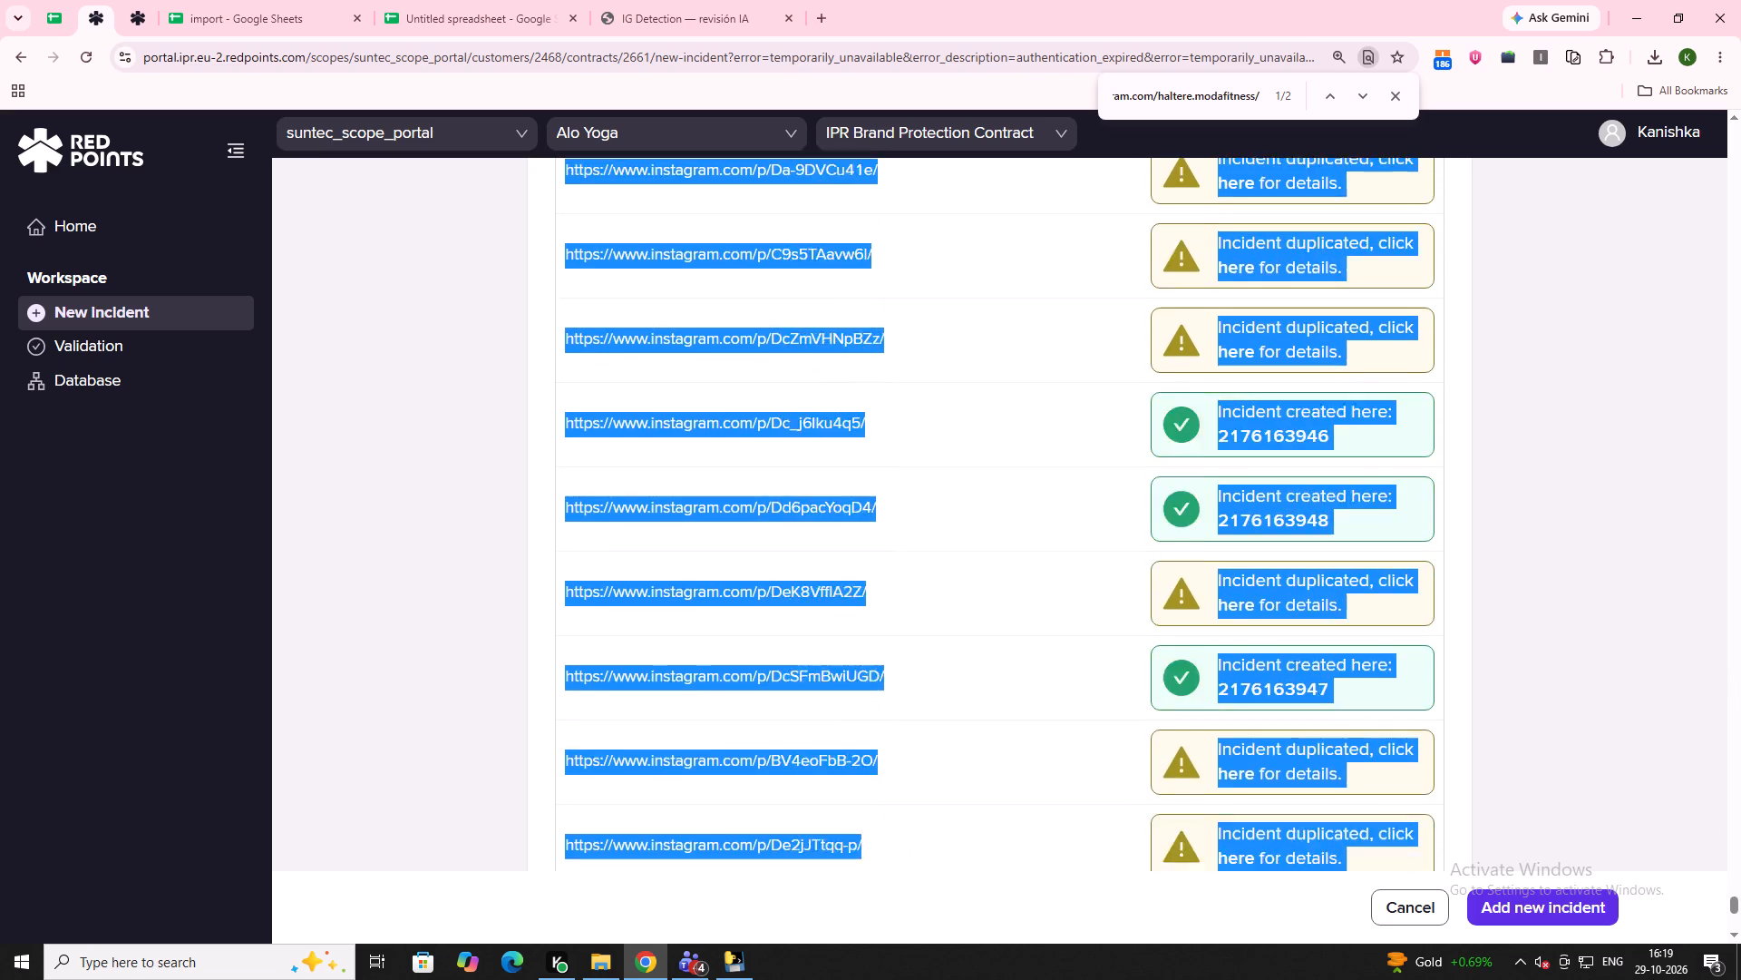
Extend the selection of links and incident results through the last post, BwzcUtPD0Hk, and copy it.
{"action": "left_click_drag", "start_coordinate": [1653, 979], "coordinate": [1361, 281]}
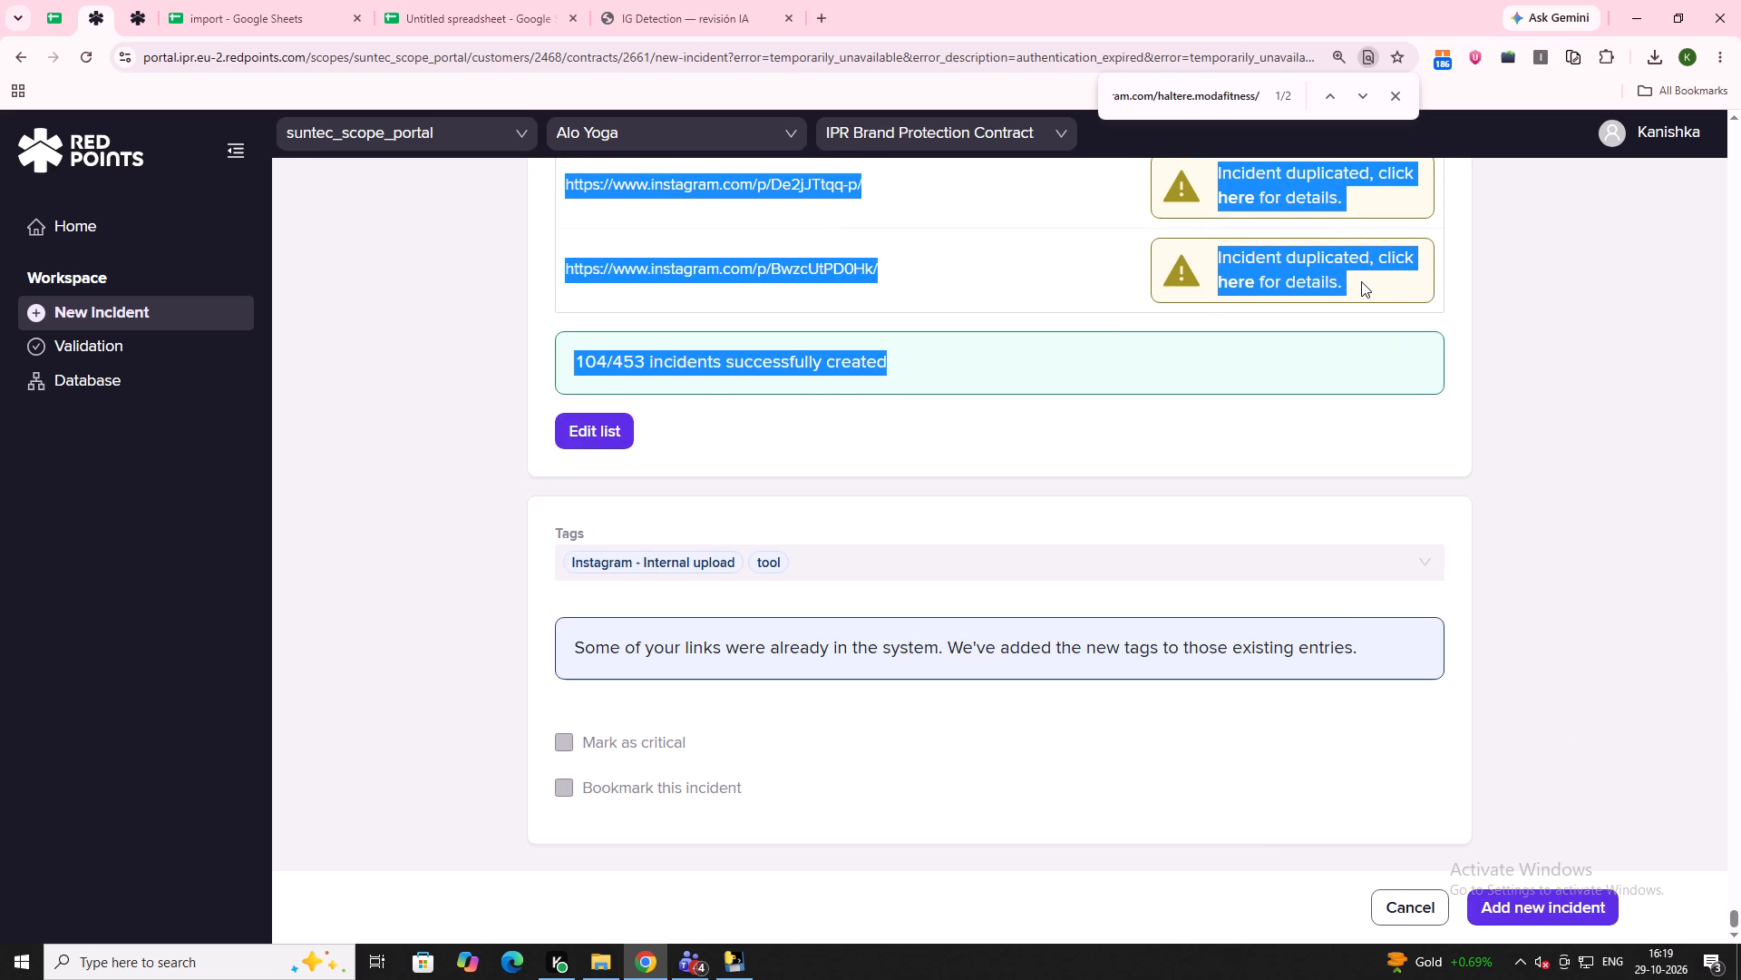
{"action": "left_click_drag", "start_coordinate": [1361, 281], "coordinate": [1359, 285]}
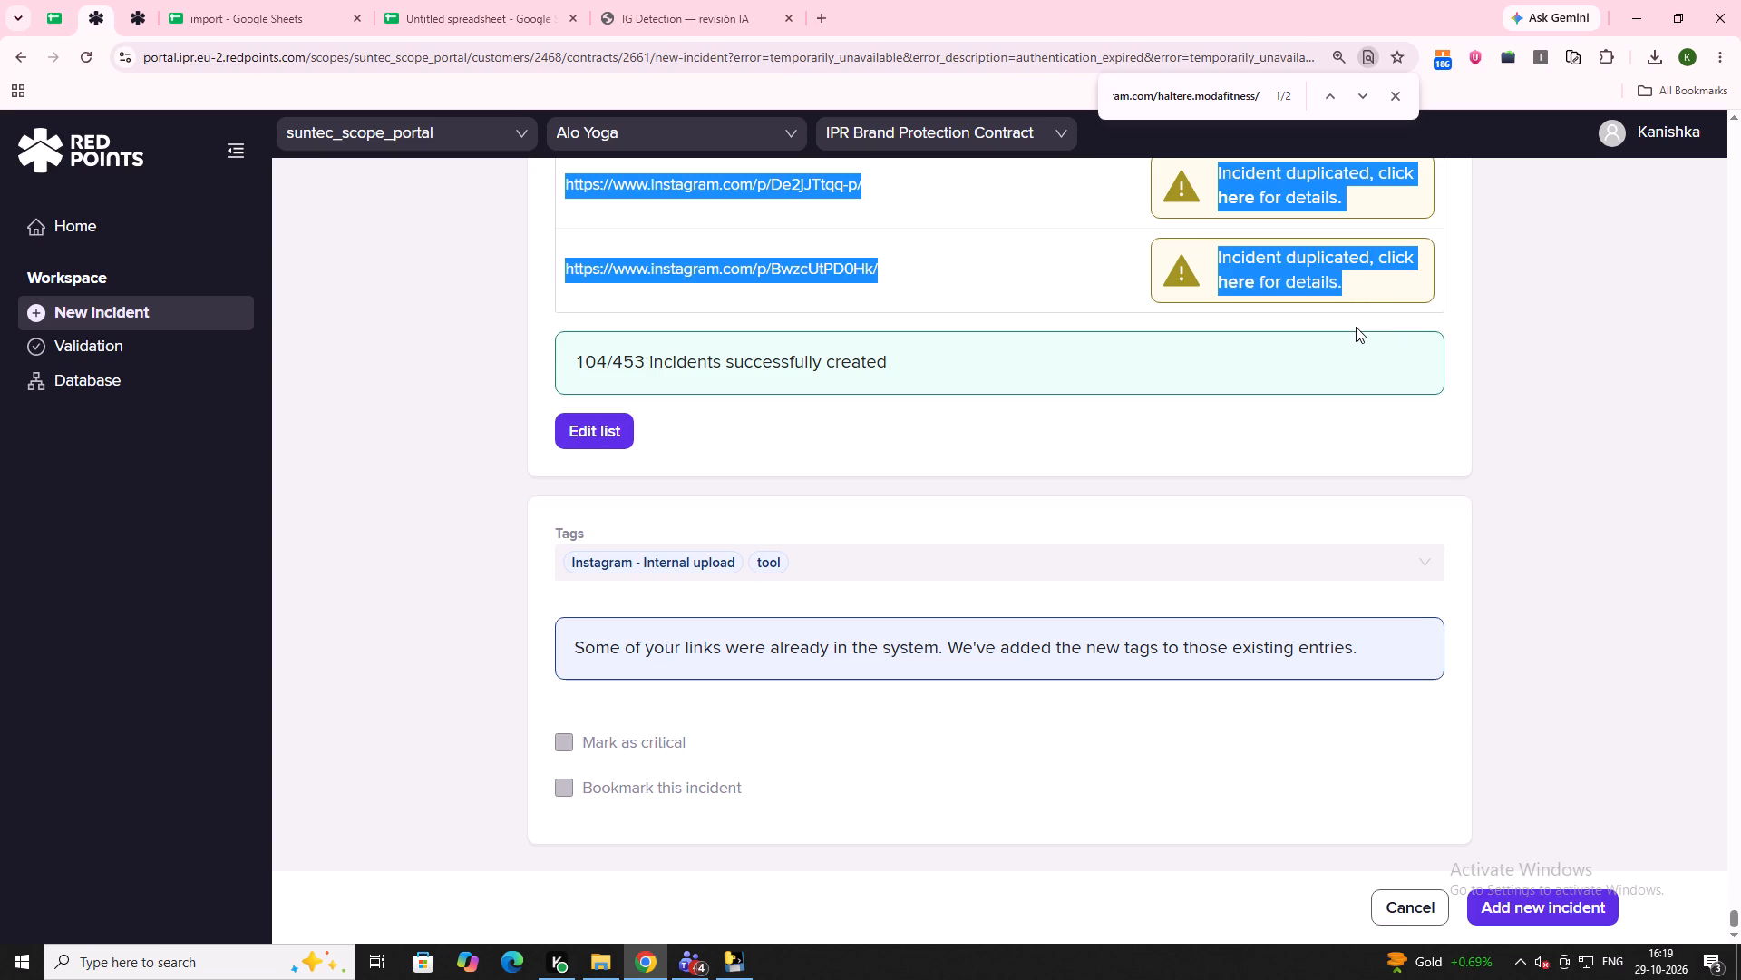
{"action": "key", "text": "ctrl+c"}
{"action": "key", "text": "ctrl+c"}
{"action": "key", "text": "ctrl+c"}
{"action": "key", "text": "ctrl+c"}
Switch to Untitled spreadsheet, undo the last changes including the filter, and paste the copied incident results from cell A2 down.
{"action": "left_click", "coordinate": [480, 0]}
{"action": "key", "text": "ctrl+z"}
{"action": "key", "text": "ctrl+z"}
{"action": "key", "text": "ctrl+z"}
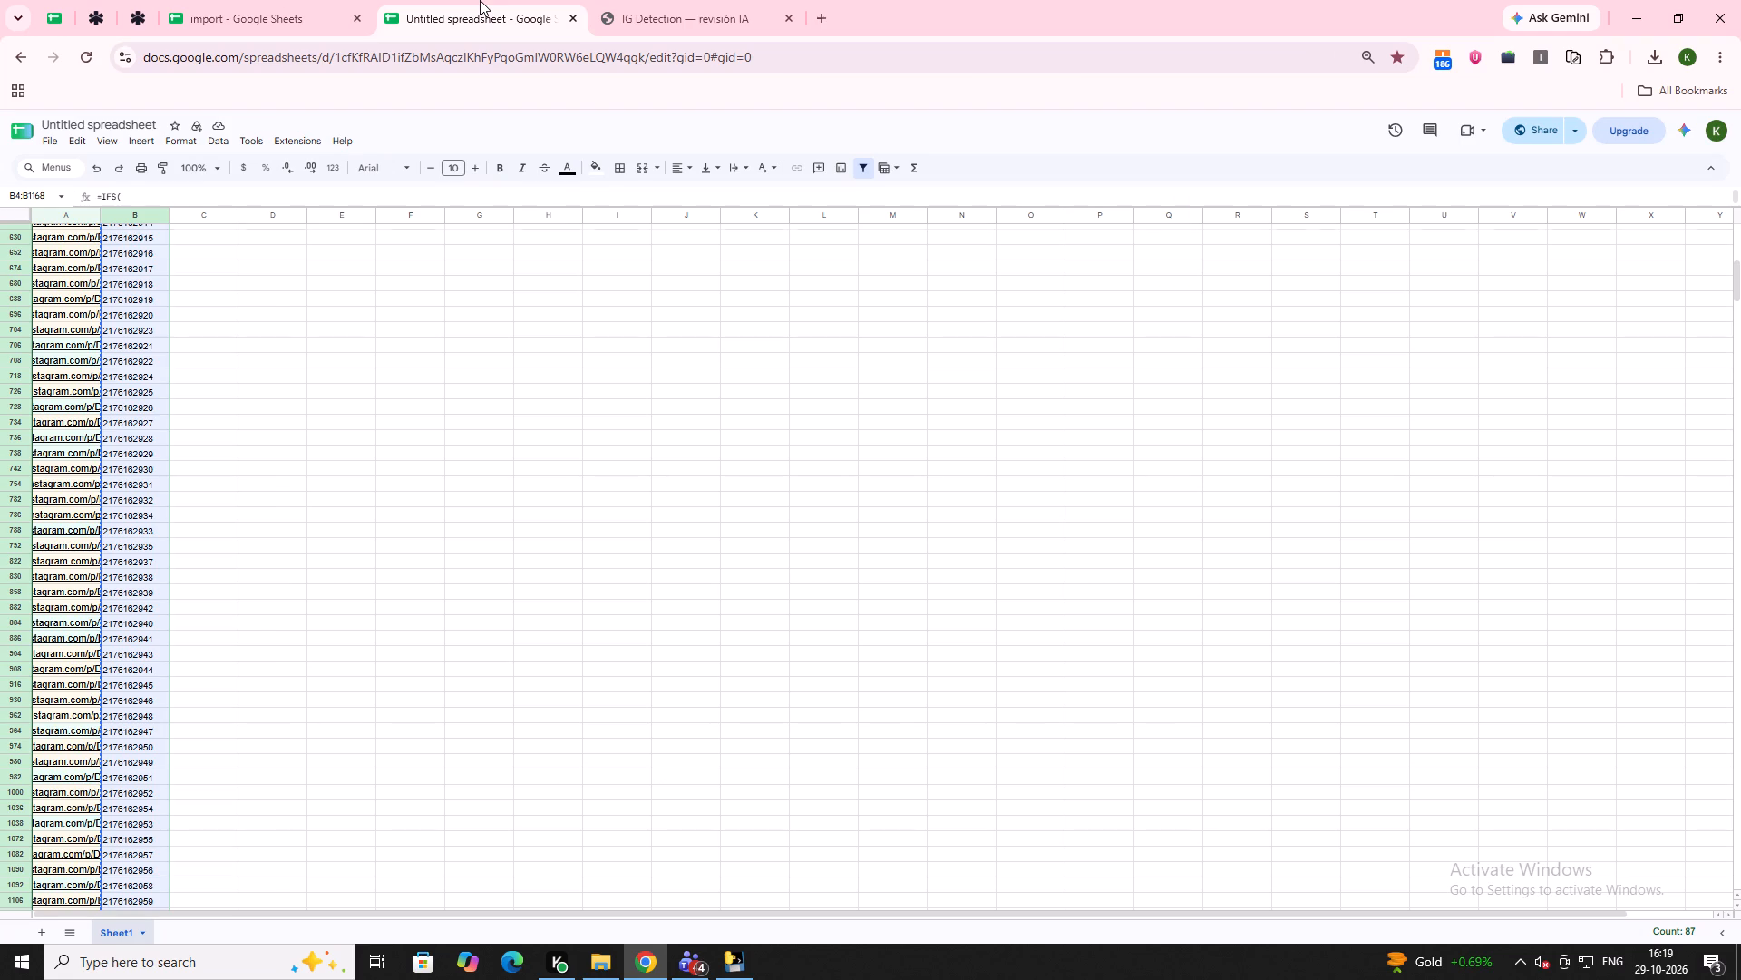
{"action": "key", "text": "ctrl+v"}
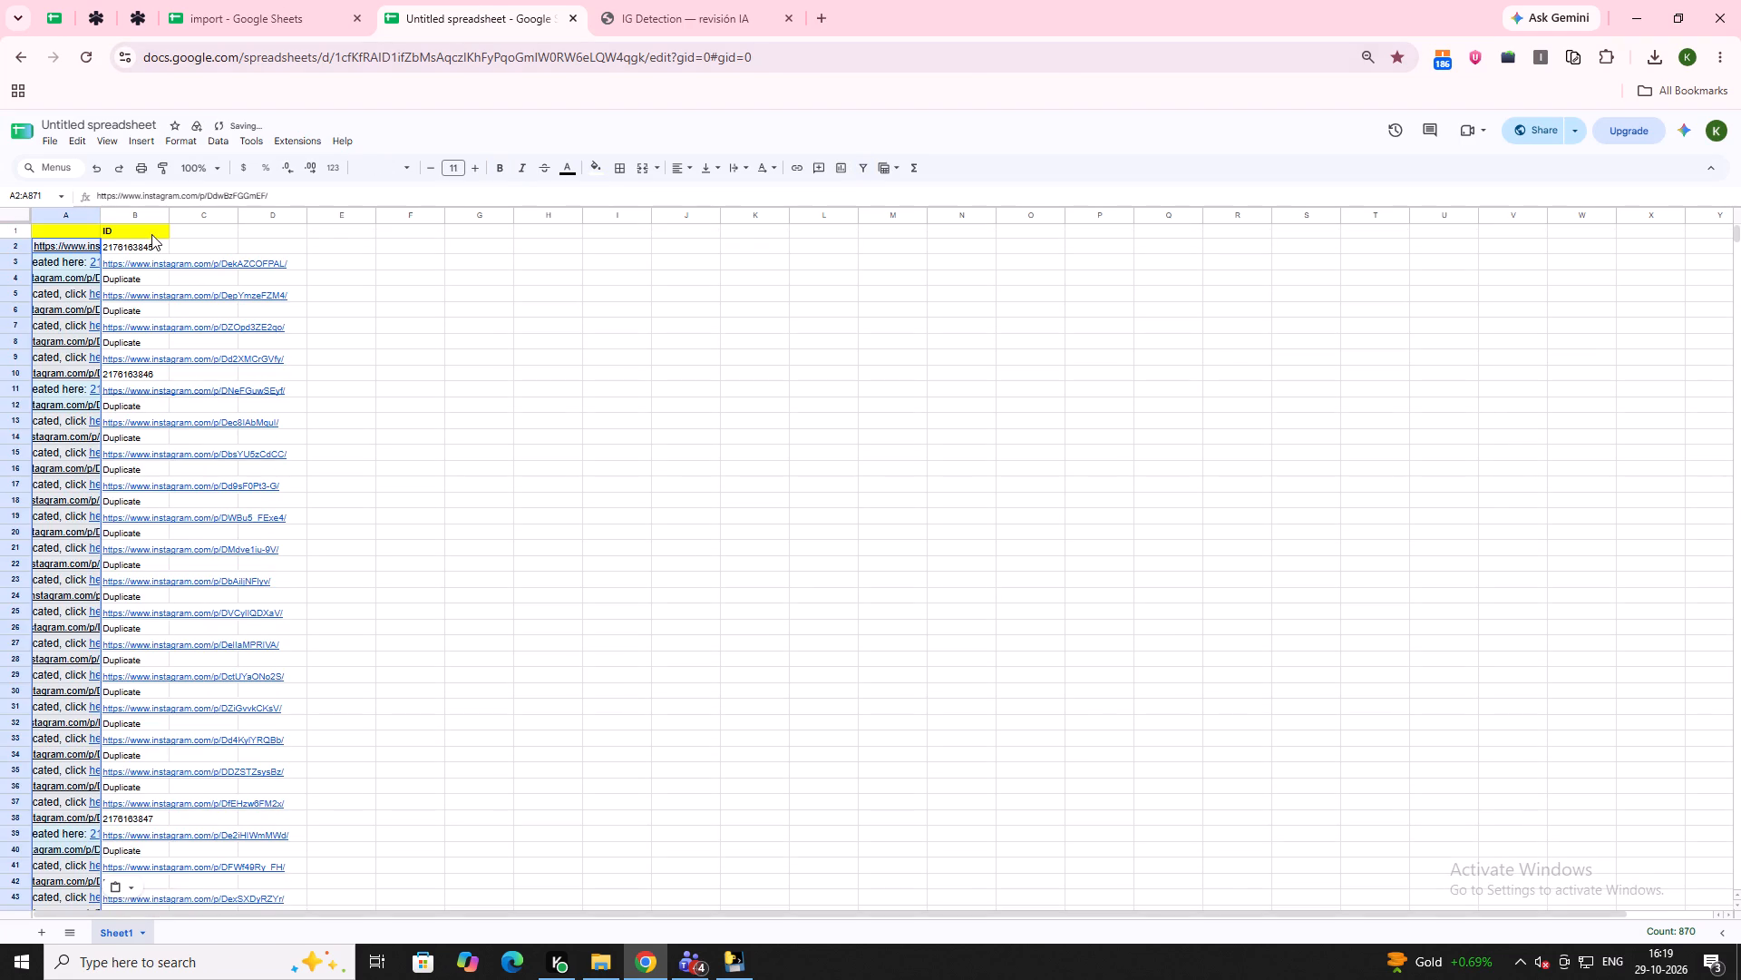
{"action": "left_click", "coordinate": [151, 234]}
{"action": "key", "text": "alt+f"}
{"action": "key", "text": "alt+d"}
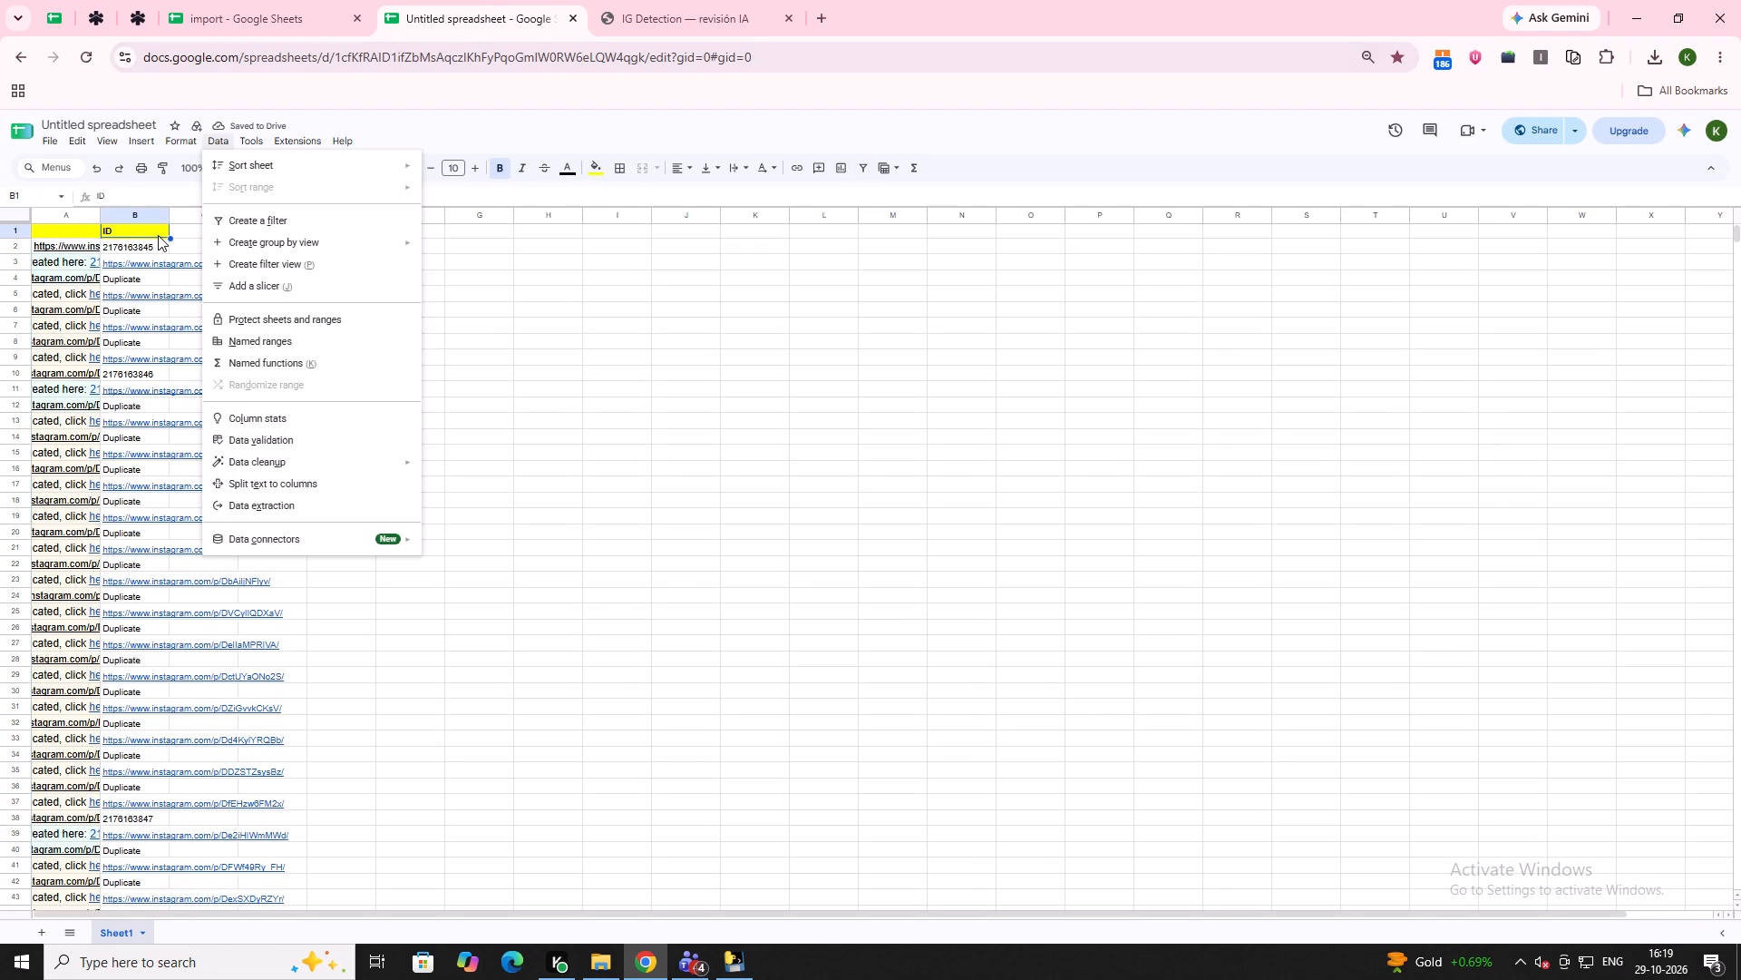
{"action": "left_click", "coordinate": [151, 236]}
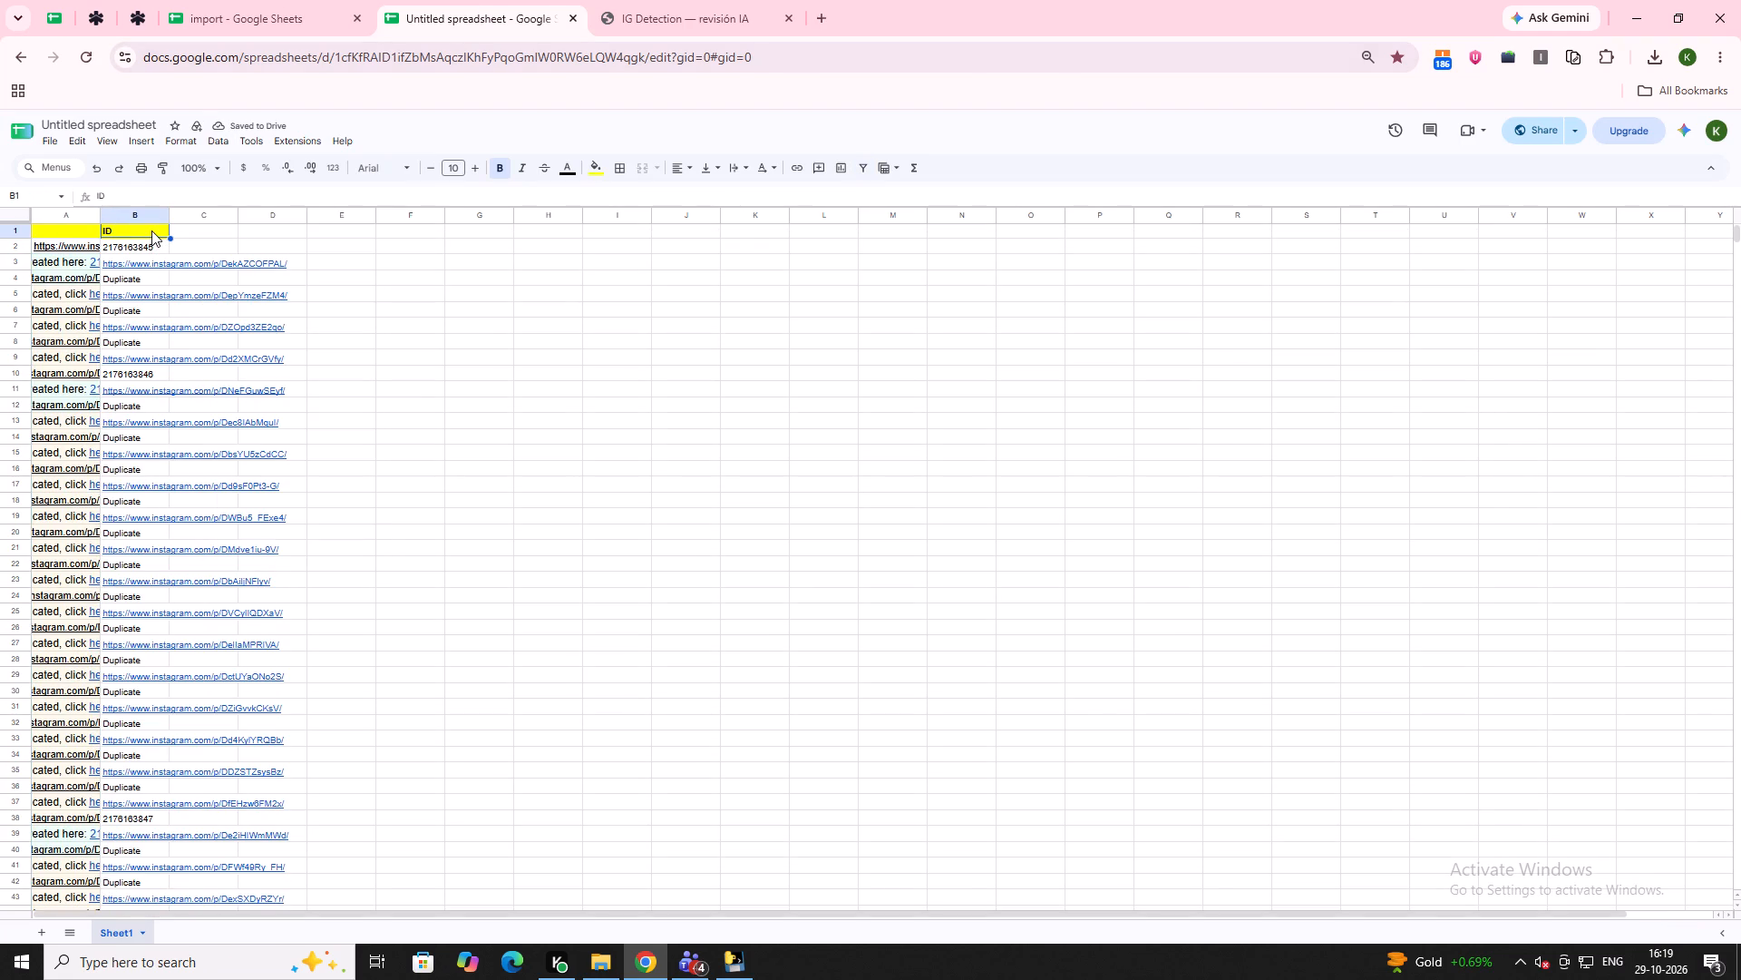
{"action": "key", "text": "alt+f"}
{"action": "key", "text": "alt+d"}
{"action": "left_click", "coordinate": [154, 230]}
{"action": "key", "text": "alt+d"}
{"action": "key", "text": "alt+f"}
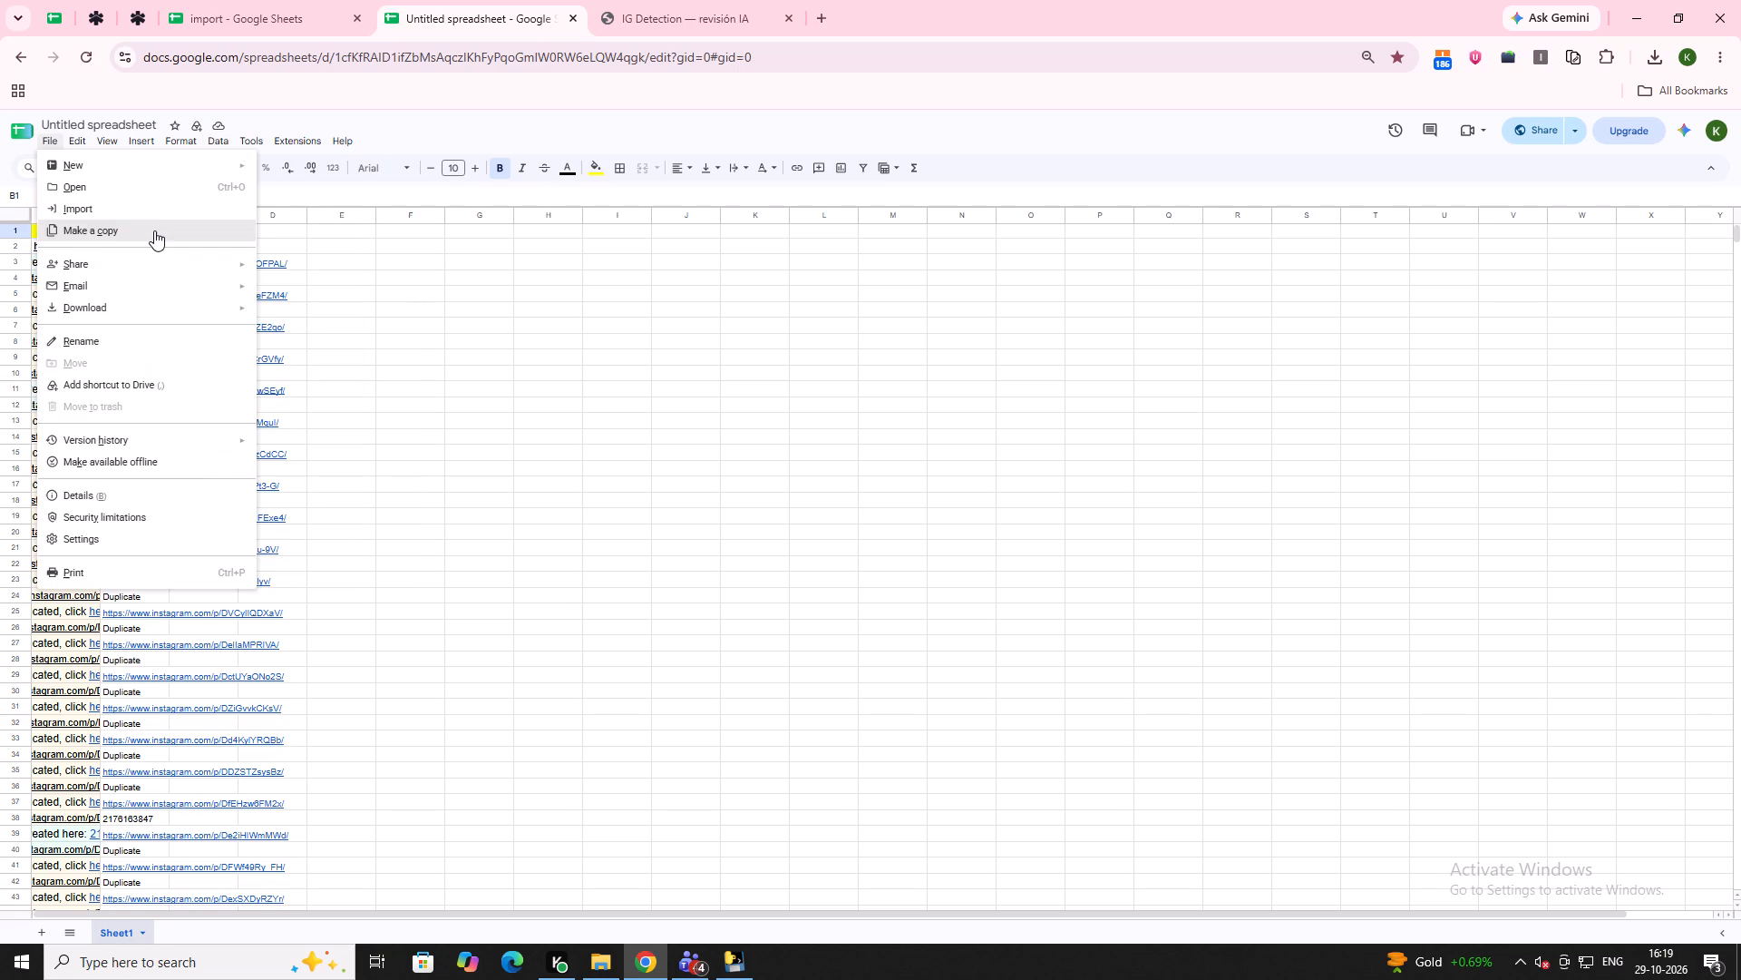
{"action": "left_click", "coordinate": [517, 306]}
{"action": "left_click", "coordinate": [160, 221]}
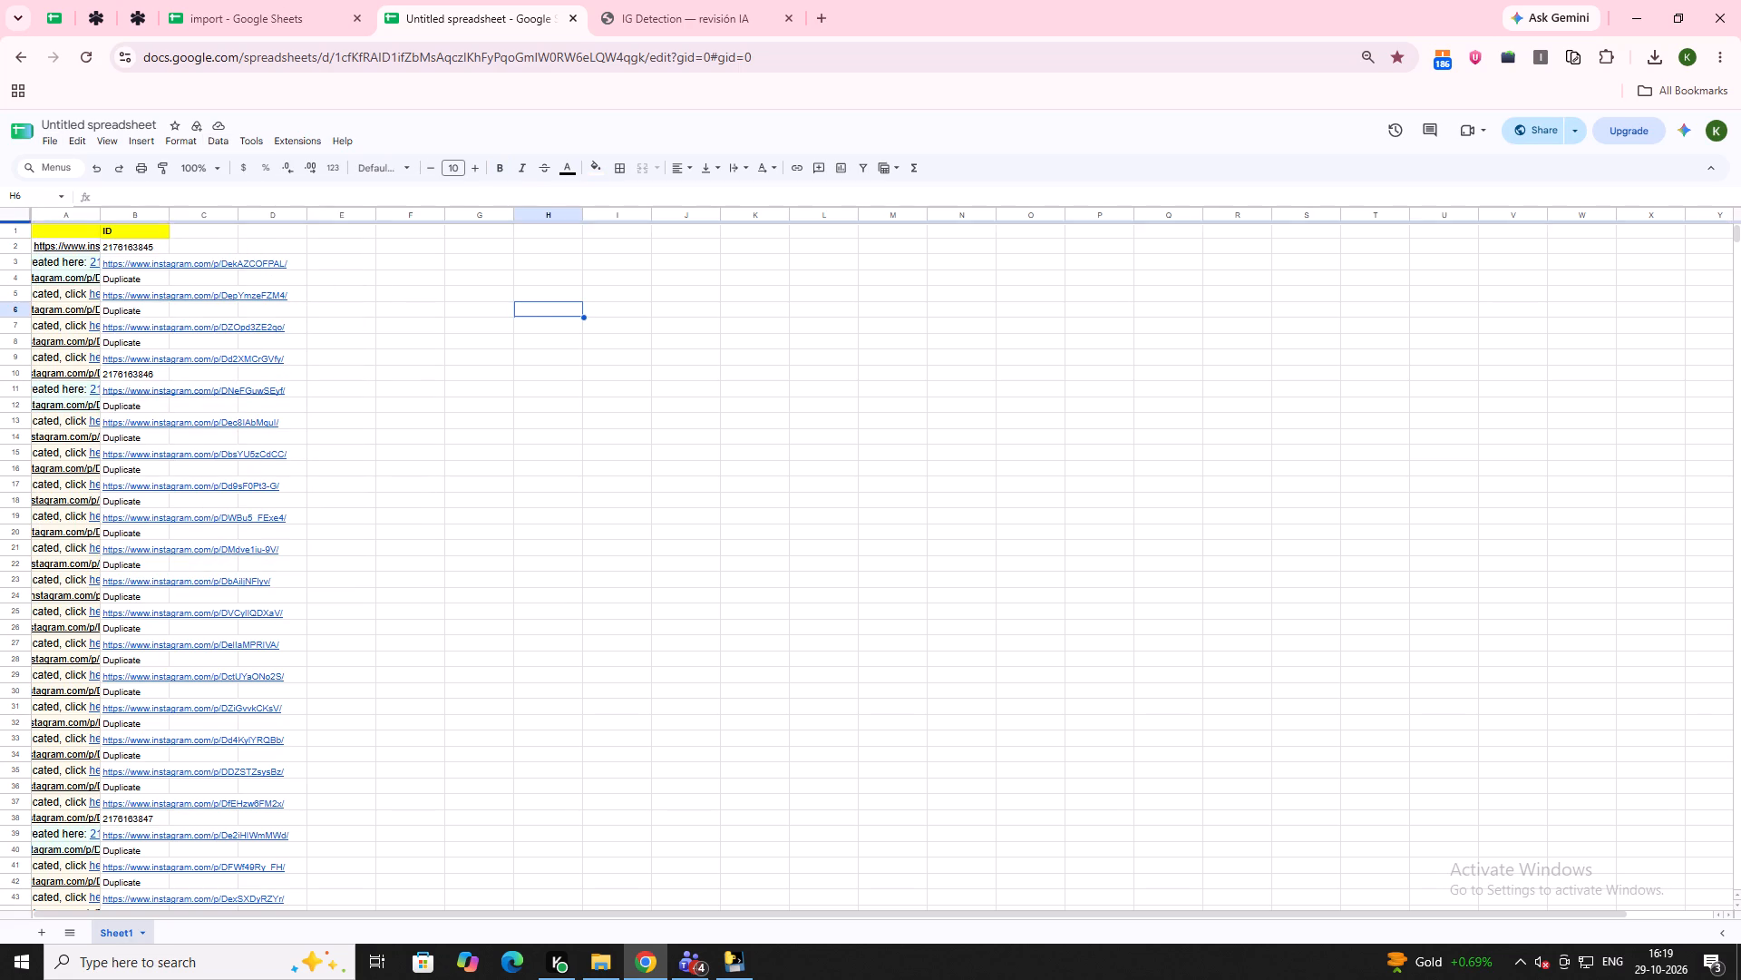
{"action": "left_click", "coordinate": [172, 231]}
Add a filter to the sheet and show only the rows whose ID value contains 21.
{"action": "left_click", "coordinate": [163, 230]}
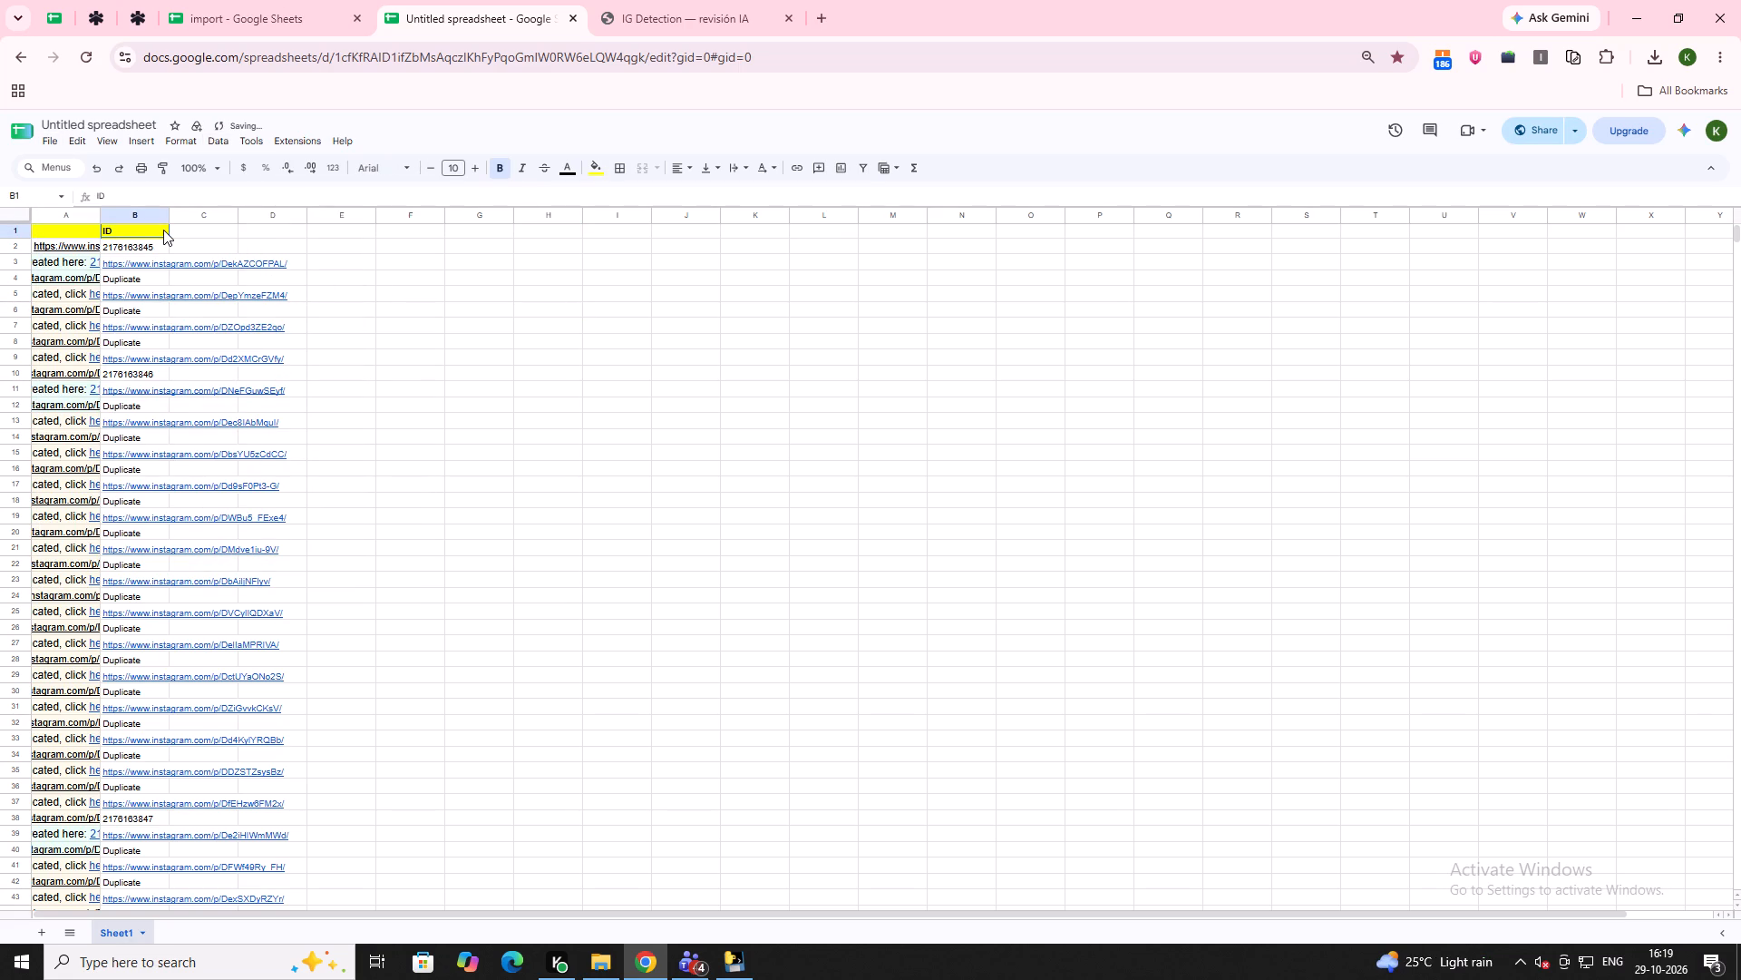
{"action": "key", "text": "alt+d"}
{"action": "key", "text": "alt+f"}
{"action": "left_click", "coordinate": [163, 230]}
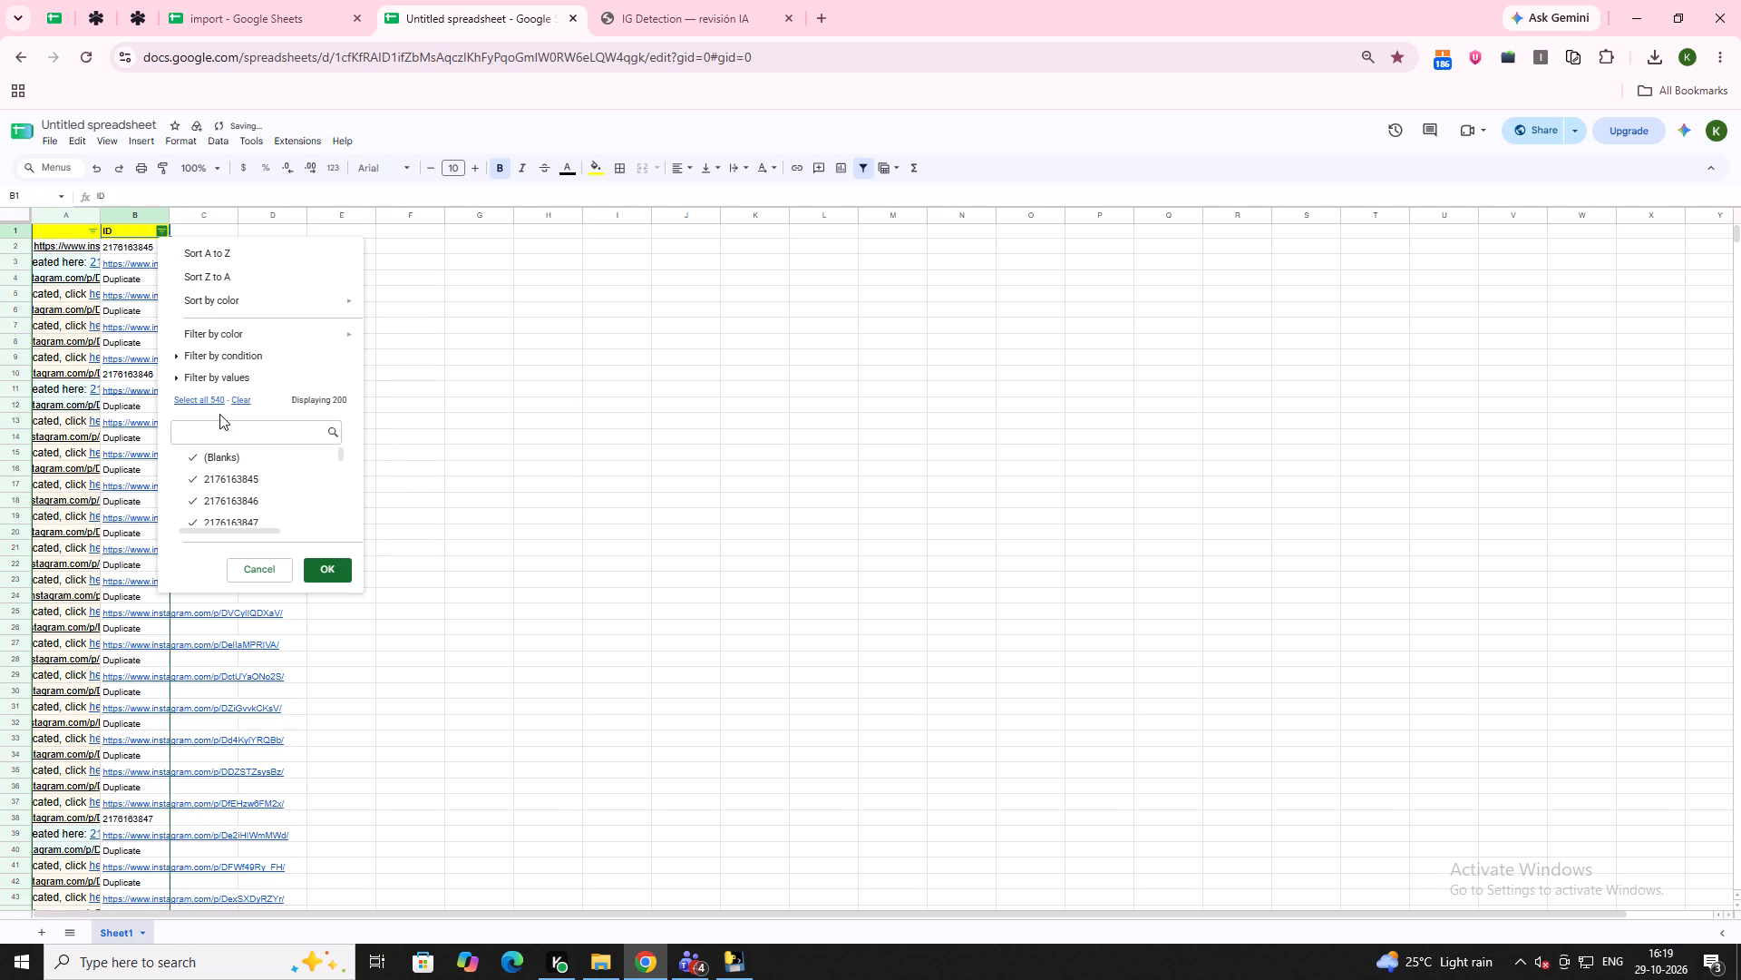
{"action": "left_click", "coordinate": [234, 404]}
{"action": "left_click", "coordinate": [248, 439]}
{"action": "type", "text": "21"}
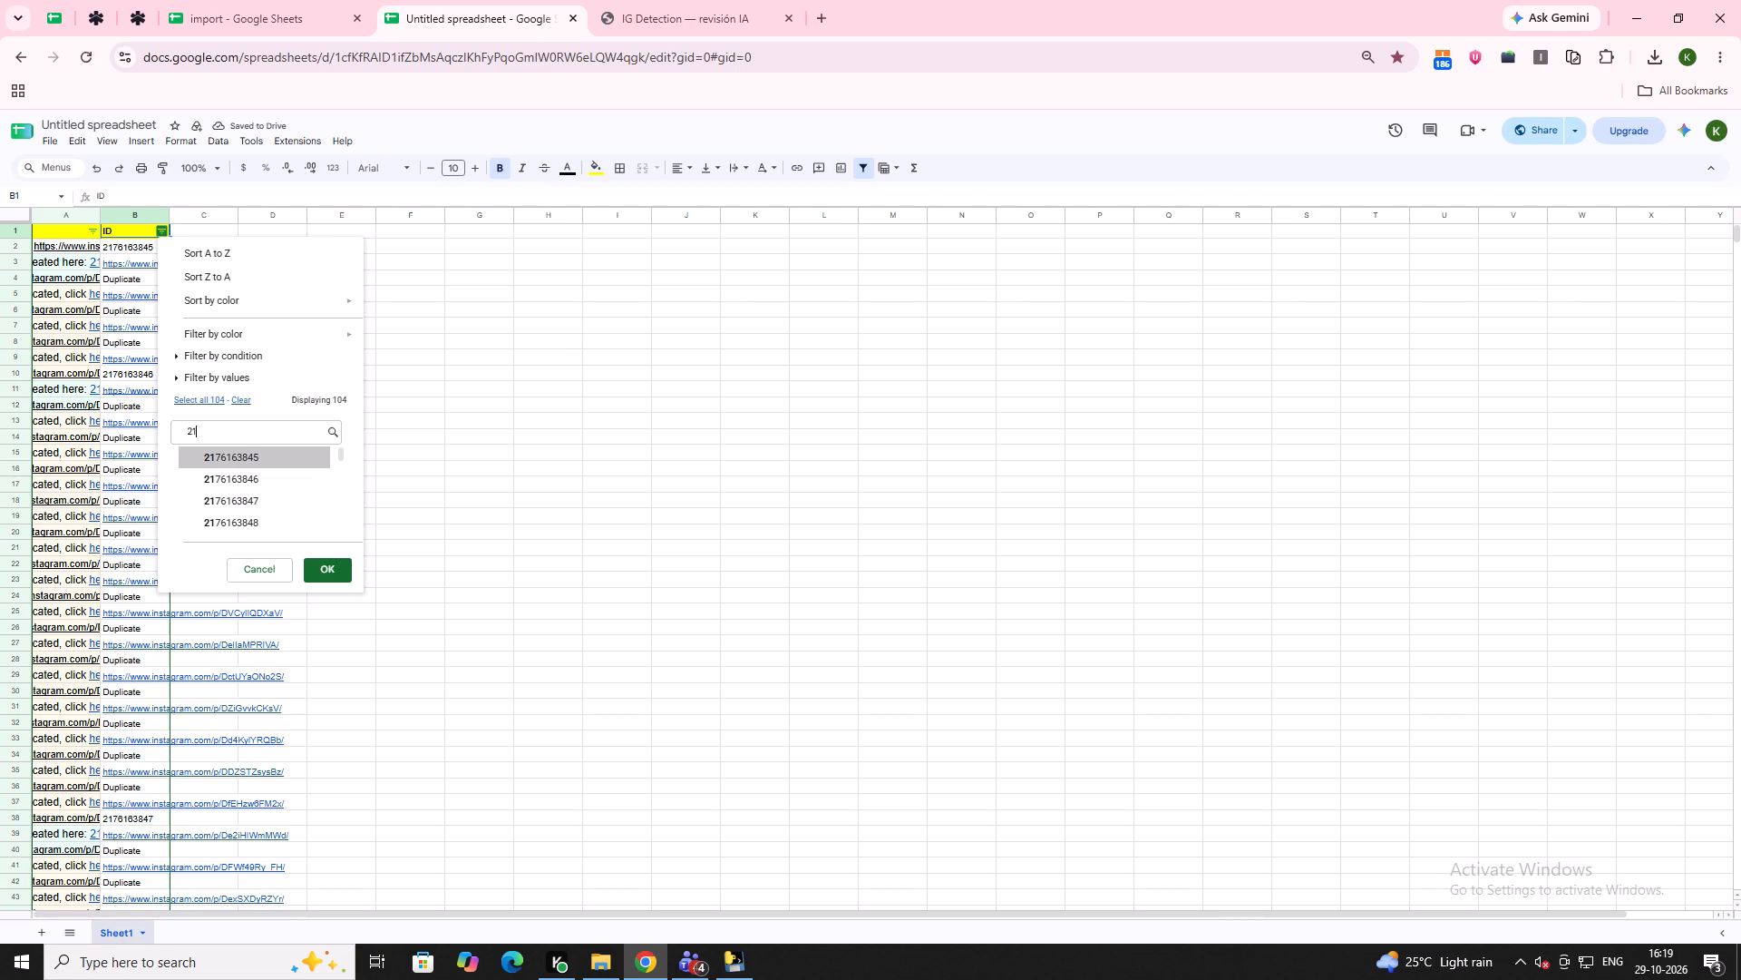
{"action": "left_click", "coordinate": [201, 393]}
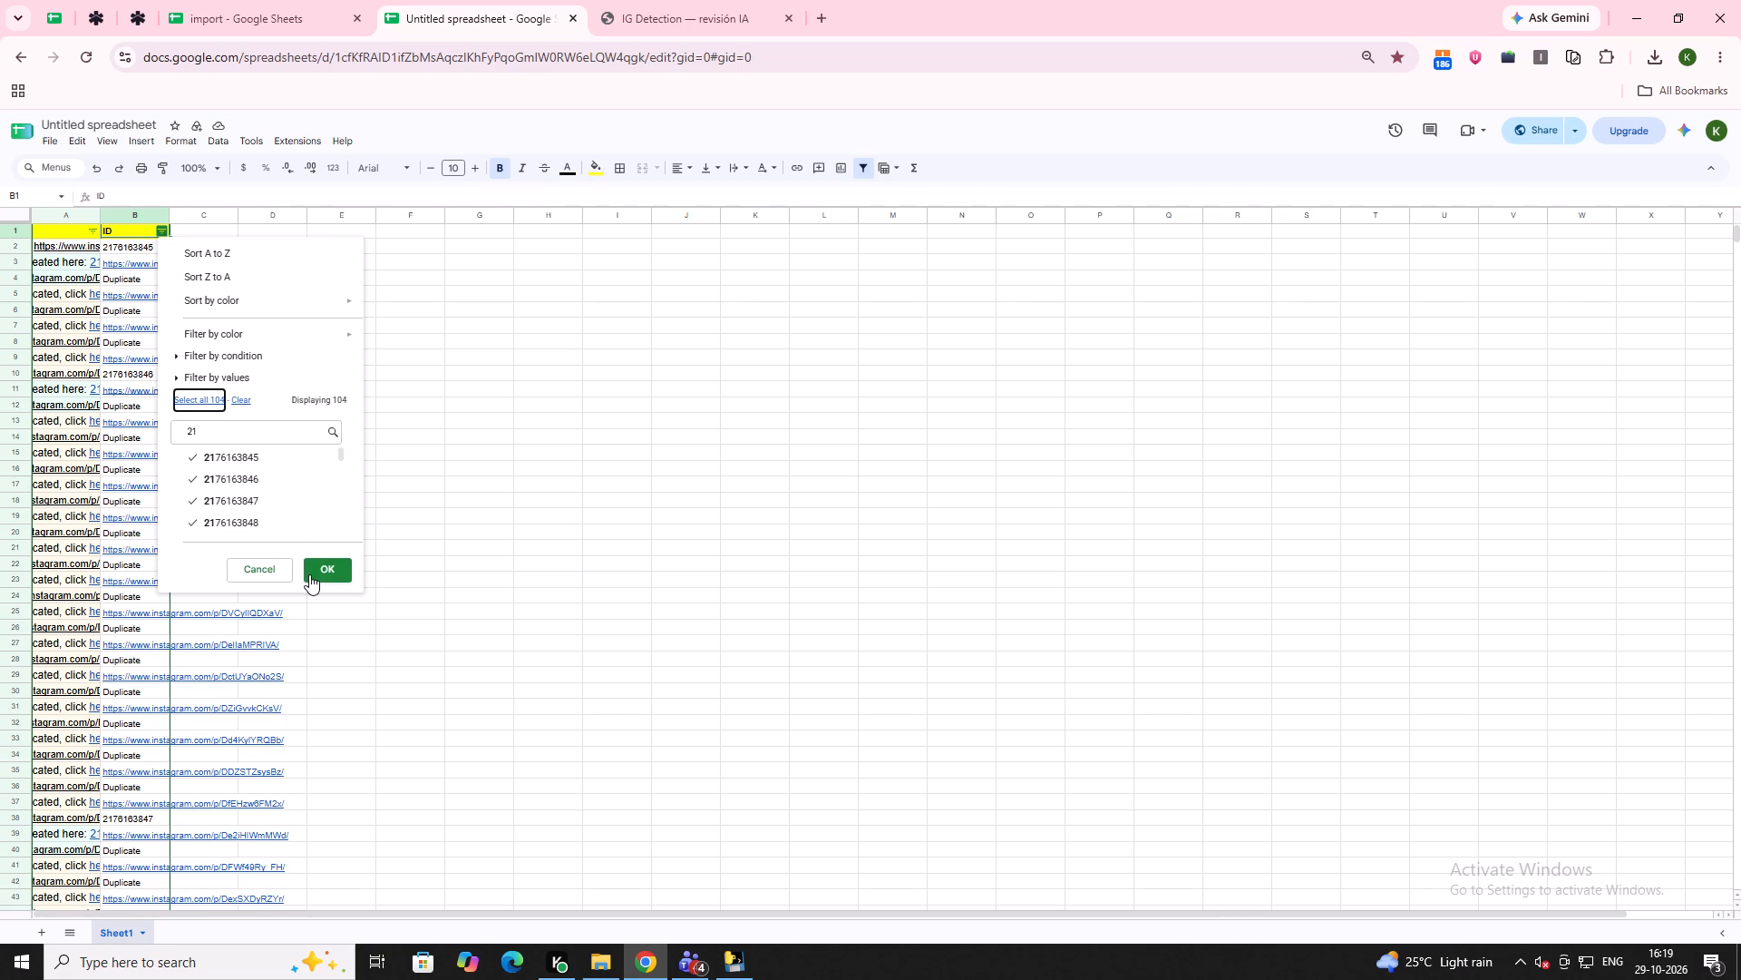
{"action": "left_click", "coordinate": [309, 574]}
Copy the filtered post URLs from A2 down into the Incidents uploaded URLs cell of row 31802 in Alo Yoga - Manual detection.
{"action": "left_click", "coordinate": [66, 238]}
{"action": "left_click", "coordinate": [73, 247]}
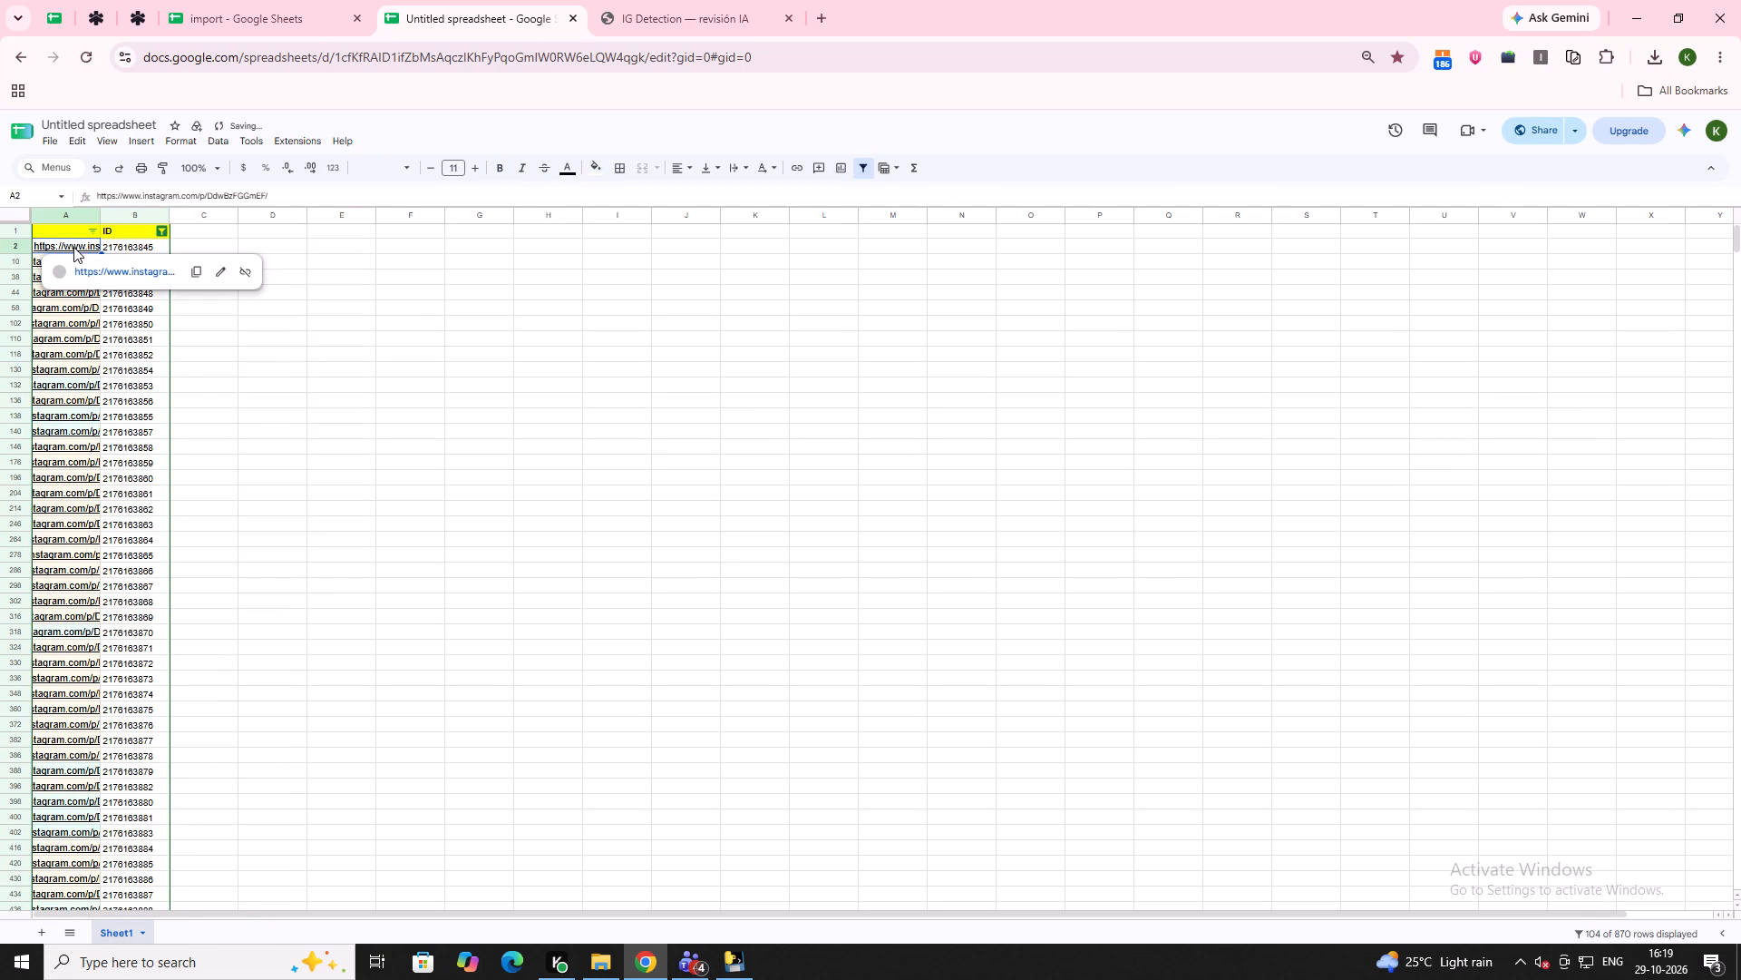
{"action": "key", "text": "ctrl+shift+Down"}
{"action": "key", "text": "ctrl+c"}
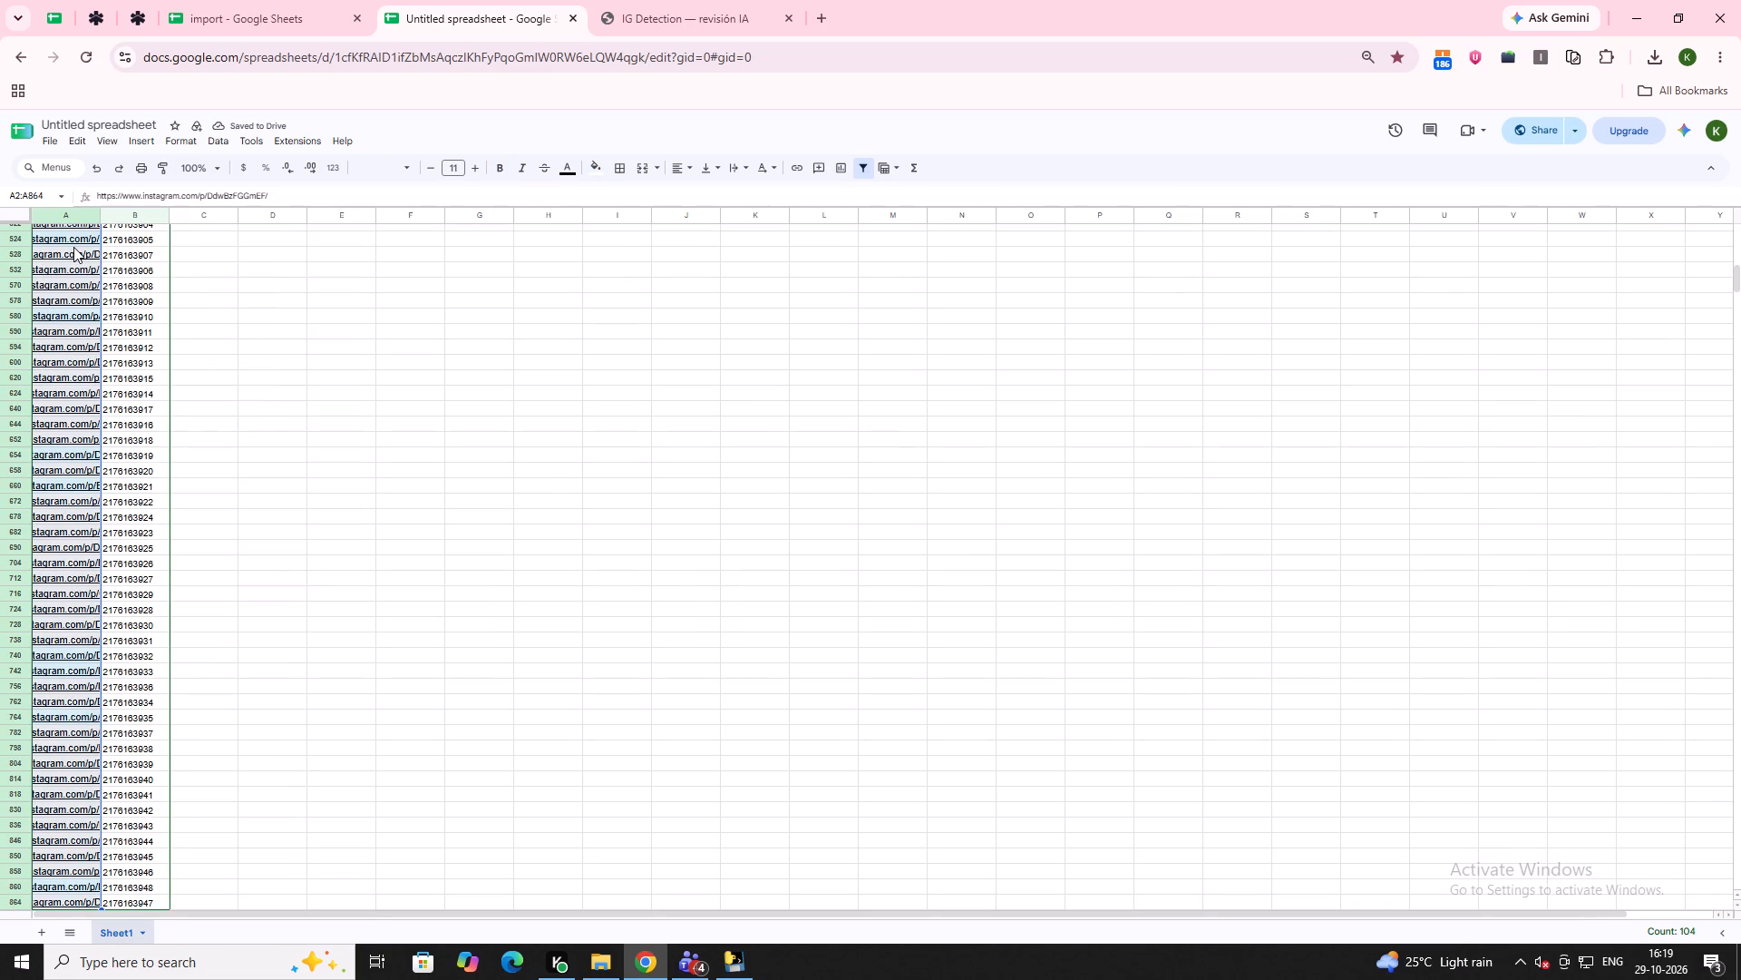
{"action": "key", "text": "ctrl+c"}
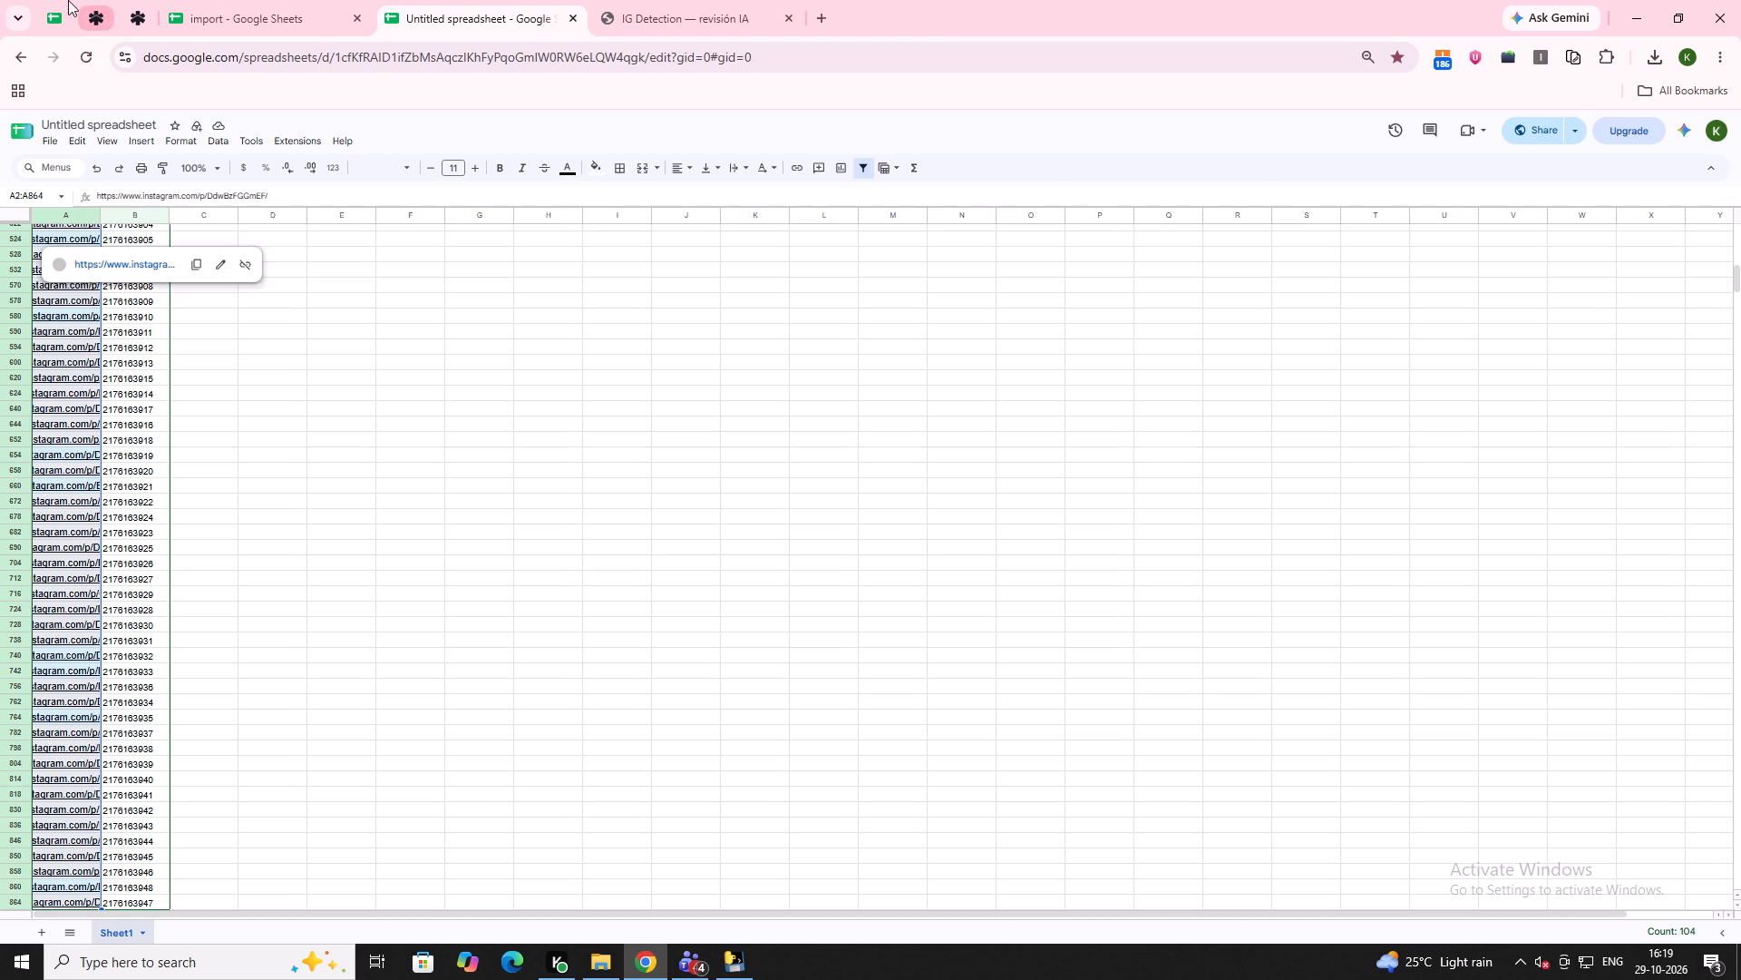
{"action": "left_click", "coordinate": [59, 0]}
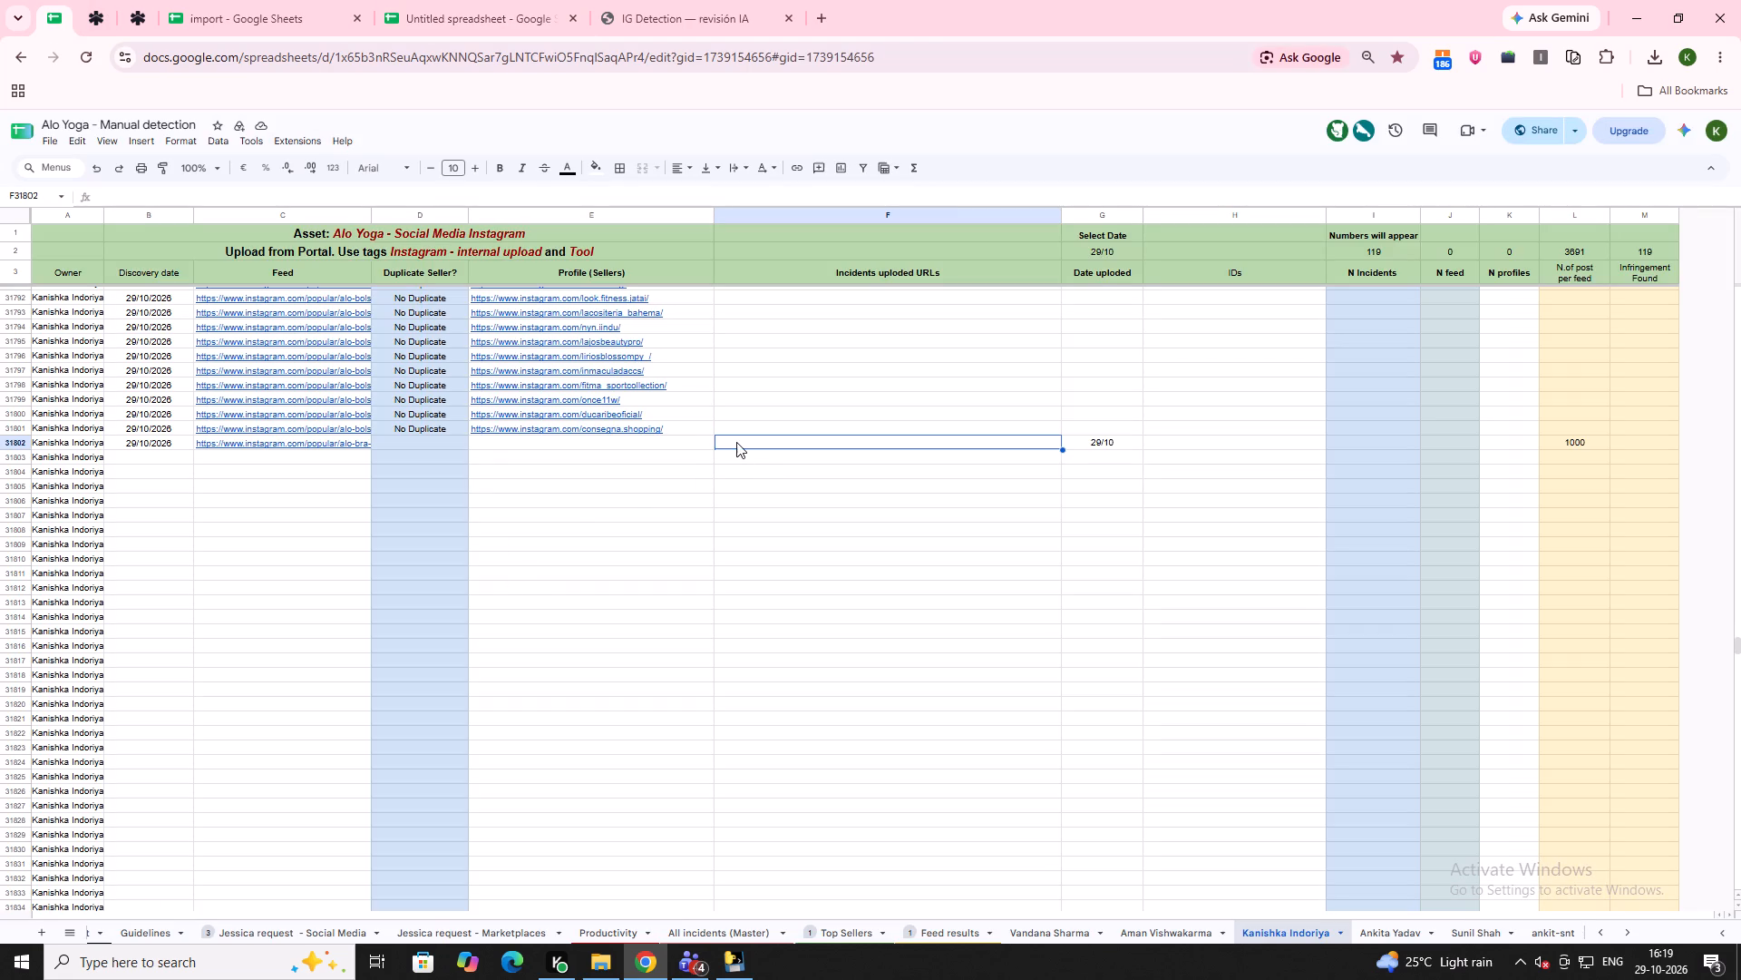
{"action": "double_click", "coordinate": [736, 442]}
{"action": "key", "text": "ctrl+v"}
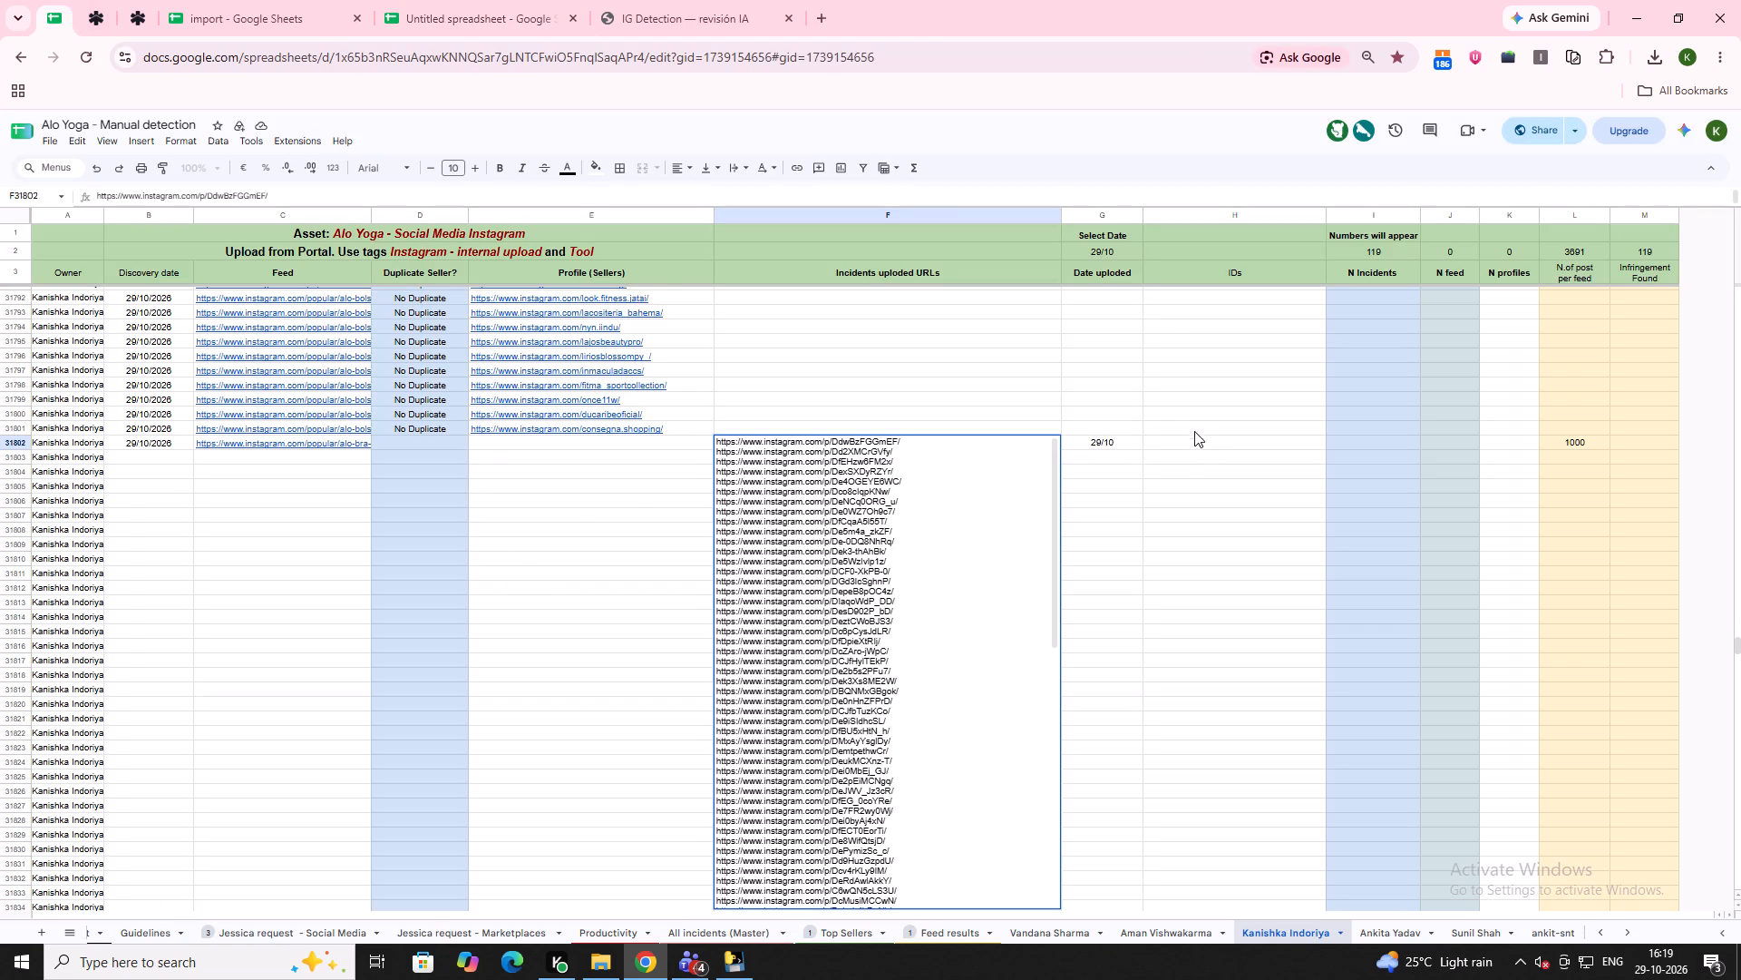
Copy the filtered incident IDs from B2 down in Untitled spreadsheet into the IDs cell of row 31802 in Alo Yoga - Manual detection.
{"action": "double_click", "coordinate": [1192, 442]}
{"action": "left_click", "coordinate": [416, 0]}
{"action": "scroll", "coordinate": [375, 419], "scroll_direction": "up", "scroll_amount": 2}
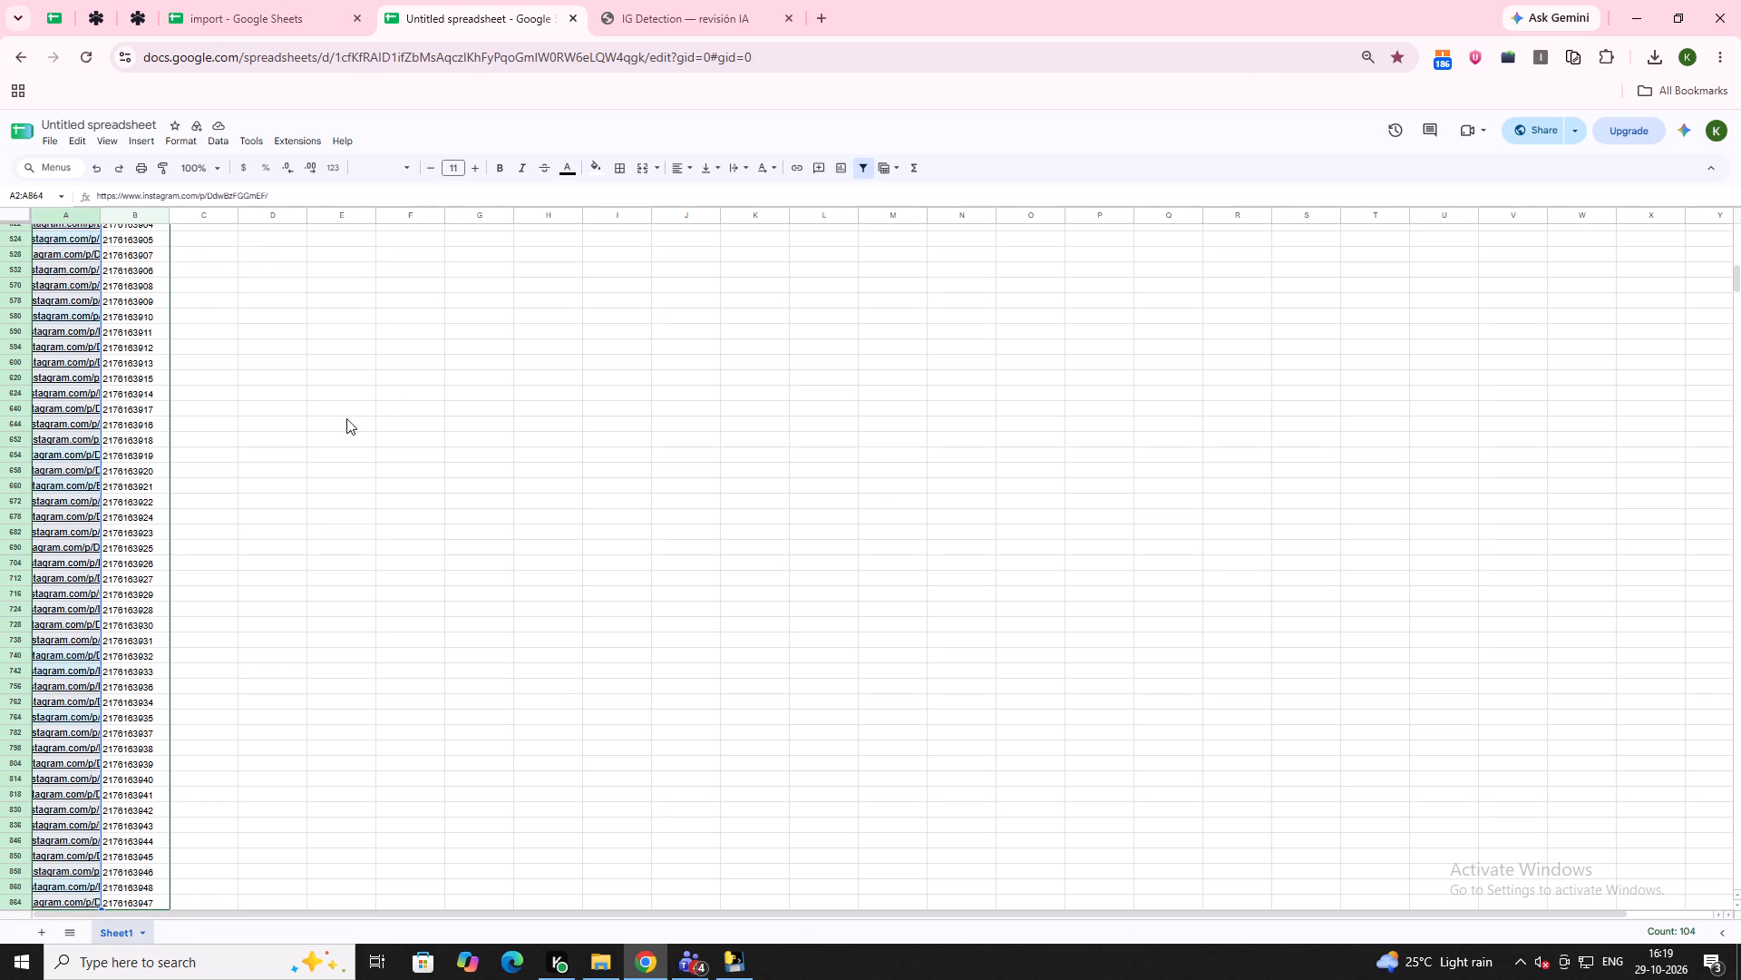
{"action": "scroll", "coordinate": [346, 418], "scroll_direction": "up", "scroll_amount": 14}
{"action": "left_click", "coordinate": [124, 244]}
{"action": "key", "text": "ctrl+shift+Down"}
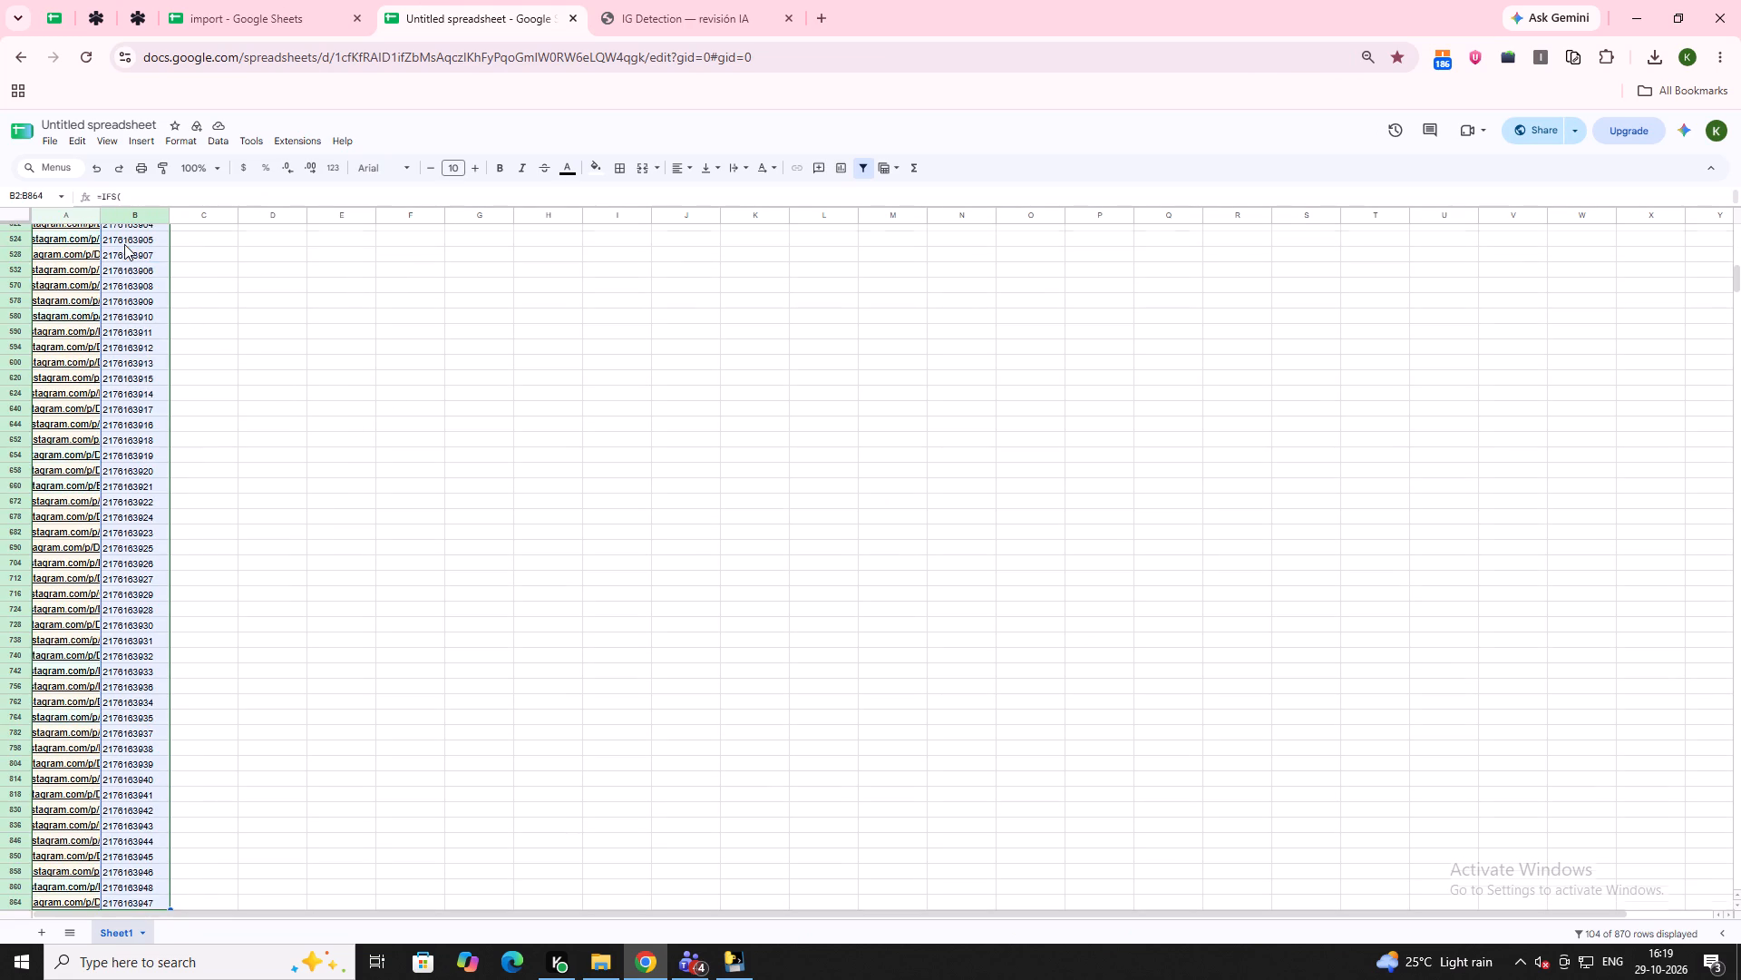
{"action": "key", "text": "ctrl+c"}
{"action": "left_click", "coordinate": [51, 0]}
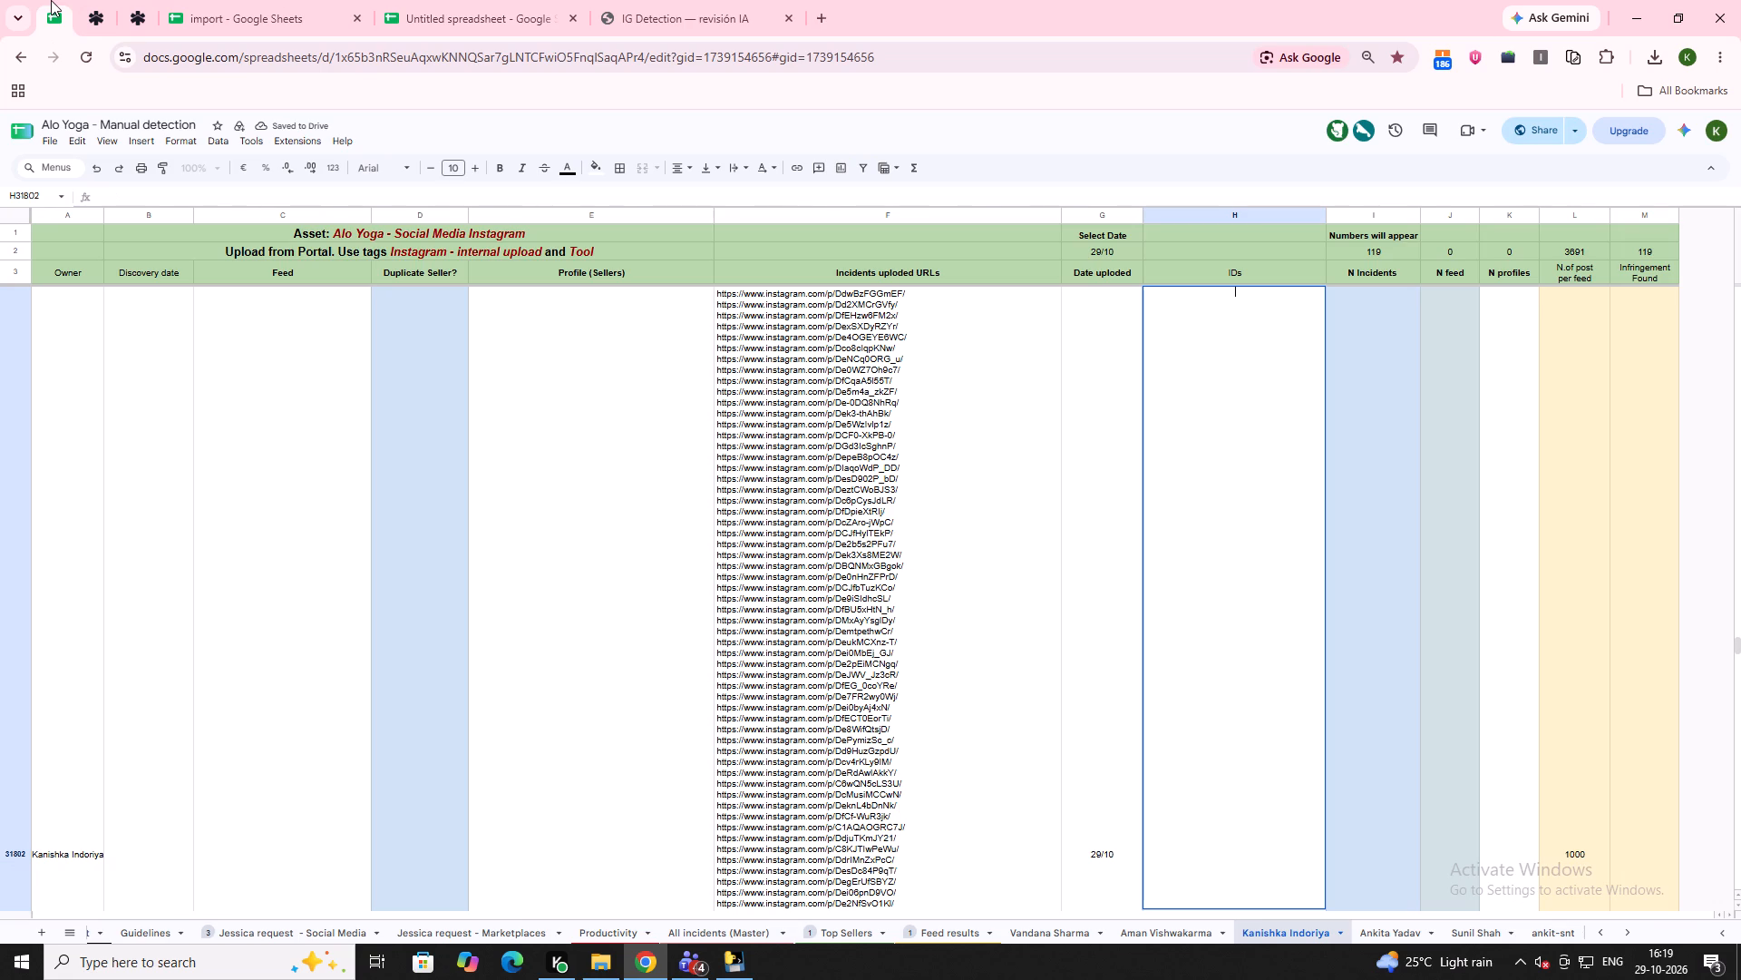
{"action": "key", "text": "ctrl+v"}
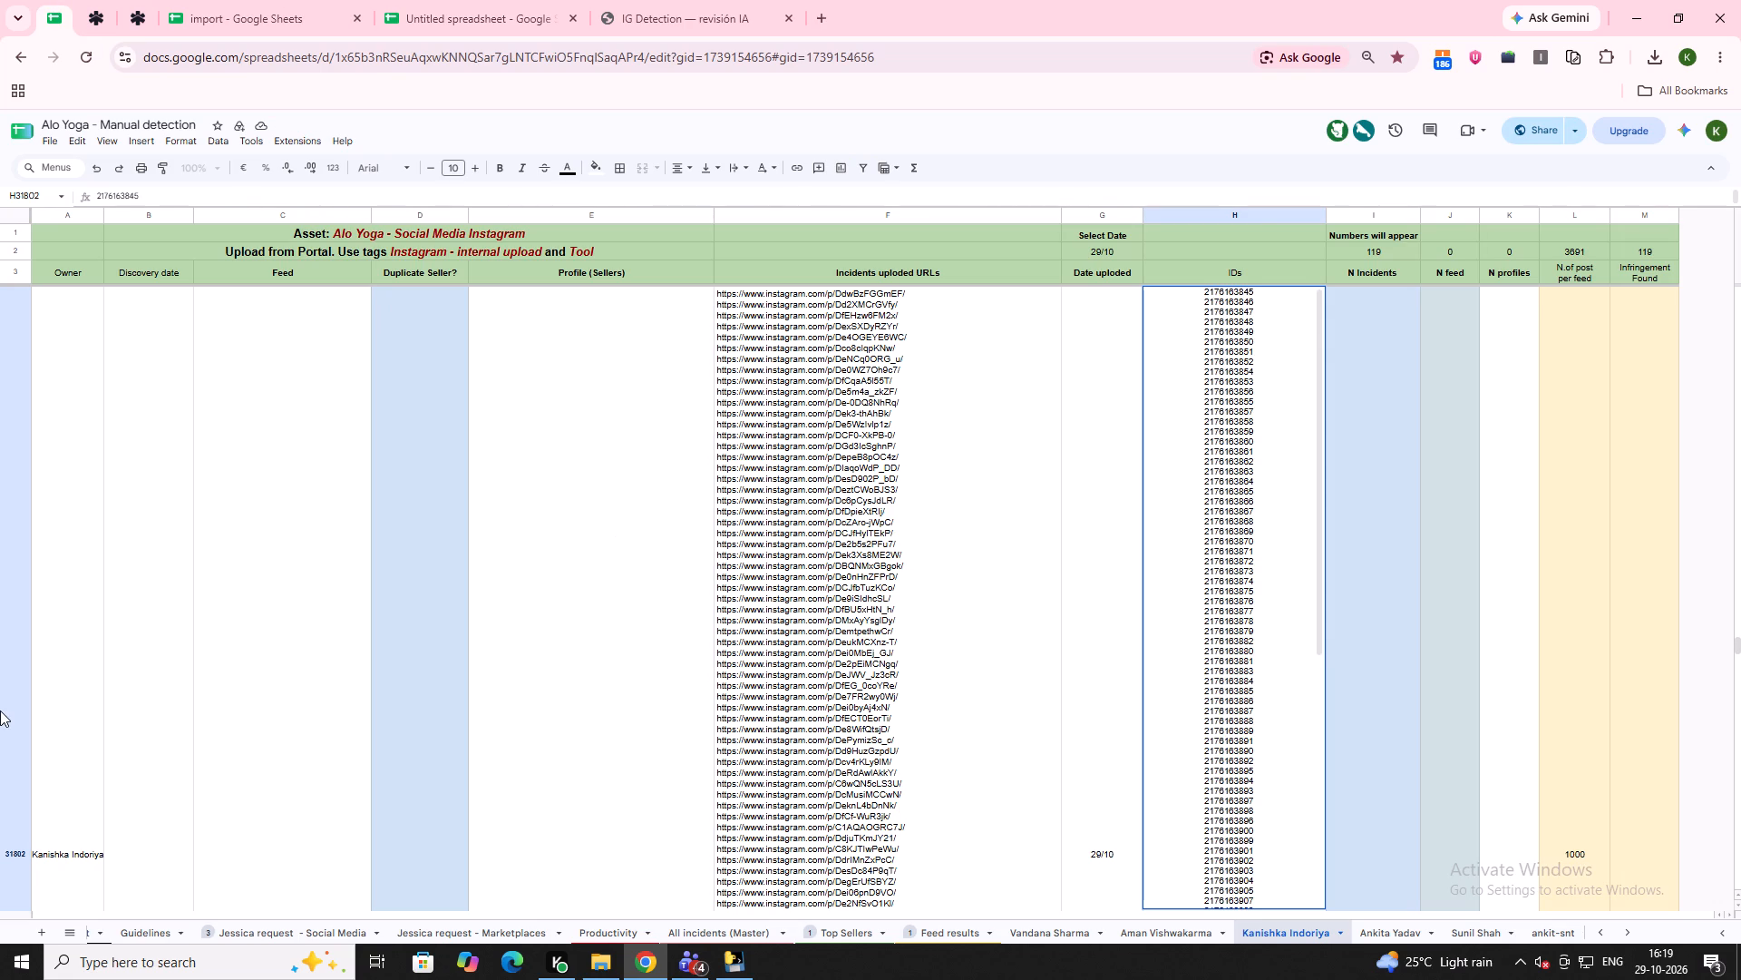
Resize row 31802 to a specified height of 21 pixels.
{"action": "right_click", "coordinate": [0, 710]}
{"action": "left_click", "coordinate": [71, 570]}
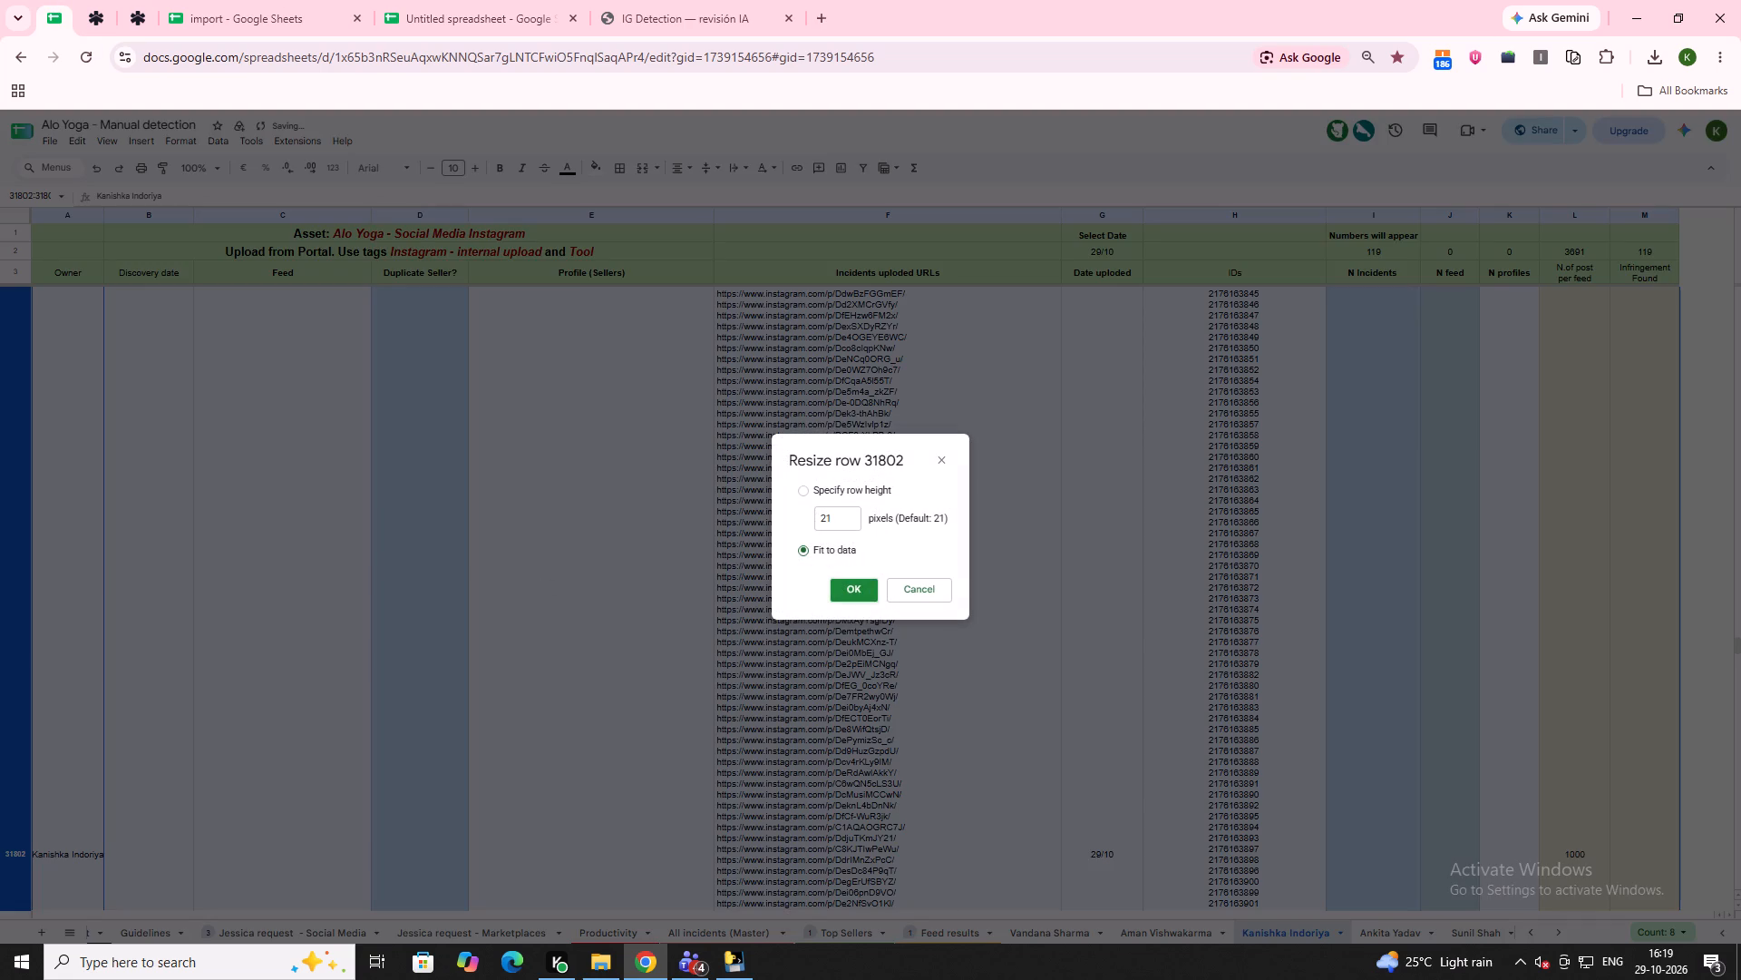
{"action": "left_click", "coordinate": [832, 487]}
{"action": "left_click", "coordinate": [869, 590]}
{"action": "left_click", "coordinate": [869, 590]}
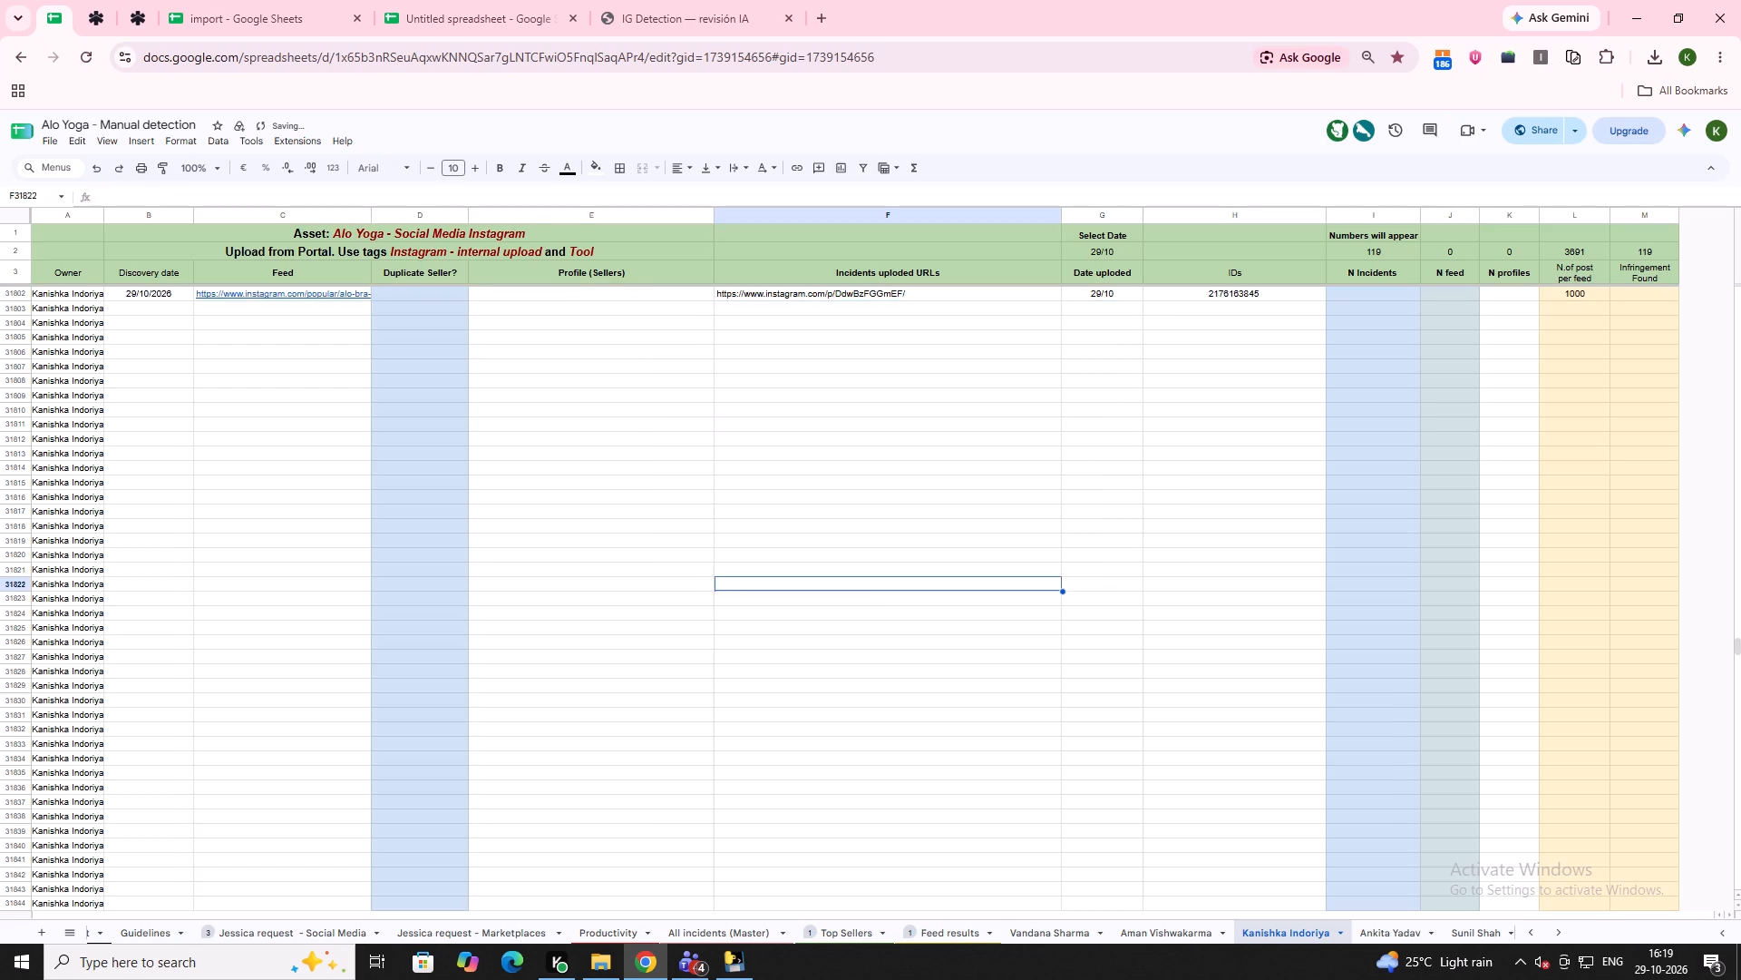
{"action": "scroll", "coordinate": [869, 590], "scroll_direction": "up", "scroll_amount": 3}
Close the IG Detection — revisión IA page and return to the Alo Yoga - Manual detection spreadsheet.
{"action": "left_click", "coordinate": [80, 3]}
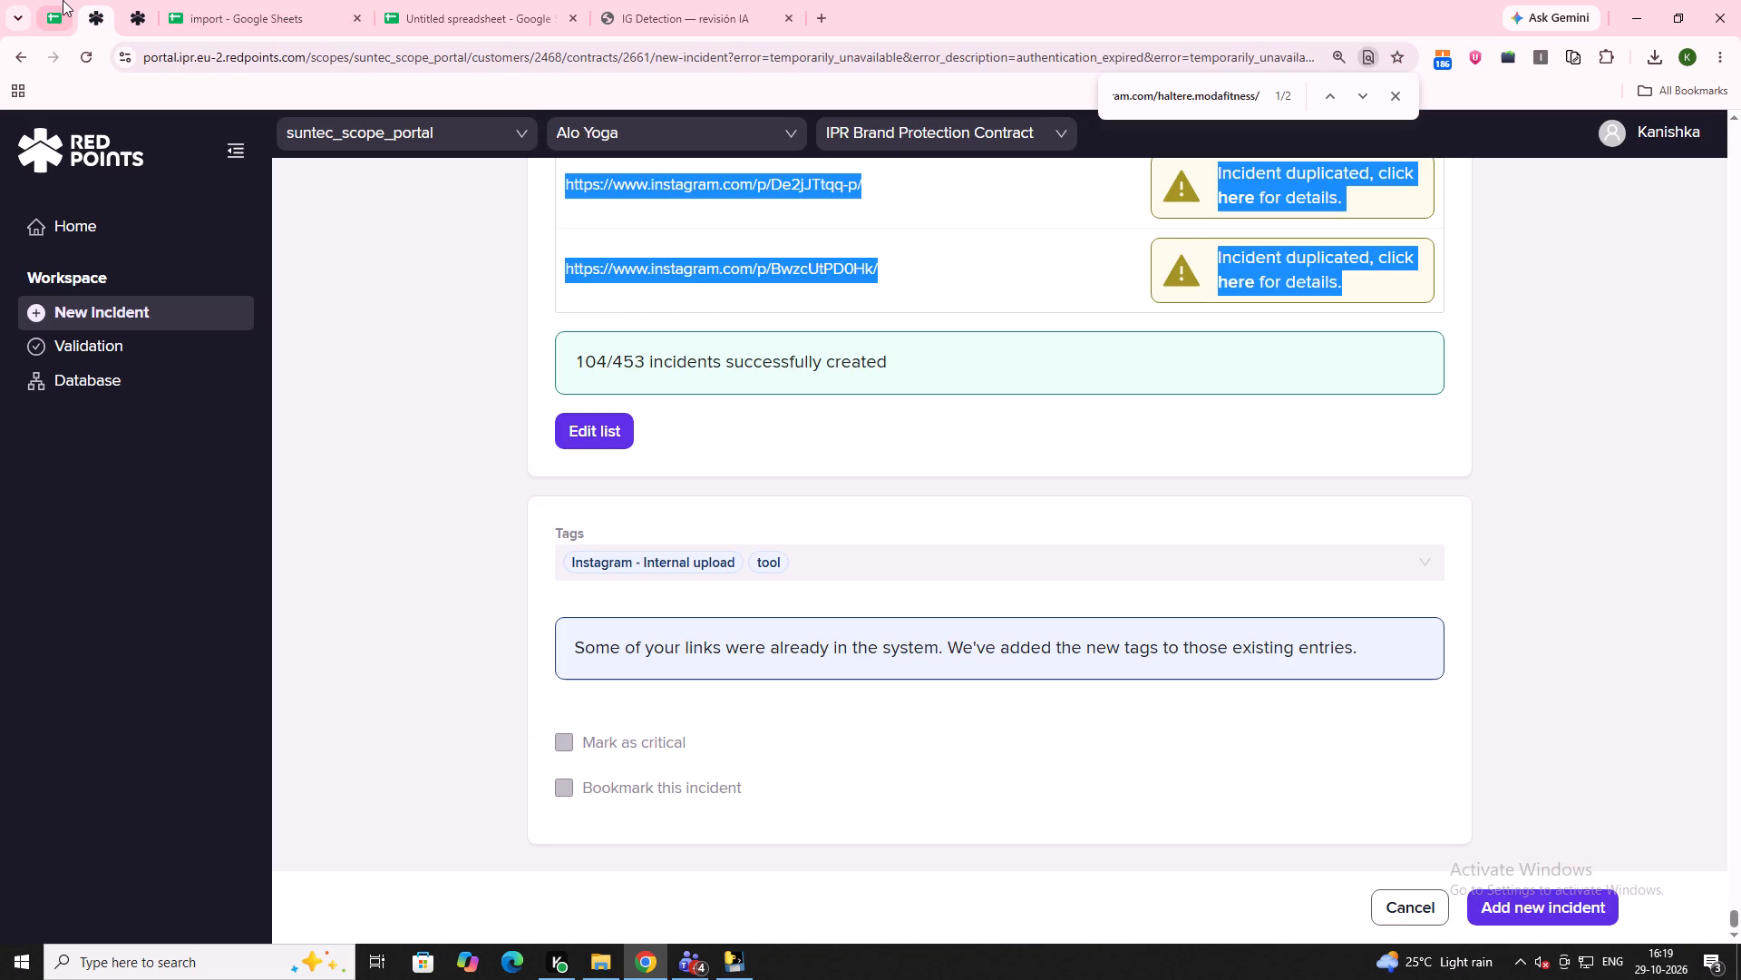
{"action": "left_click", "coordinate": [62, 0]}
{"action": "left_click", "coordinate": [654, 0]}
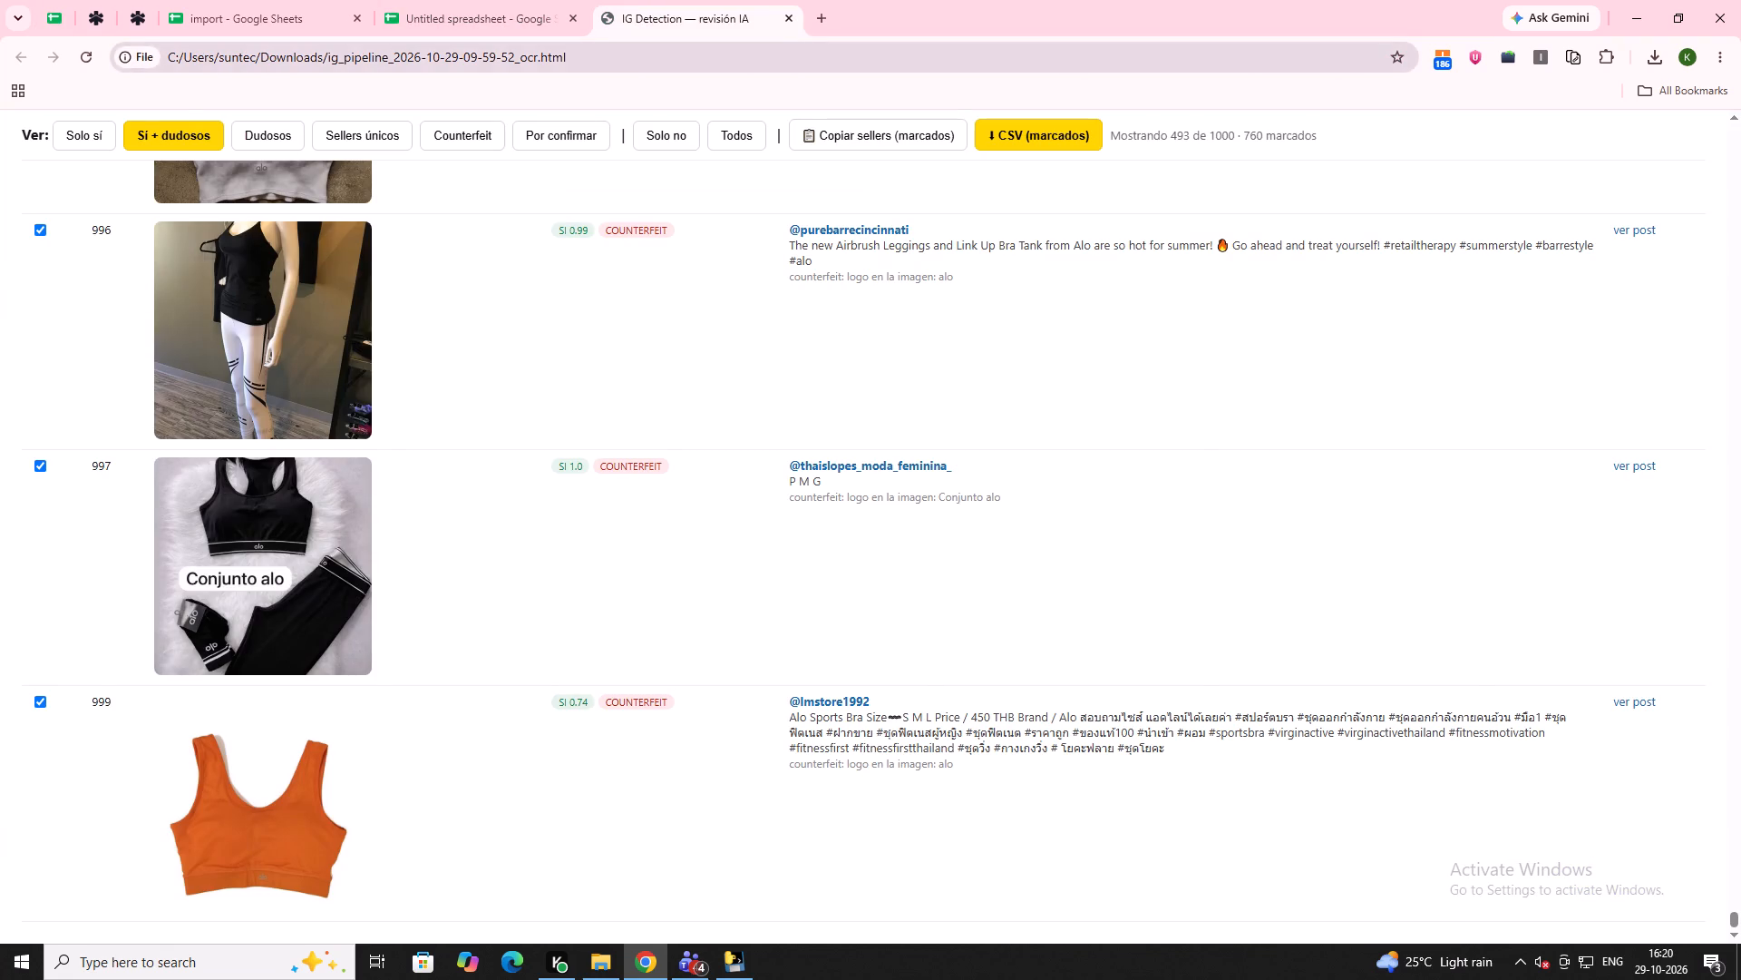
{"action": "key", "text": "ctrl+w"}
{"action": "left_click", "coordinate": [51, 4]}
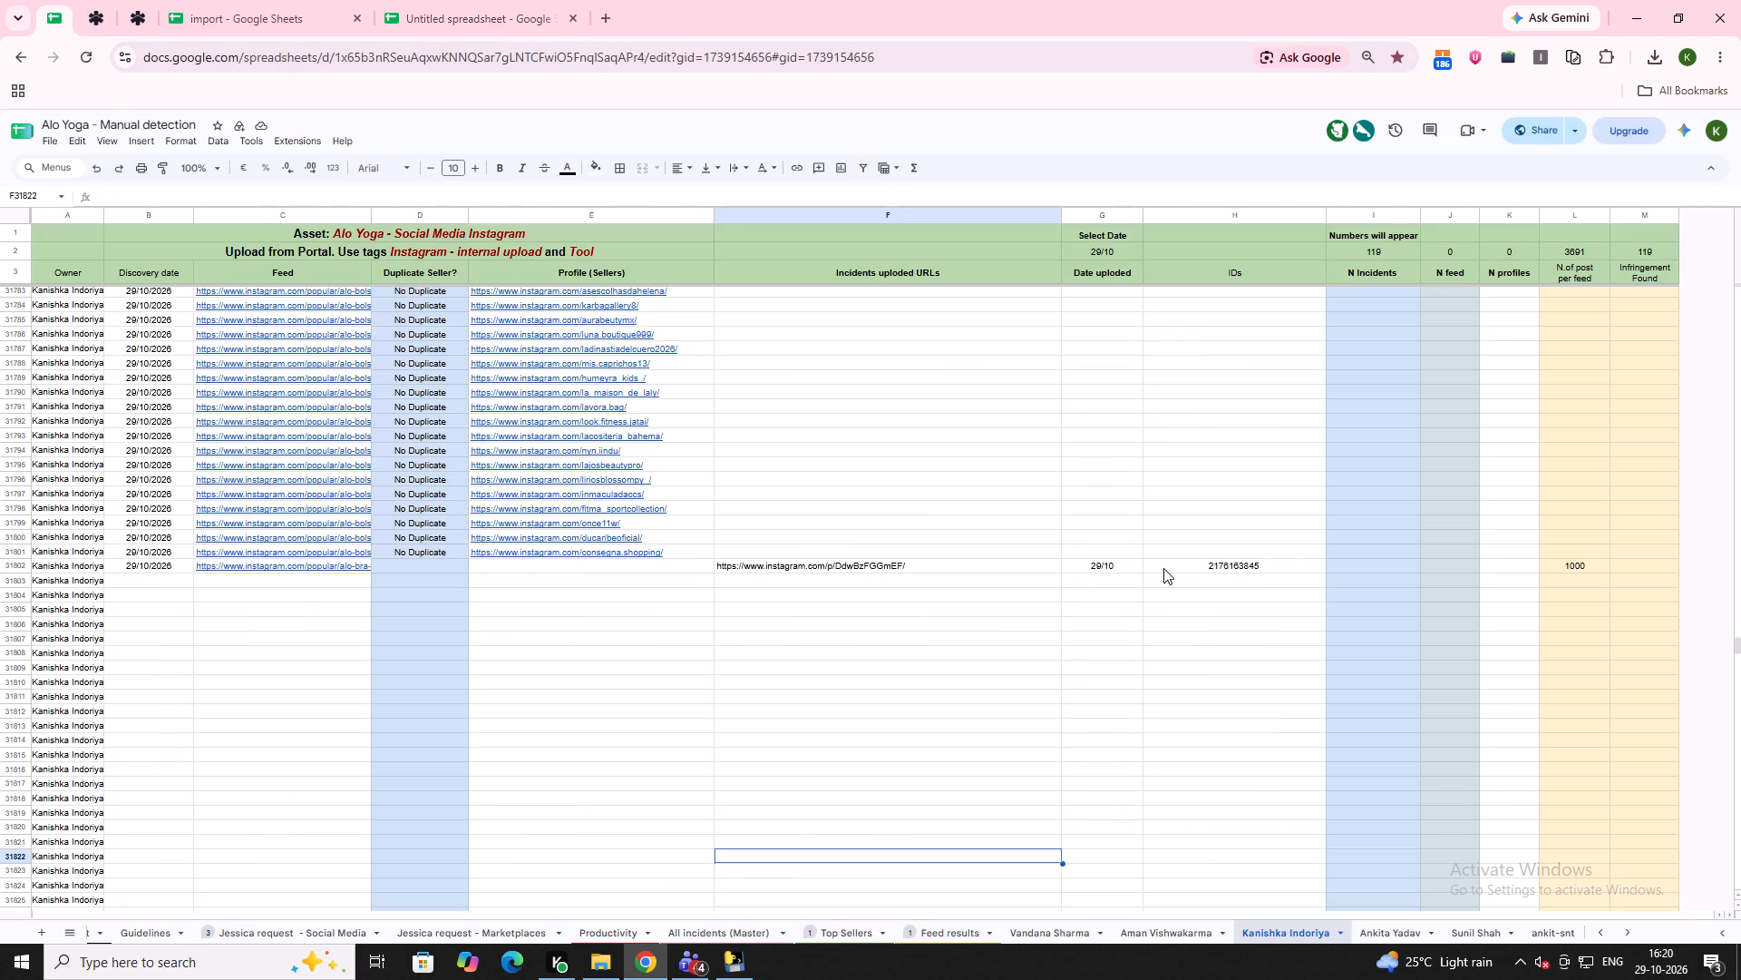
Enter 104 as N Incidents in row 31802.
{"action": "left_click", "coordinate": [1378, 563]}
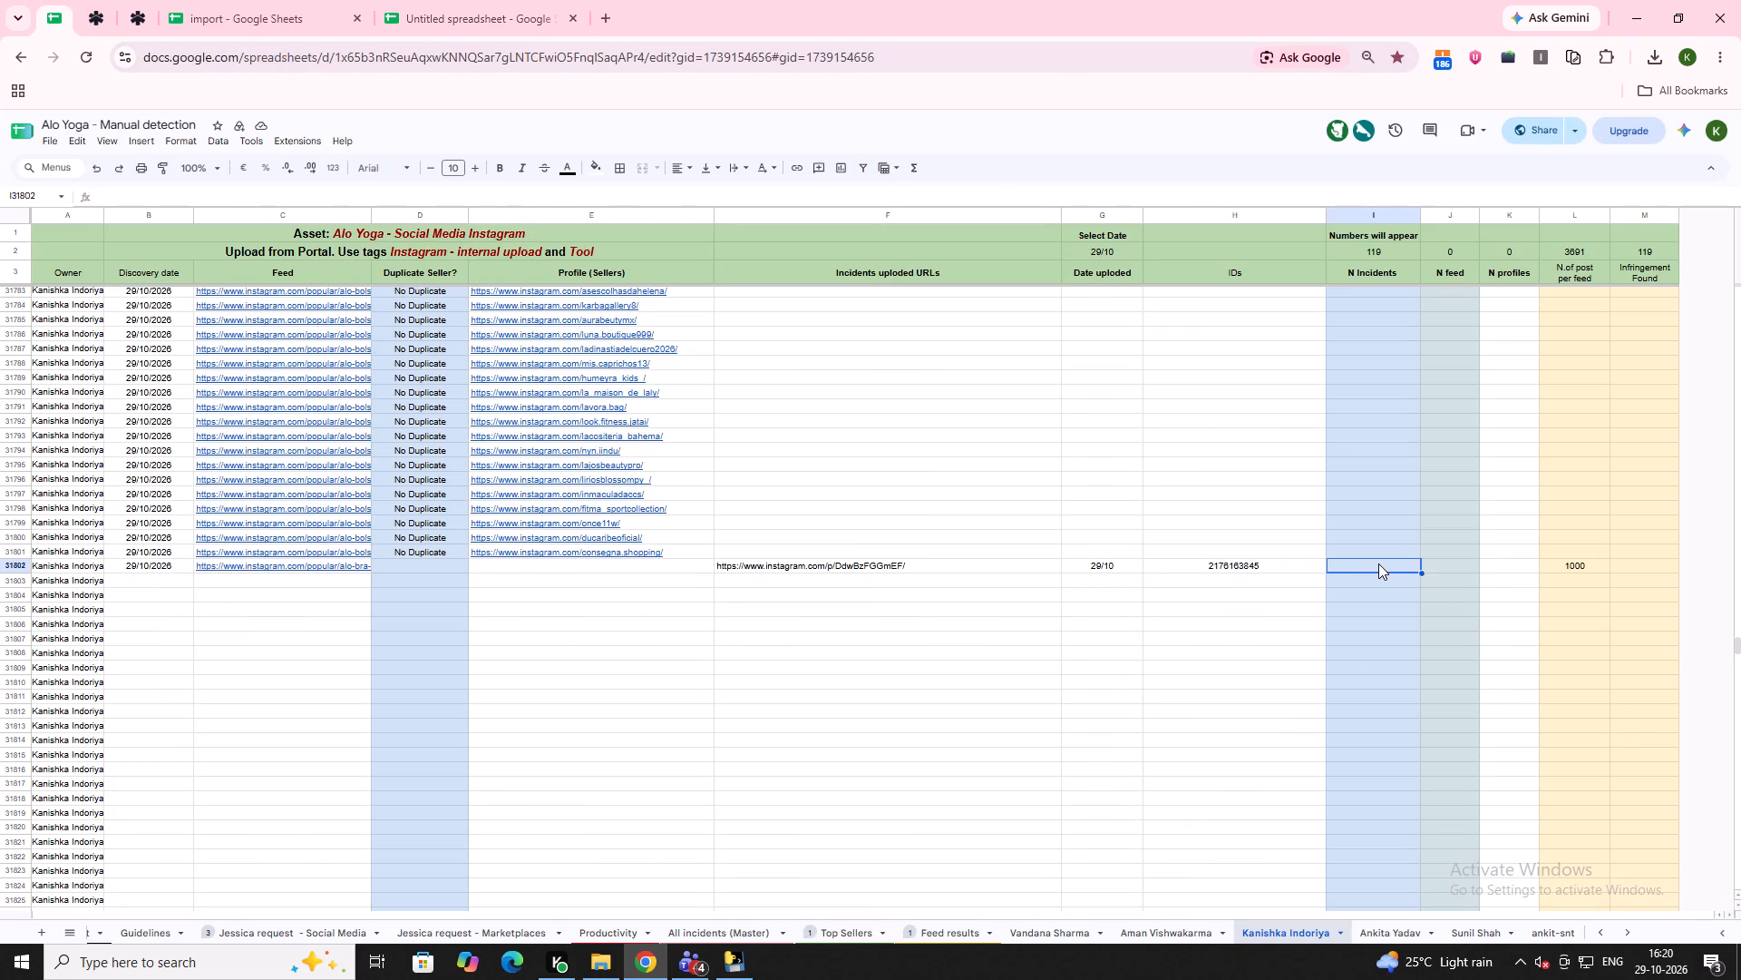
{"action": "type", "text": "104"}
Move to the Infringement Found cell of row 31802.
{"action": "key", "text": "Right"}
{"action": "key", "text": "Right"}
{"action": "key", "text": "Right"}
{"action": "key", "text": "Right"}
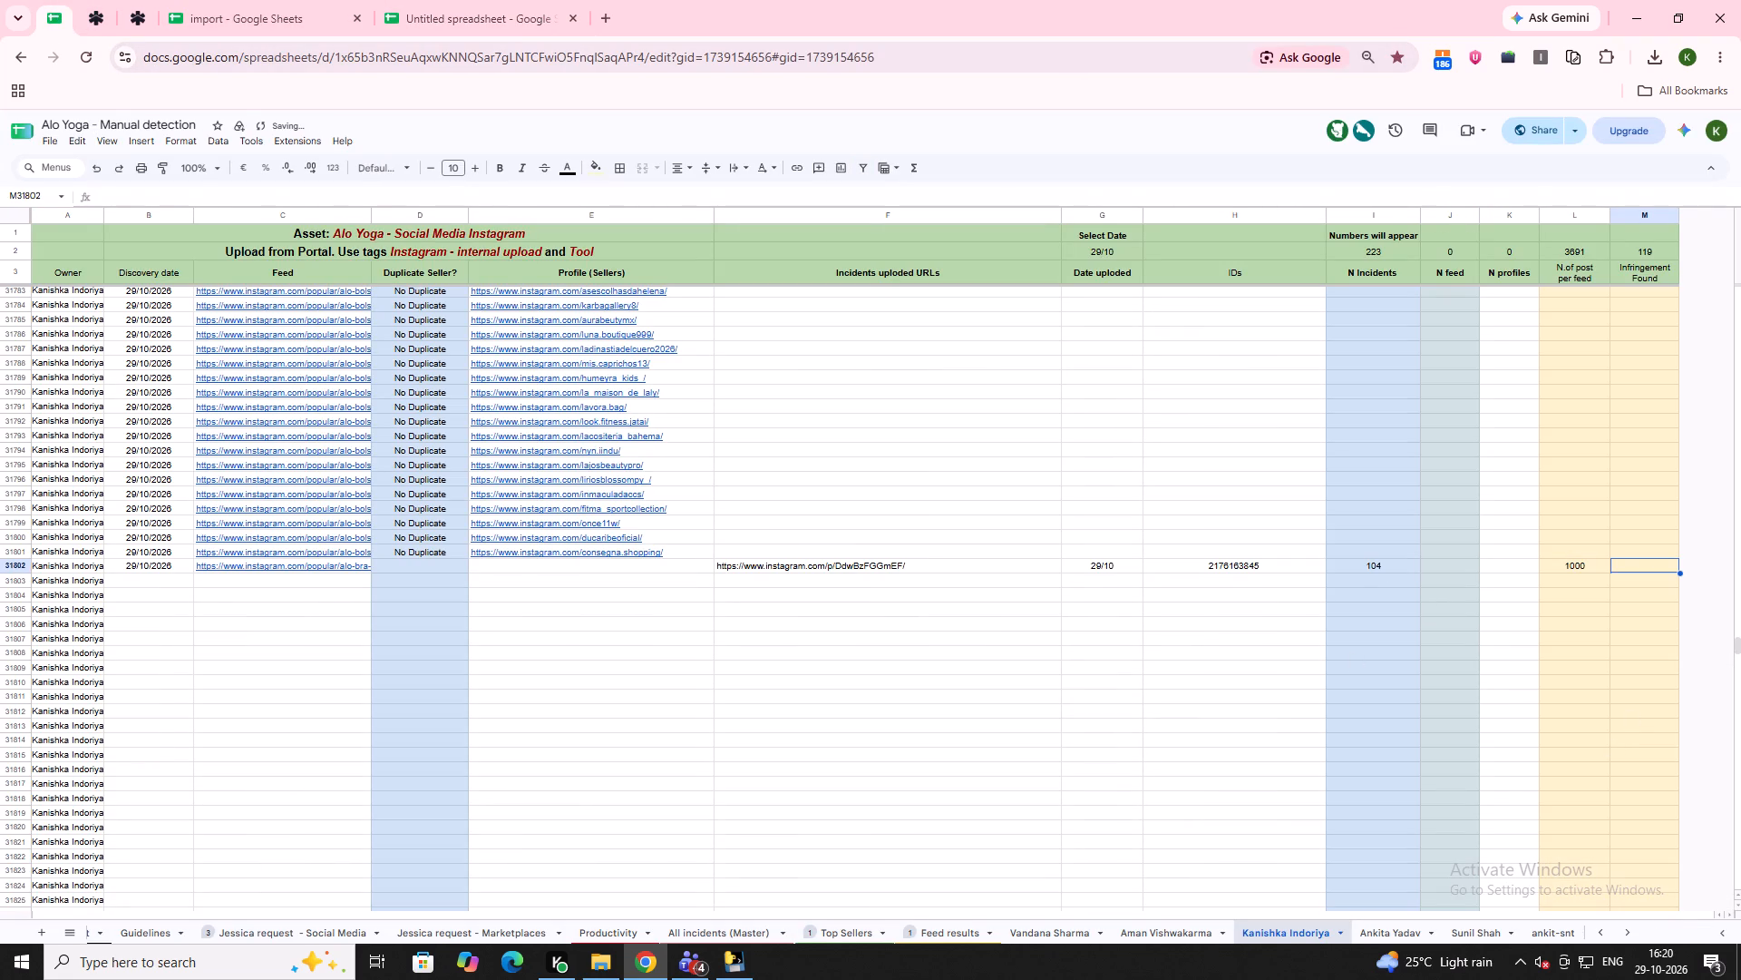
Enter 104 as Infringement Found in row 31802 of the Alo Yoga manual detection sheet.
{"action": "type", "text": "104"}
{"action": "key", "text": "Left"}
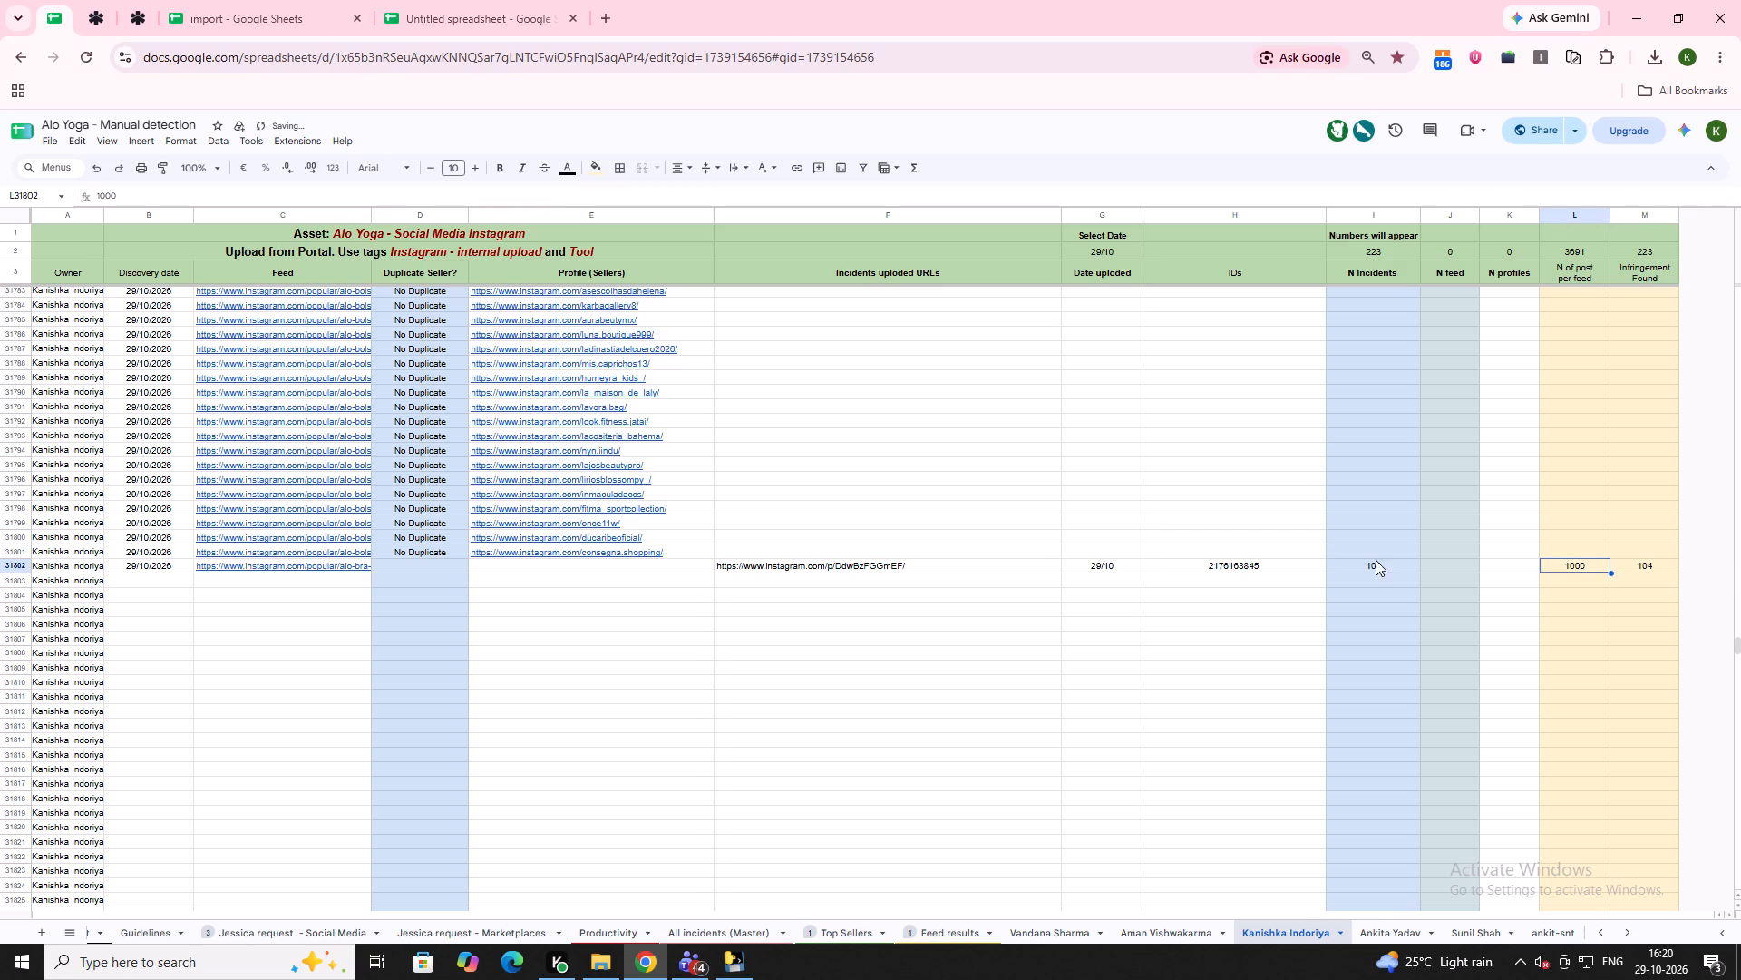
Switch to the import spreadsheet and select all filtered Profile URLs from A2 down for the tracking sheet's Profile (Sellers) cell E31802.
{"action": "scroll", "coordinate": [958, 552], "scroll_direction": "down", "scroll_amount": 2}
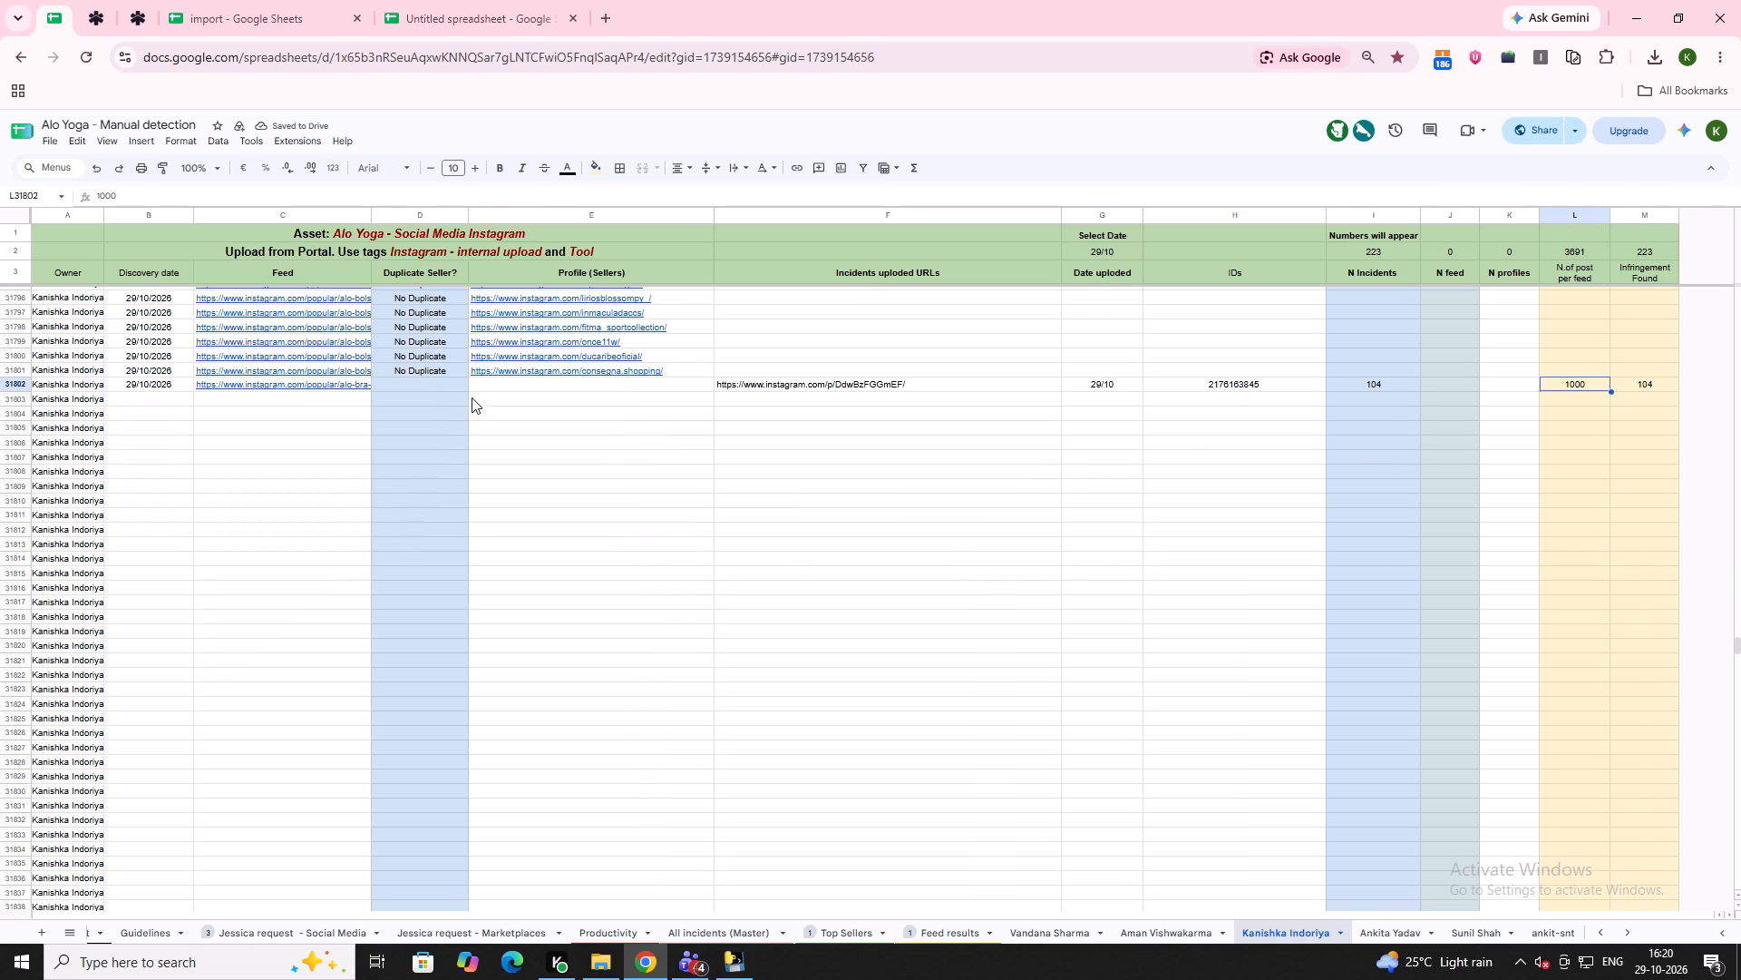
{"action": "left_click", "coordinate": [473, 390]}
{"action": "left_click", "coordinate": [527, 383]}
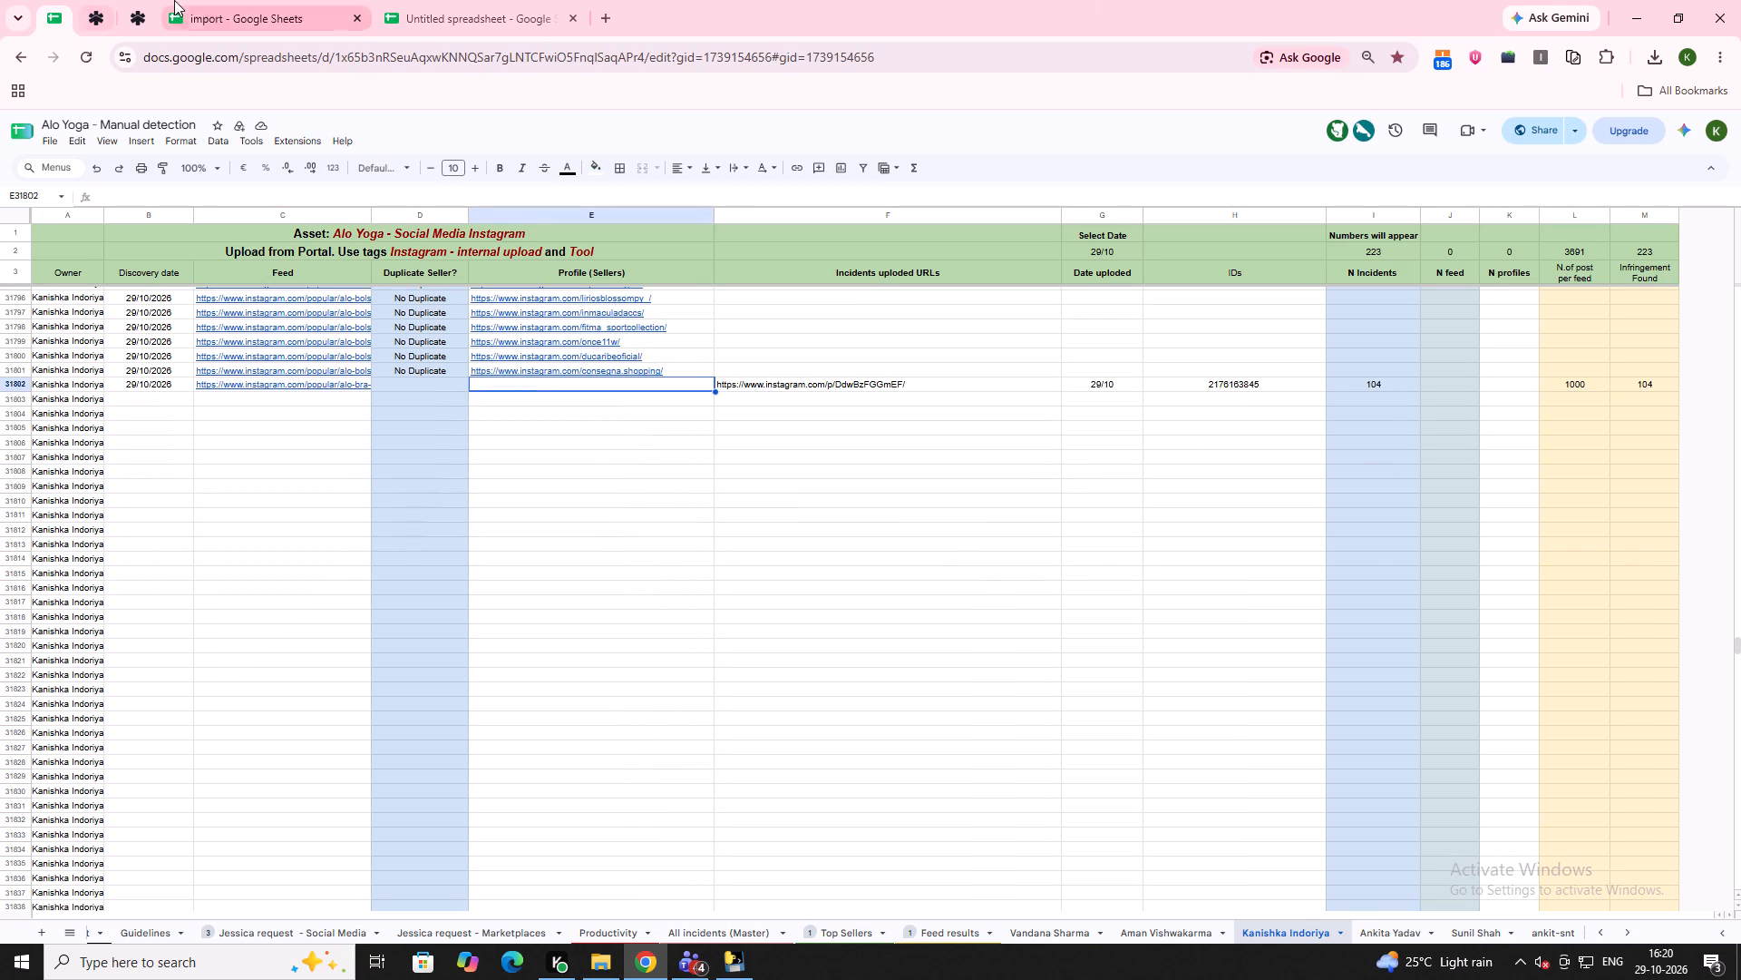
{"action": "left_click", "coordinate": [209, 0]}
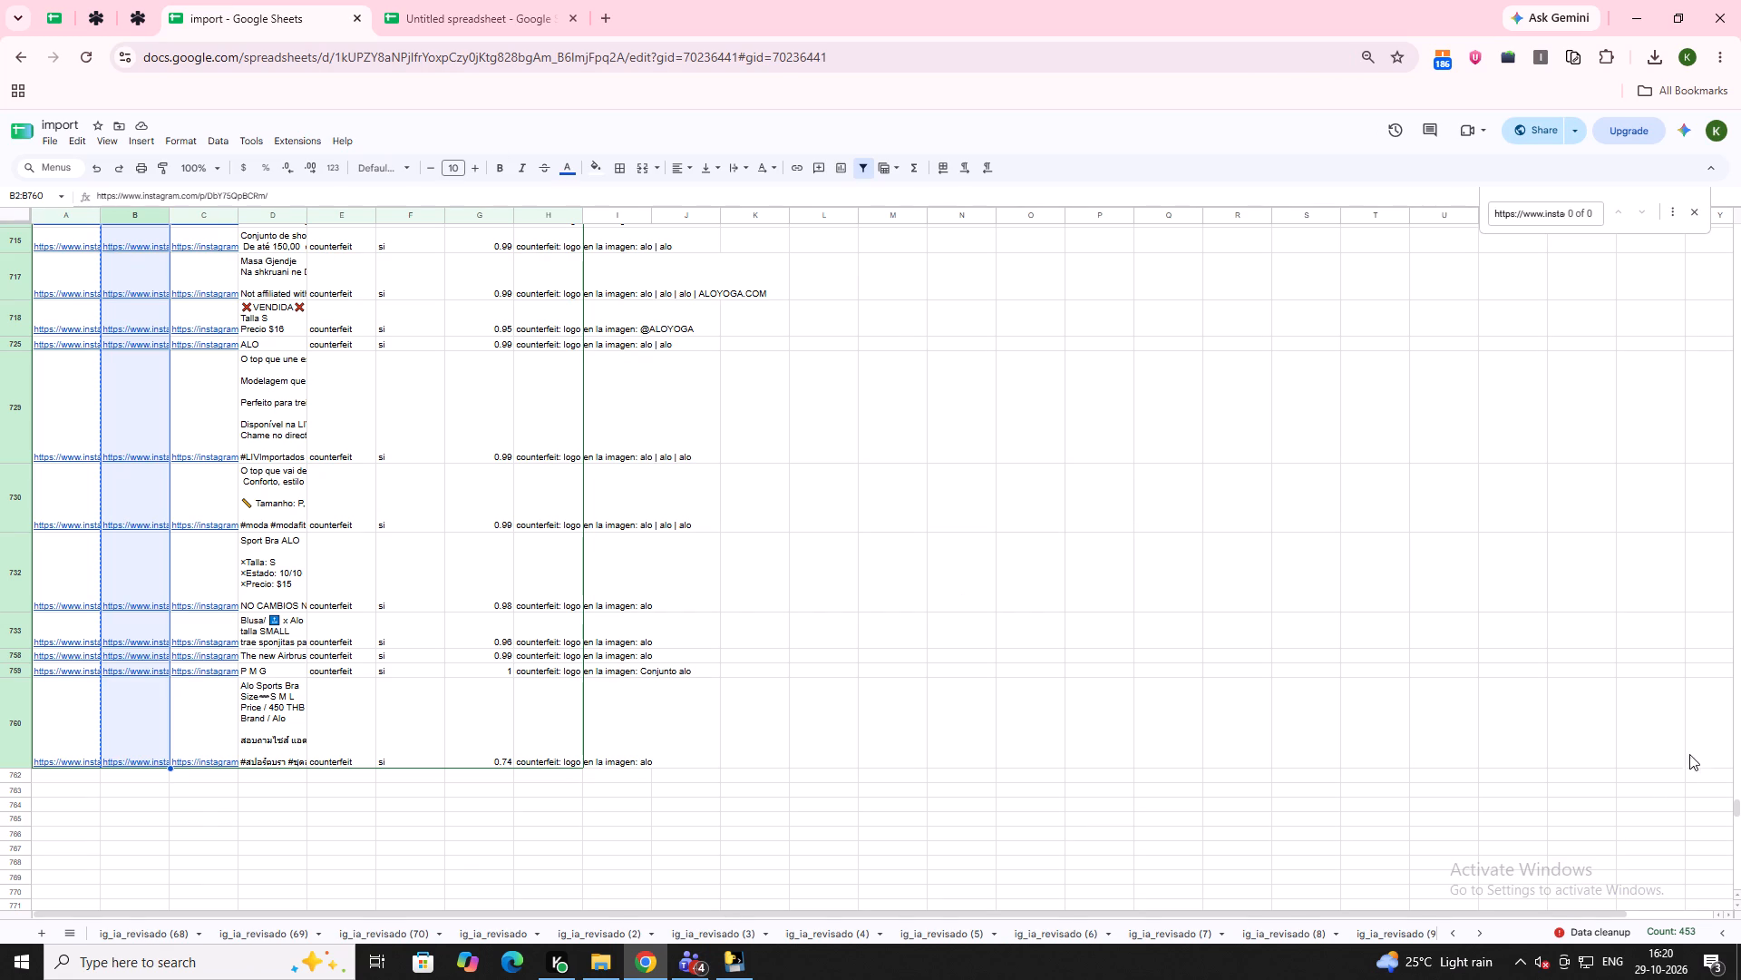
{"action": "left_click_drag", "start_coordinate": [1740, 807], "coordinate": [1726, 0]}
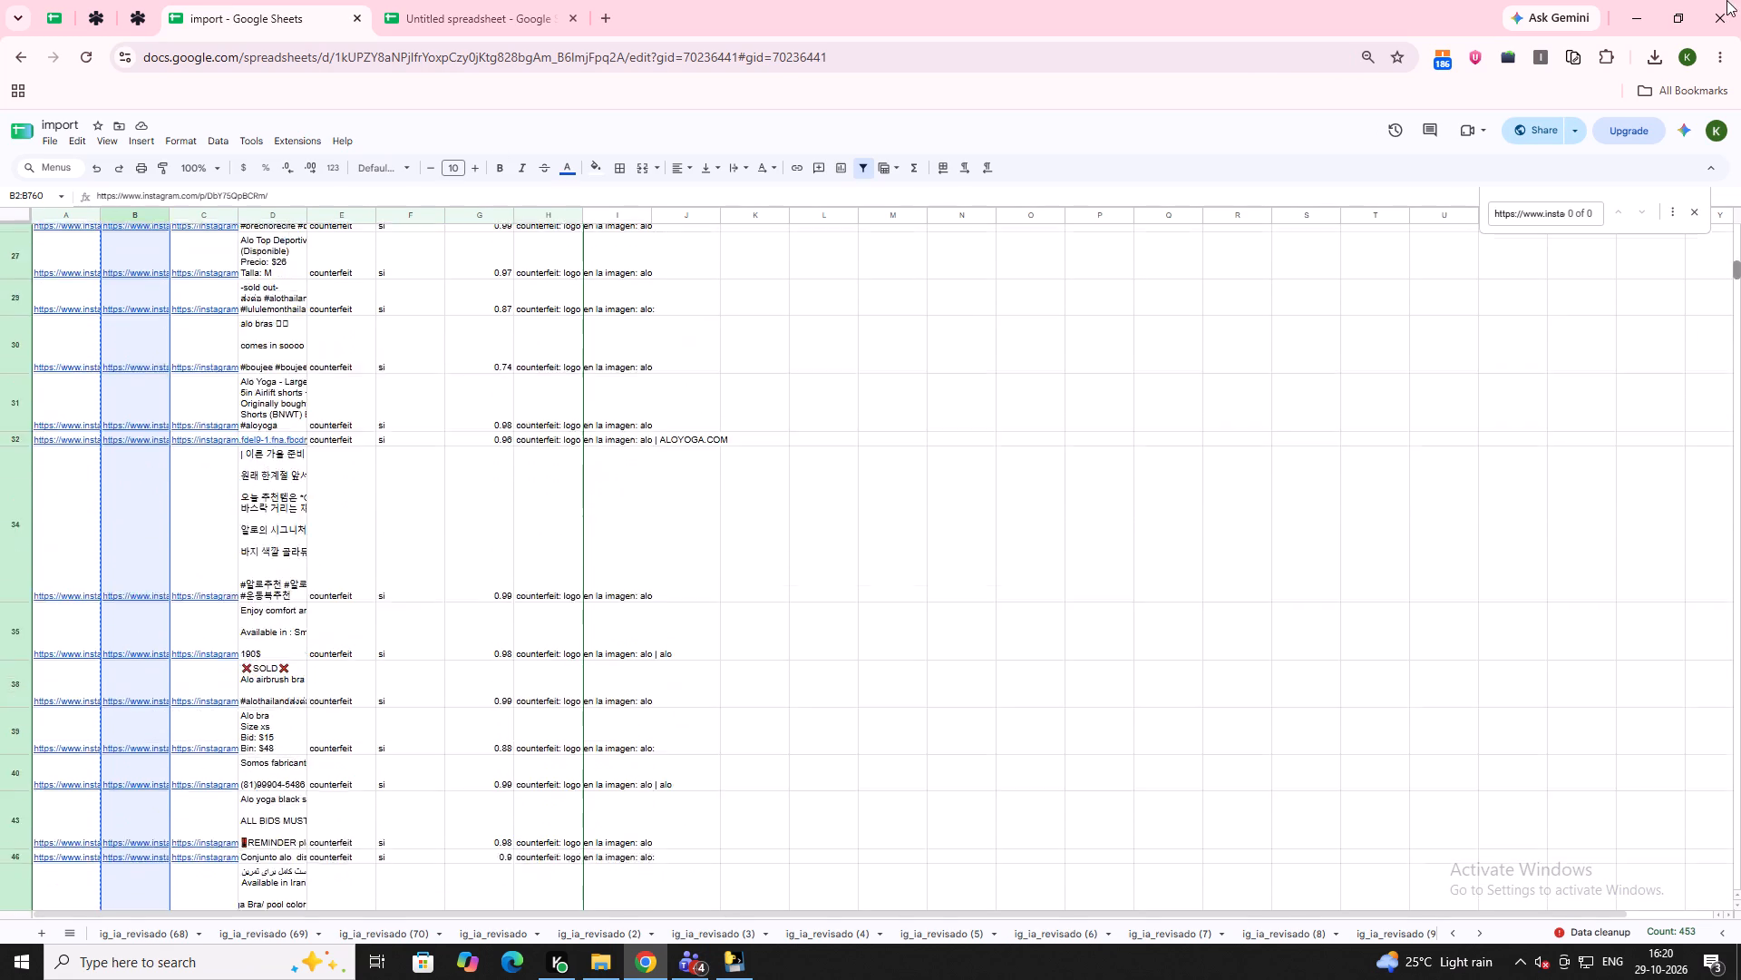
{"action": "left_click_drag", "start_coordinate": [1726, 0], "coordinate": [1733, 0]}
{"action": "scroll", "coordinate": [208, 955], "scroll_direction": "up", "scroll_amount": 3}
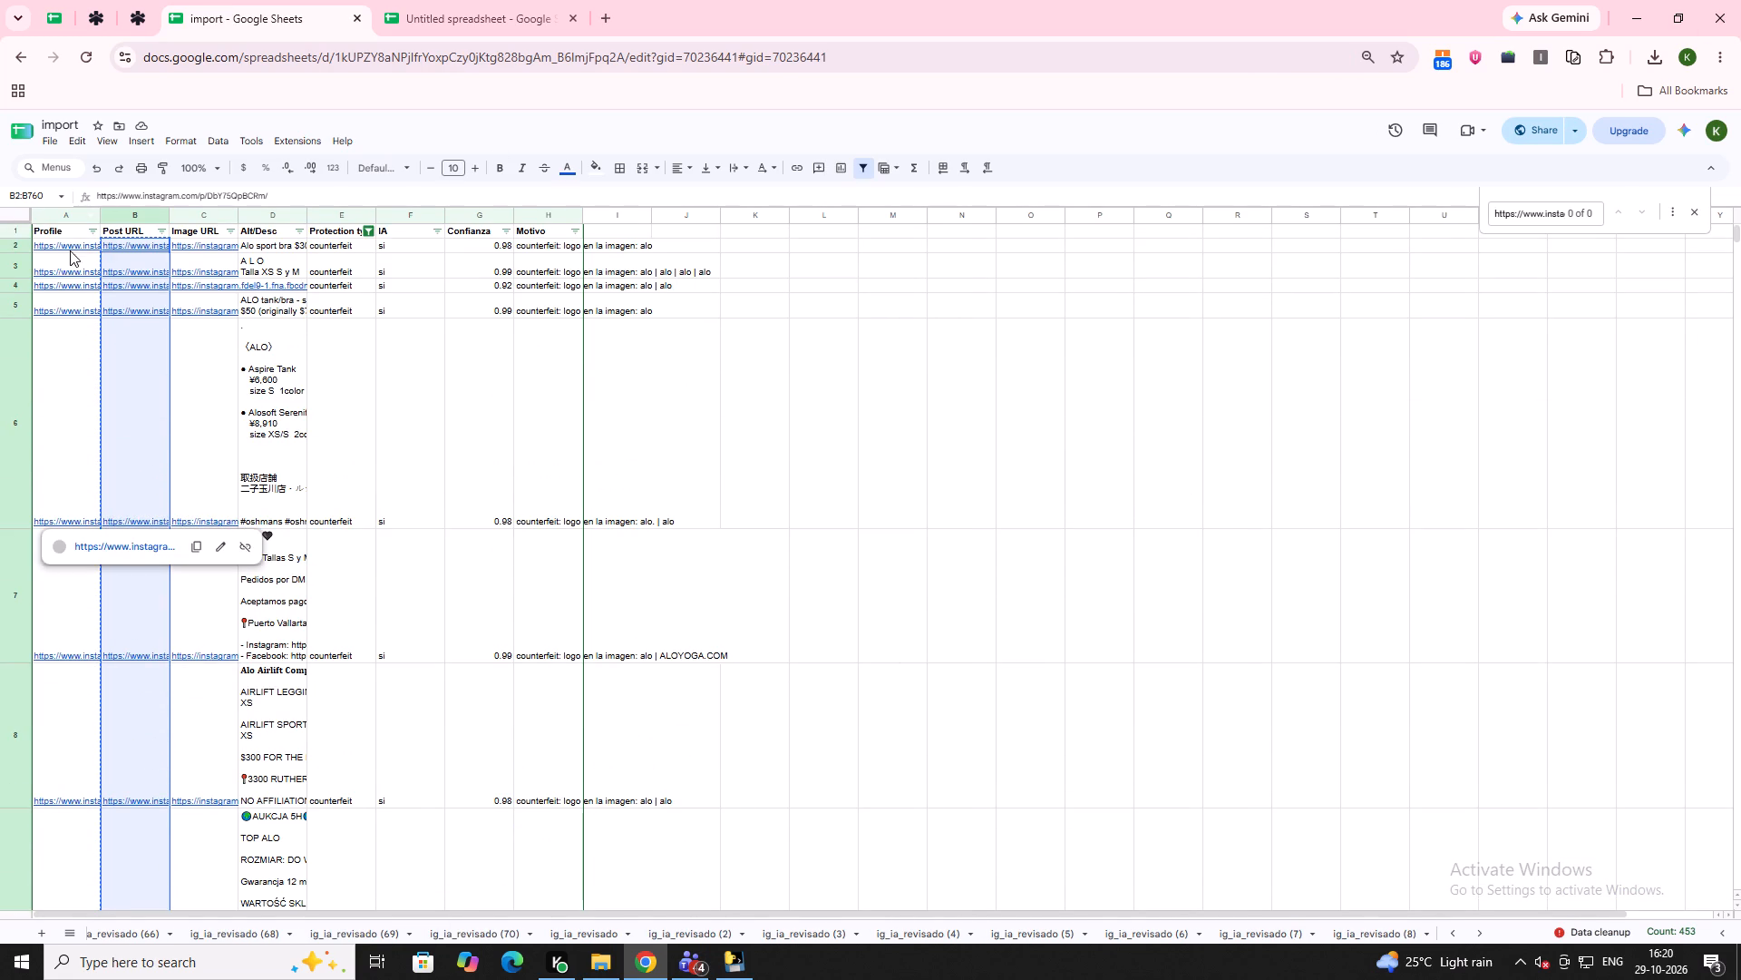
{"action": "left_click", "coordinate": [69, 247]}
{"action": "key", "text": "ctrl+shift+Down"}
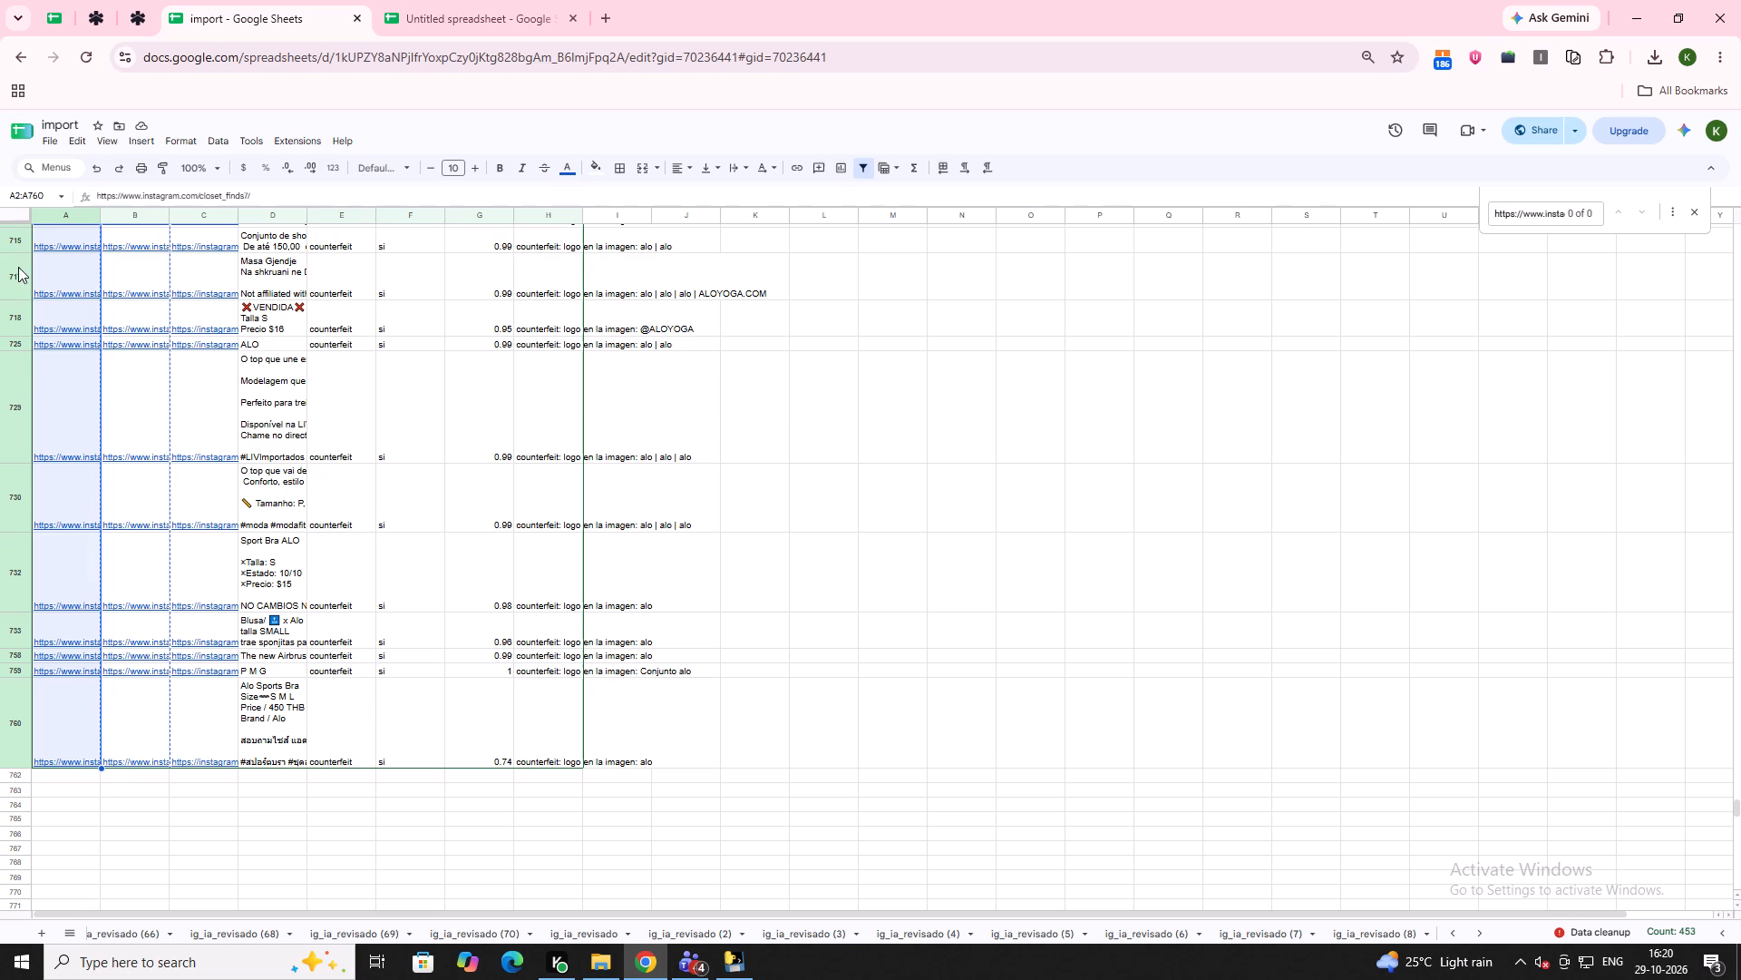
{"action": "left_click", "coordinate": [226, 136]}
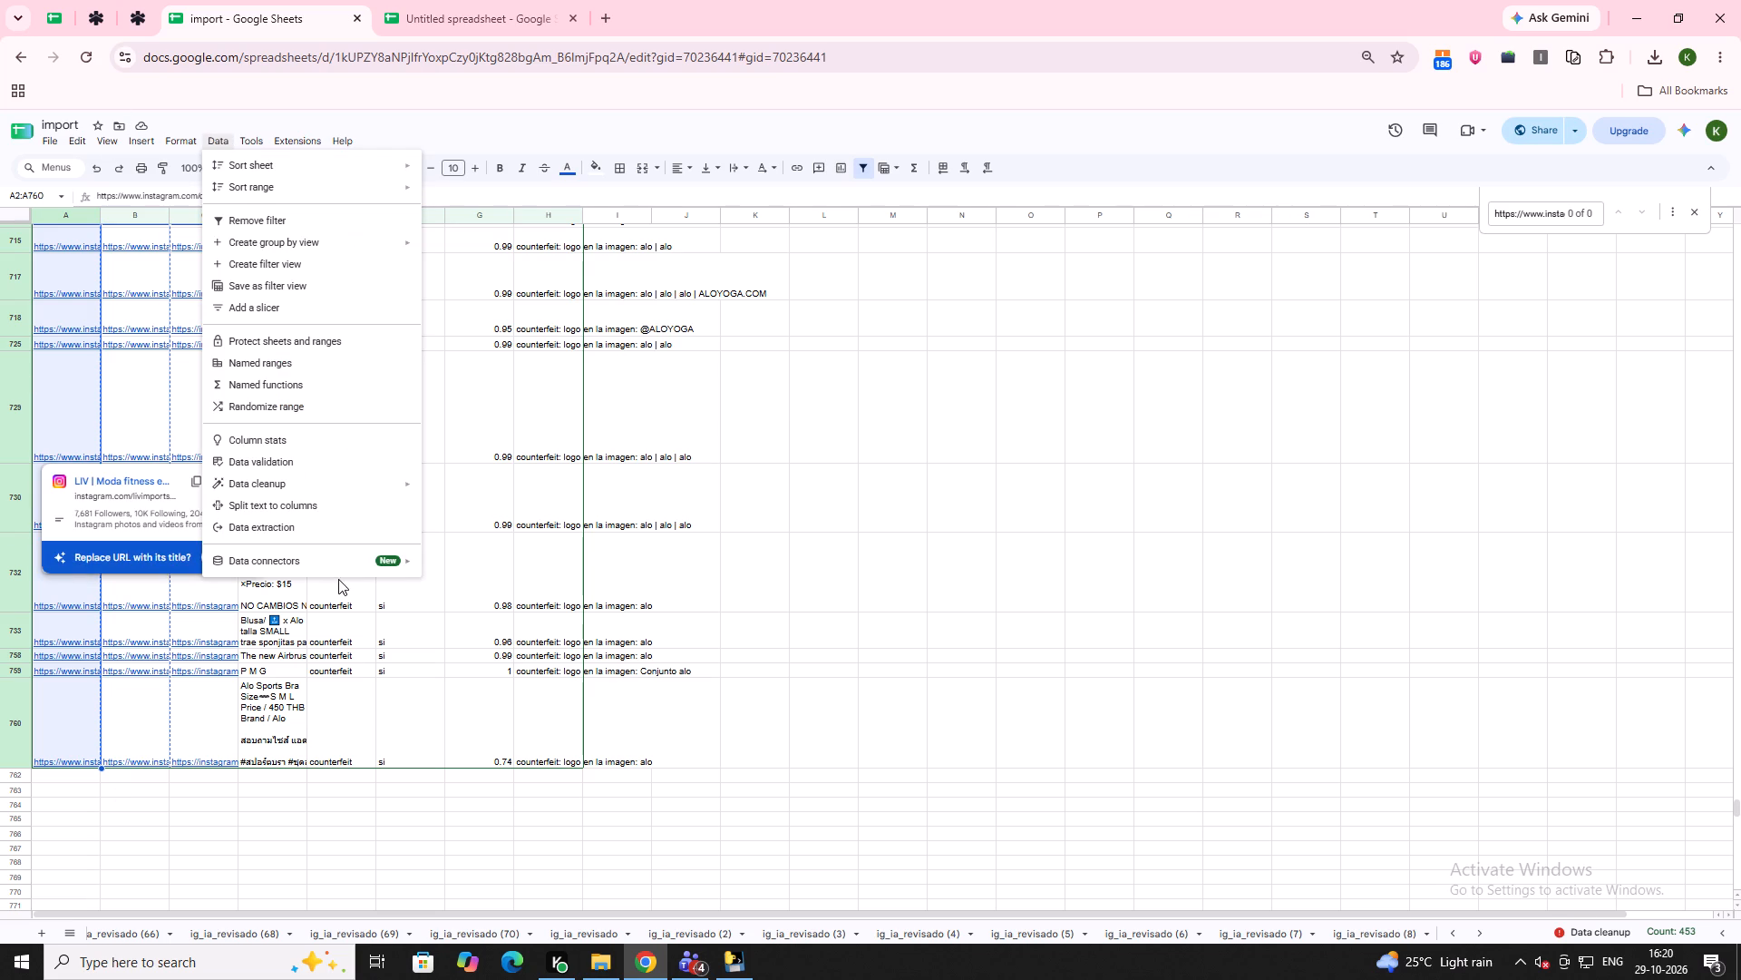
Remove duplicates from the selected Profile URLs in A2:A760 of the import spreadsheet, including duplicates in hidden rows.
{"action": "left_click", "coordinate": [310, 477]}
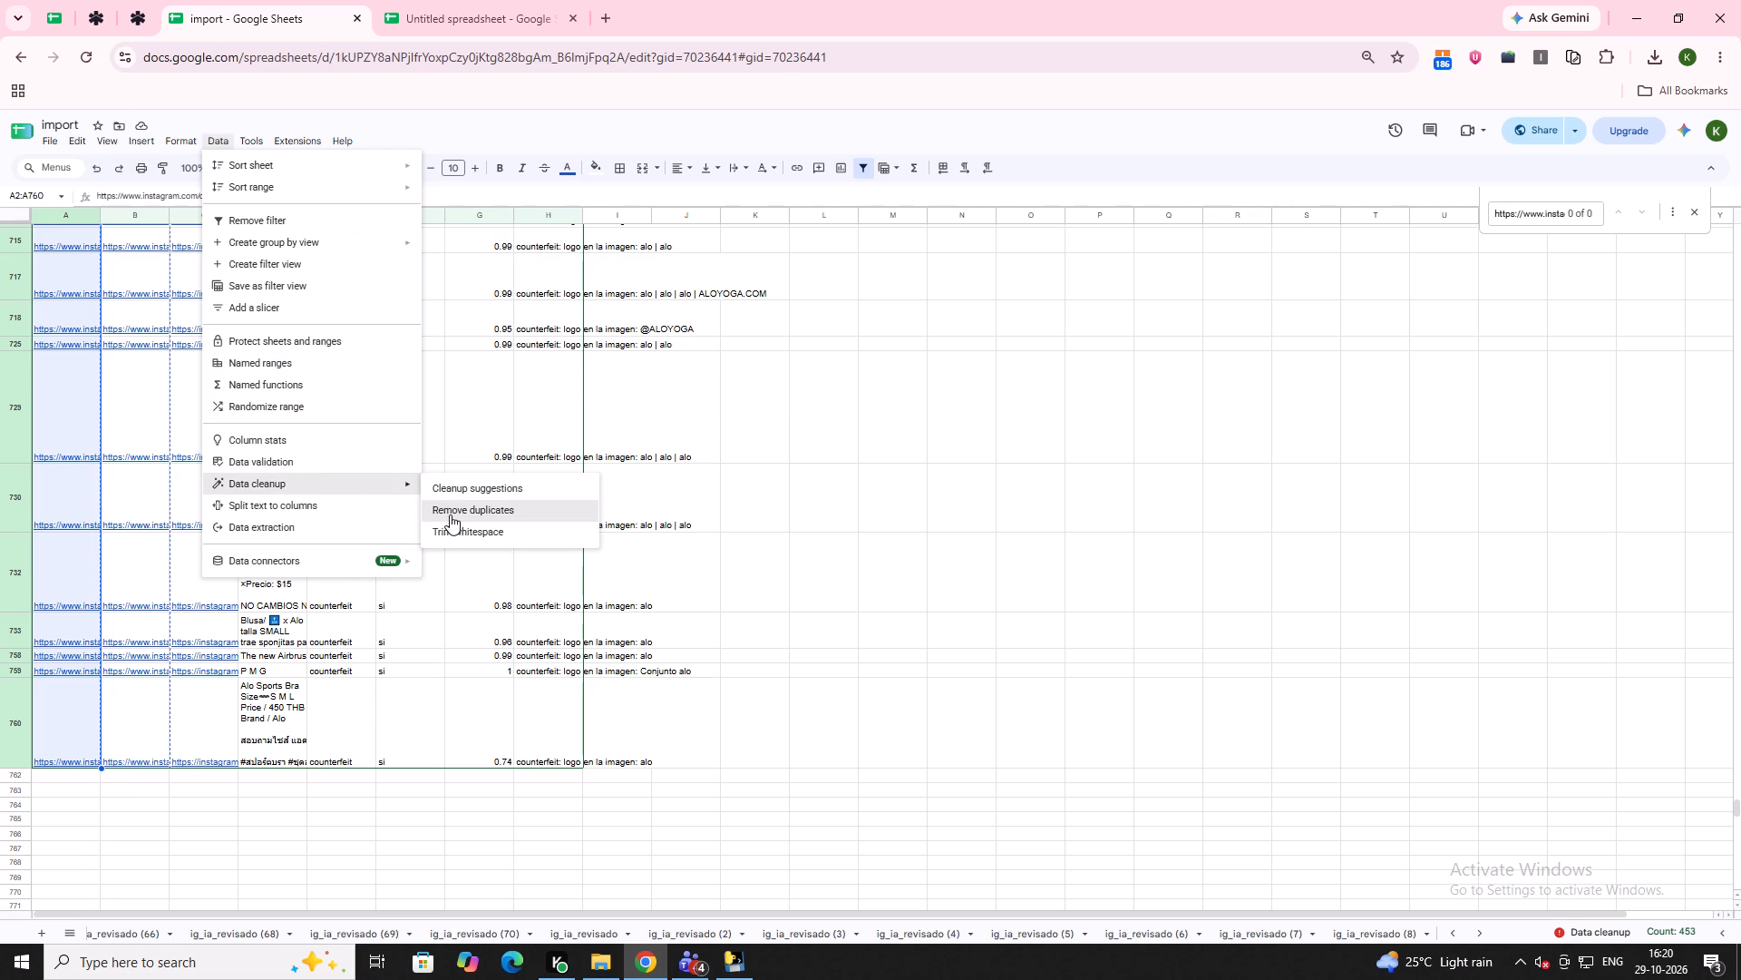
{"action": "left_click", "coordinate": [450, 513]}
{"action": "left_click", "coordinate": [913, 624]}
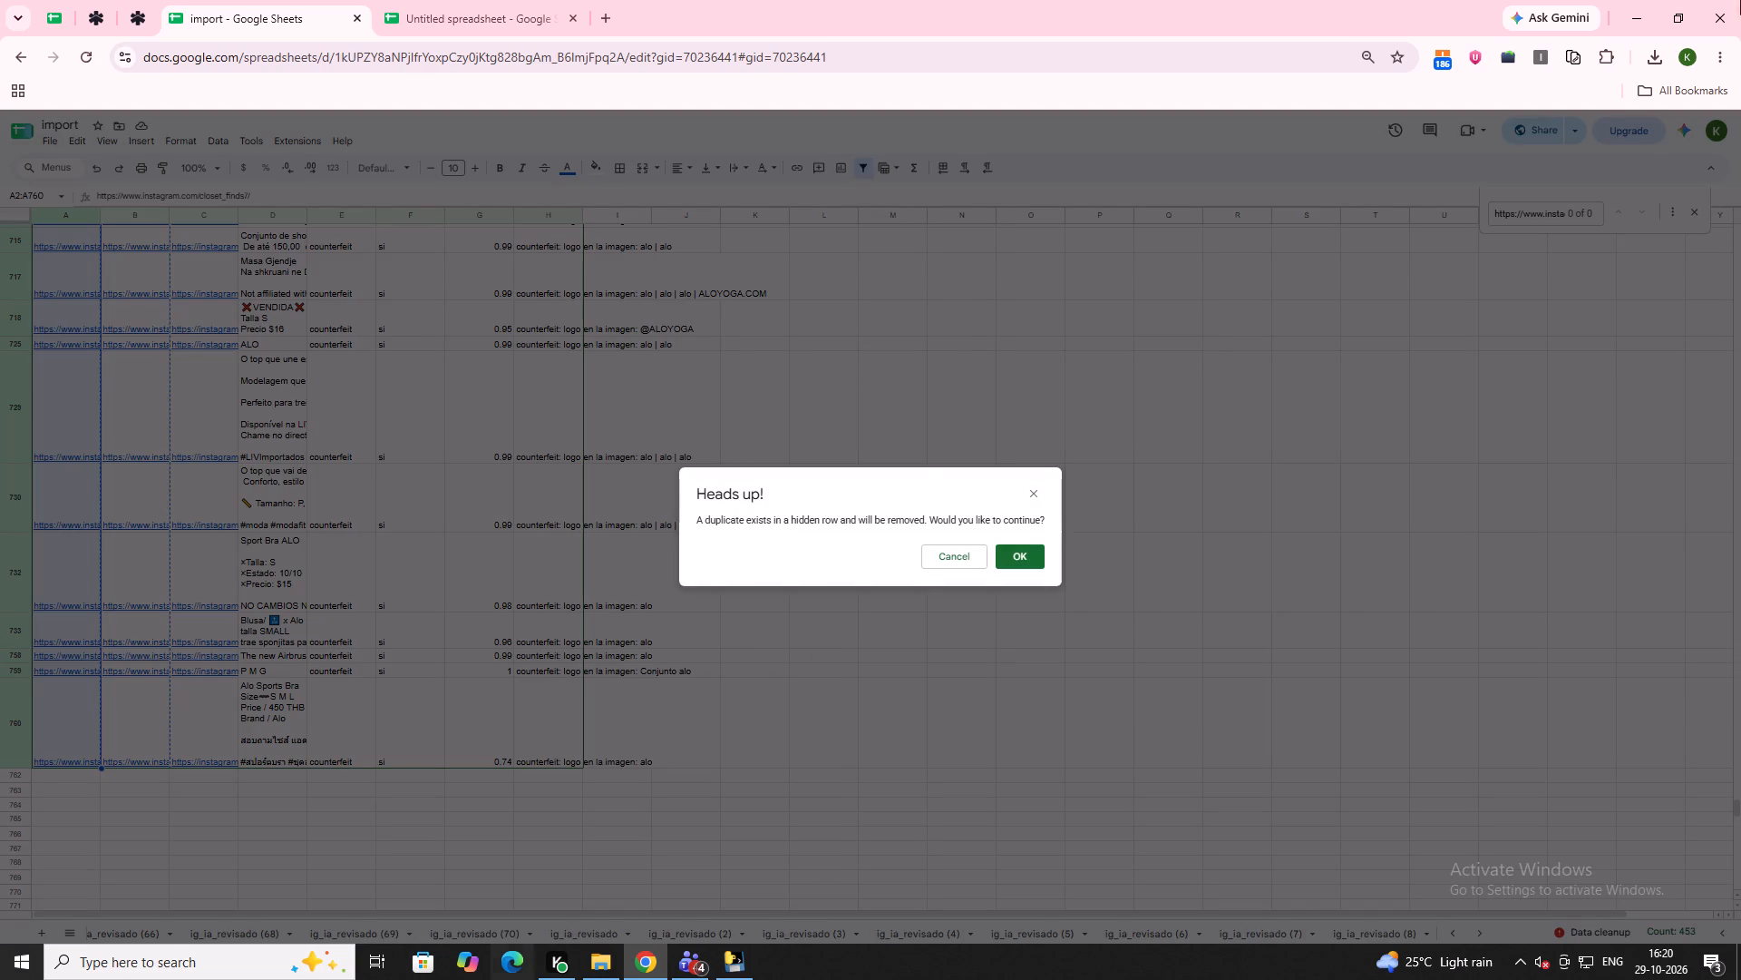
{"action": "left_click", "coordinate": [1029, 558]}
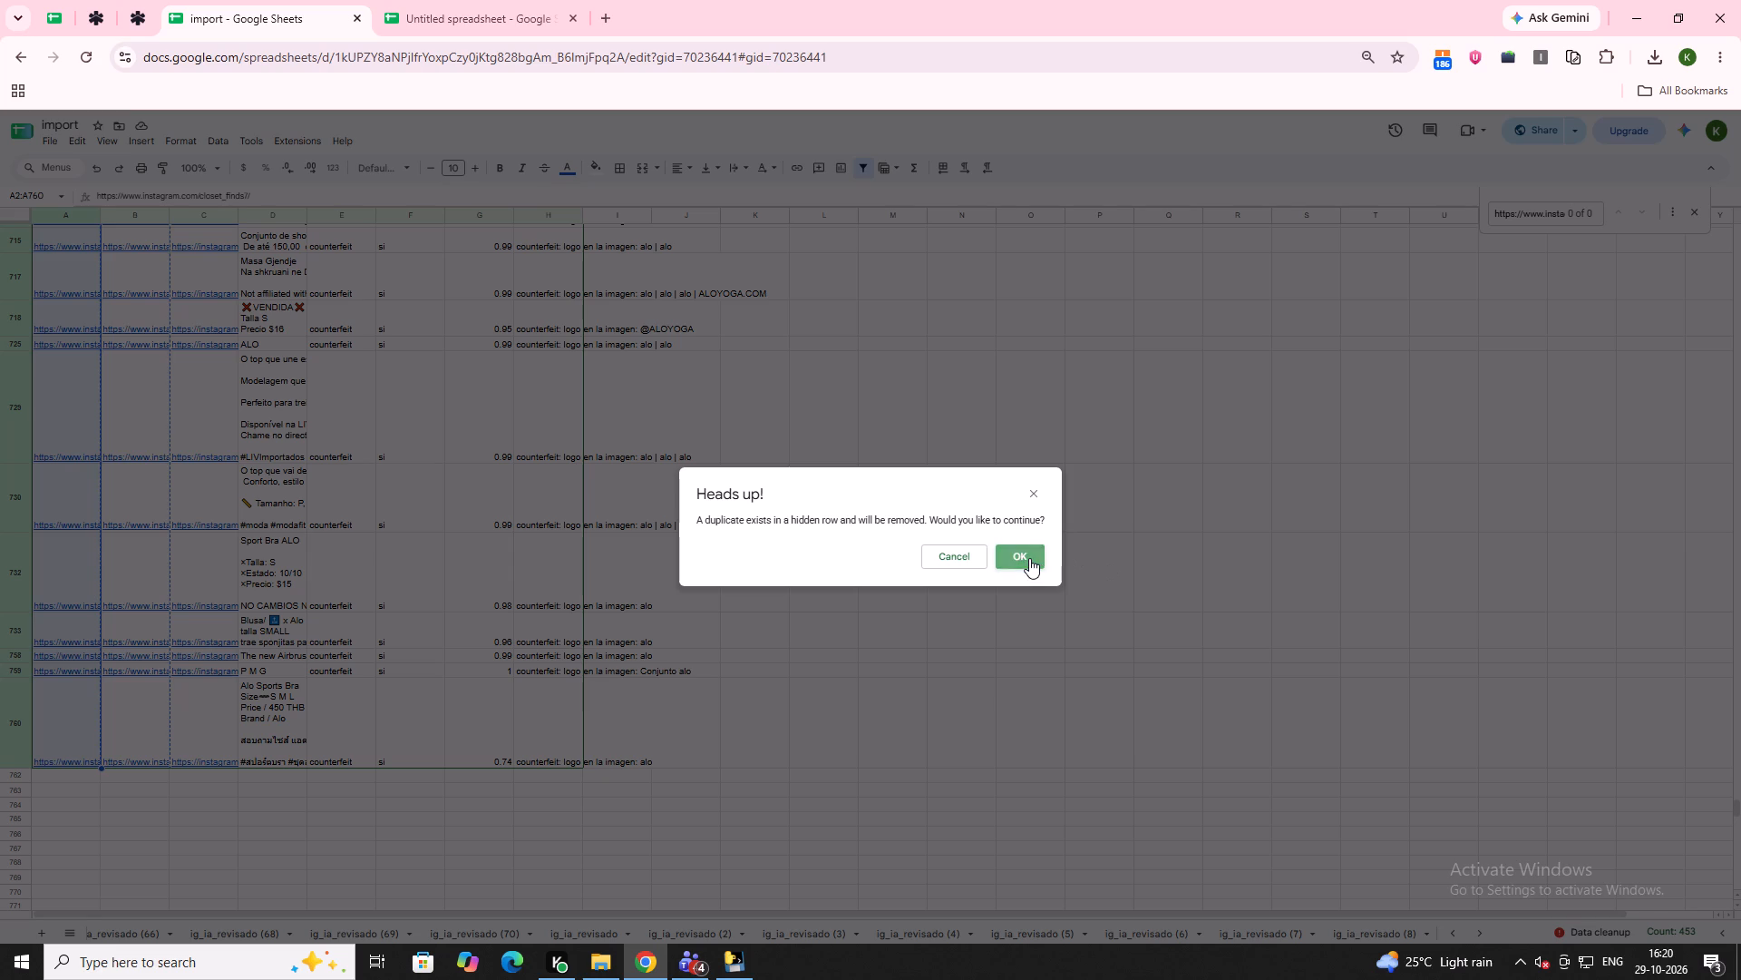
{"action": "left_click", "coordinate": [1029, 557]}
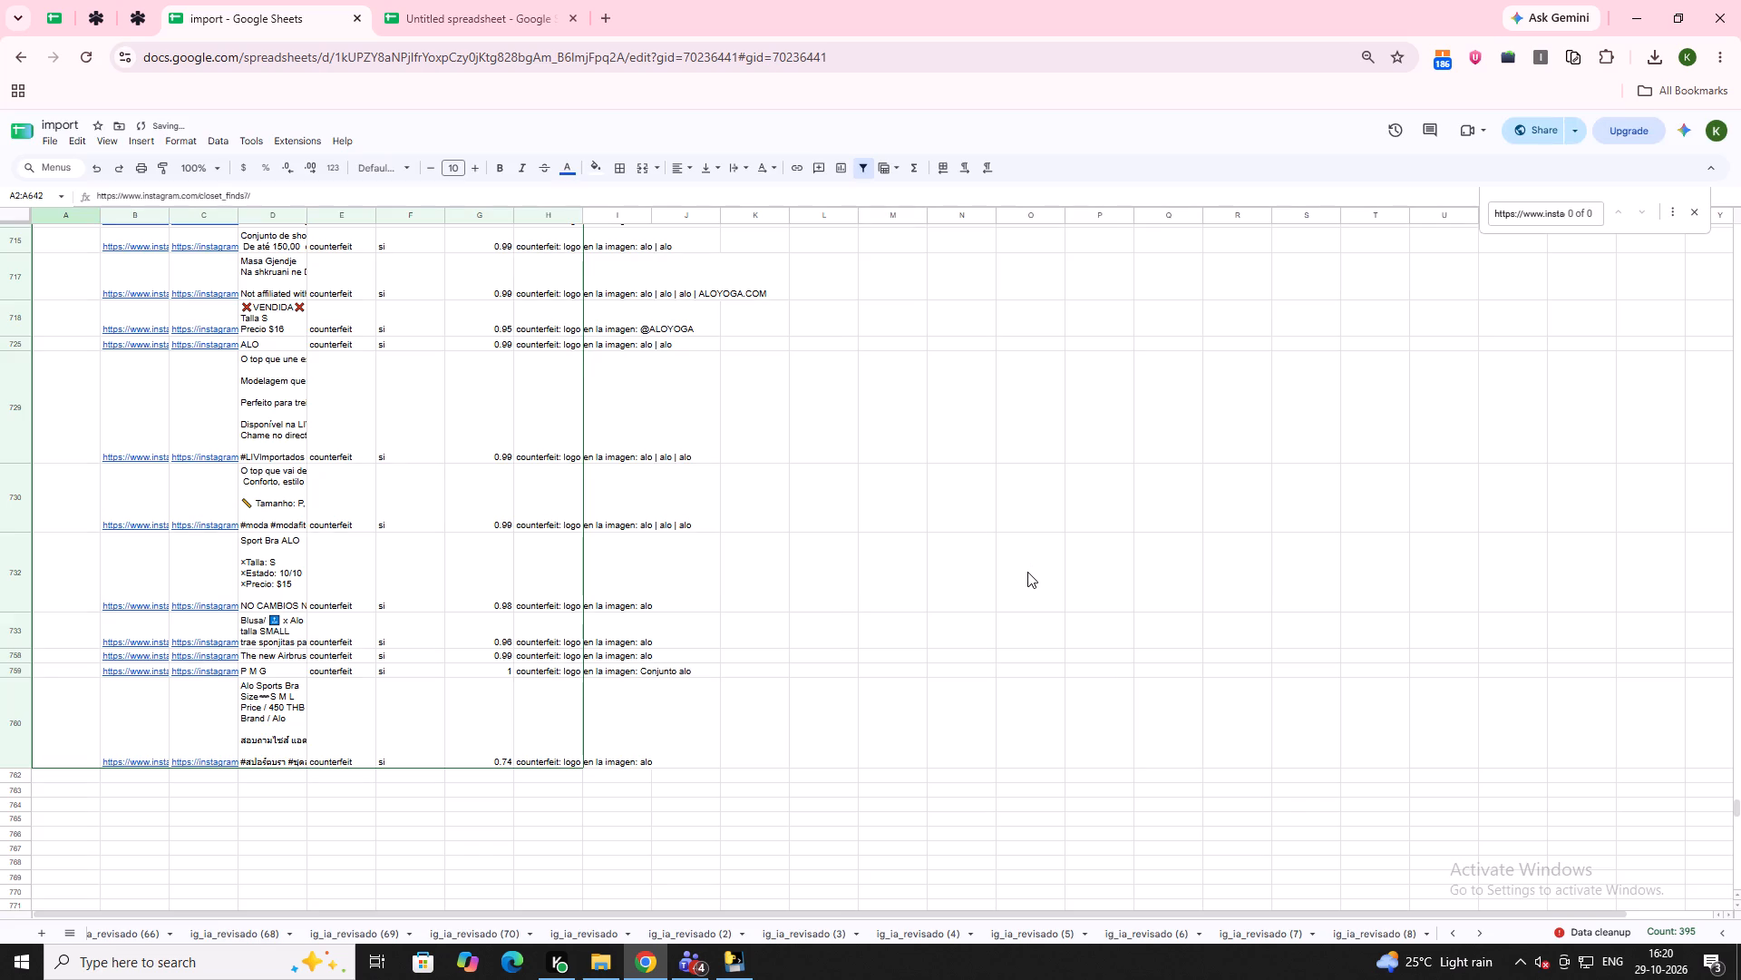
Copy the deduplicated profile URLs into the Profile (Sellers) column of the Alo Yoga manual detection sheet, starting at E31802.
{"action": "key", "text": "ctrl+c"}
{"action": "left_click", "coordinate": [39, 0]}
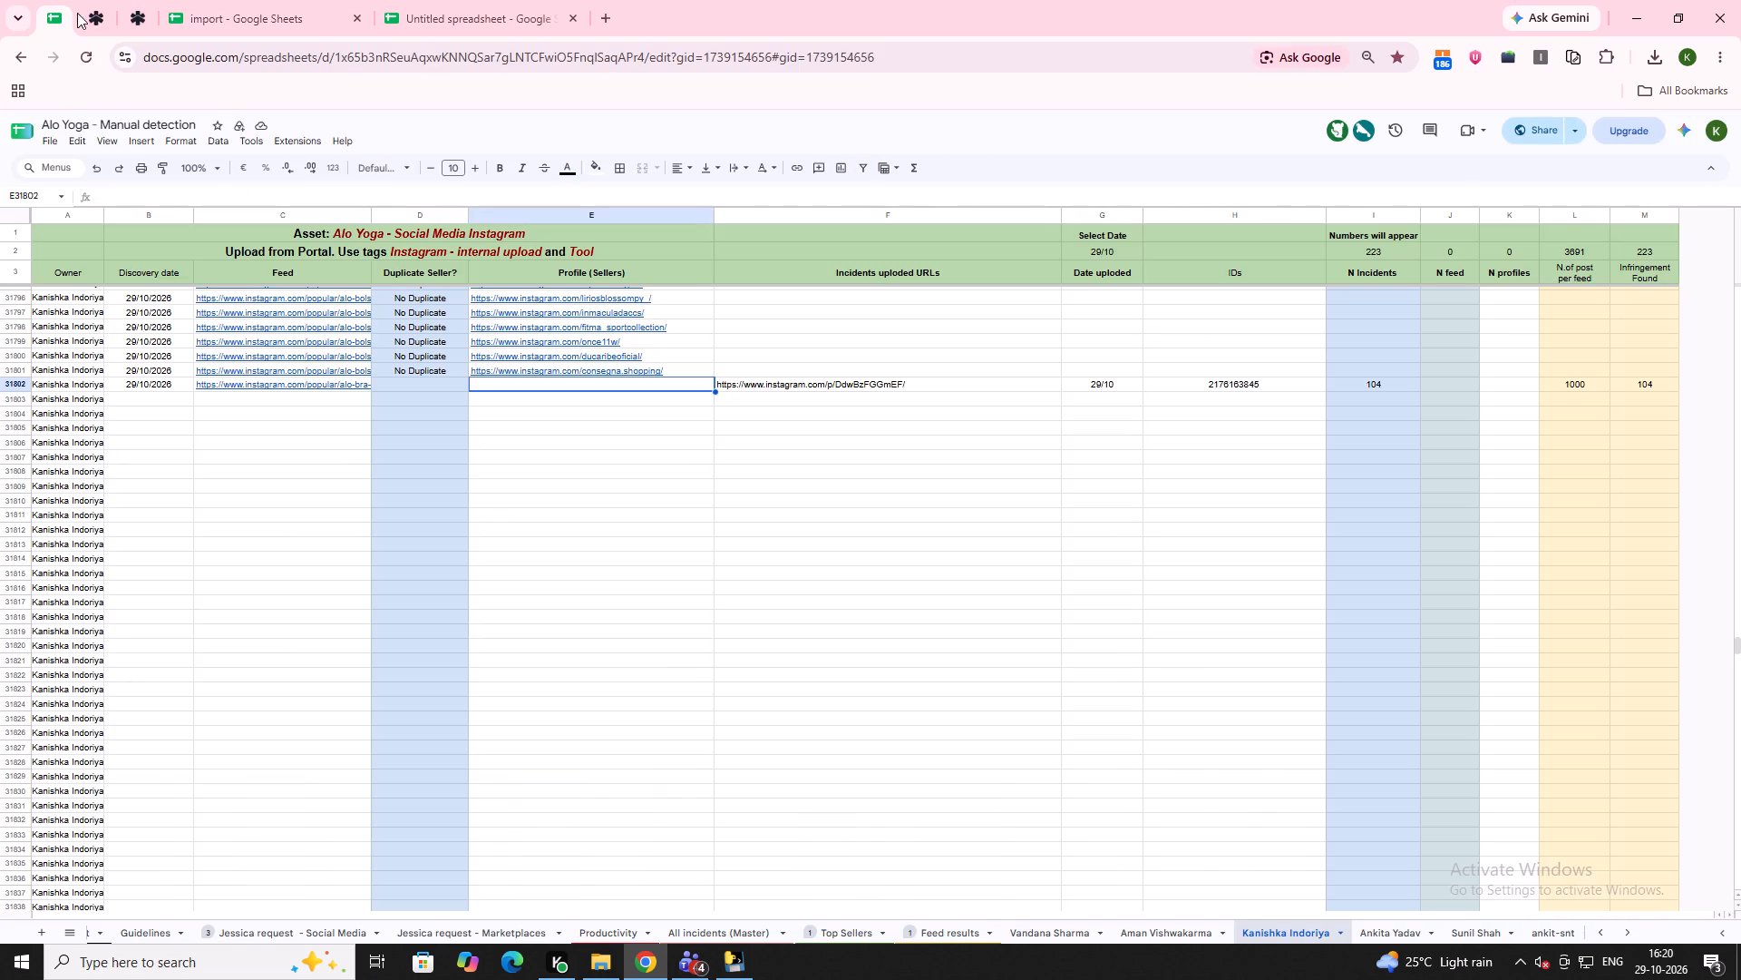
{"action": "key", "text": "ctrl+v"}
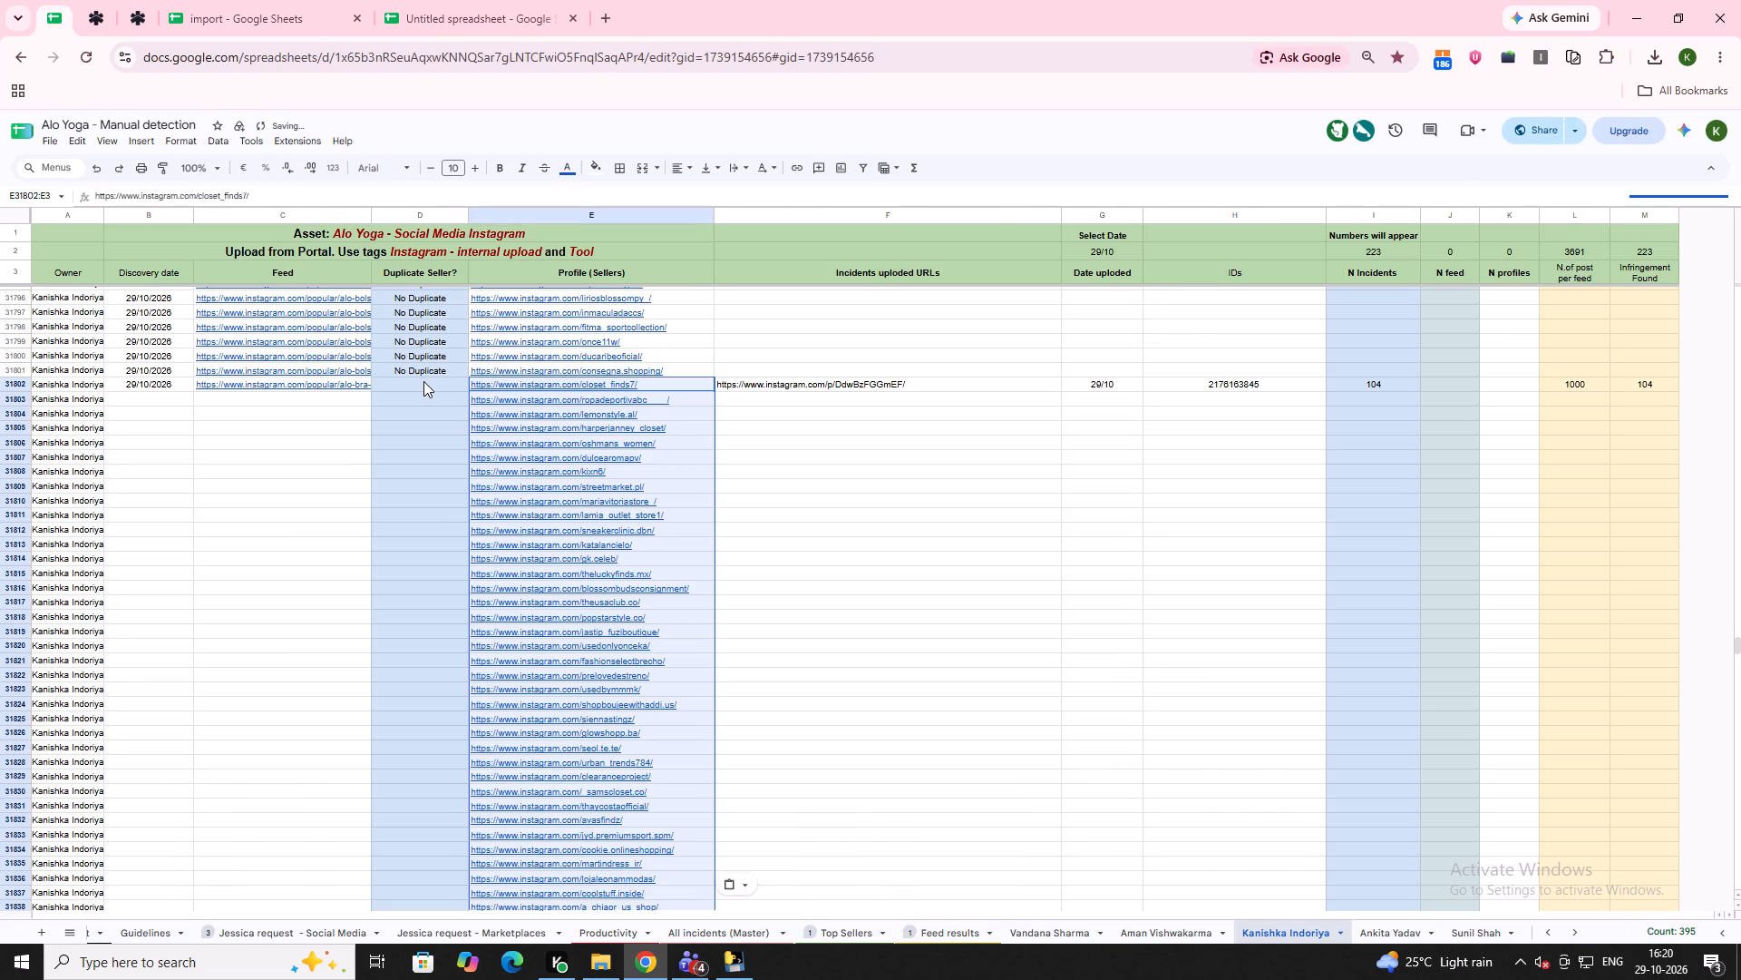
Delete the first block of Duplicate sellers, cells D31802:E31817, shifting the cells below up.
{"action": "left_click", "coordinate": [423, 381]}
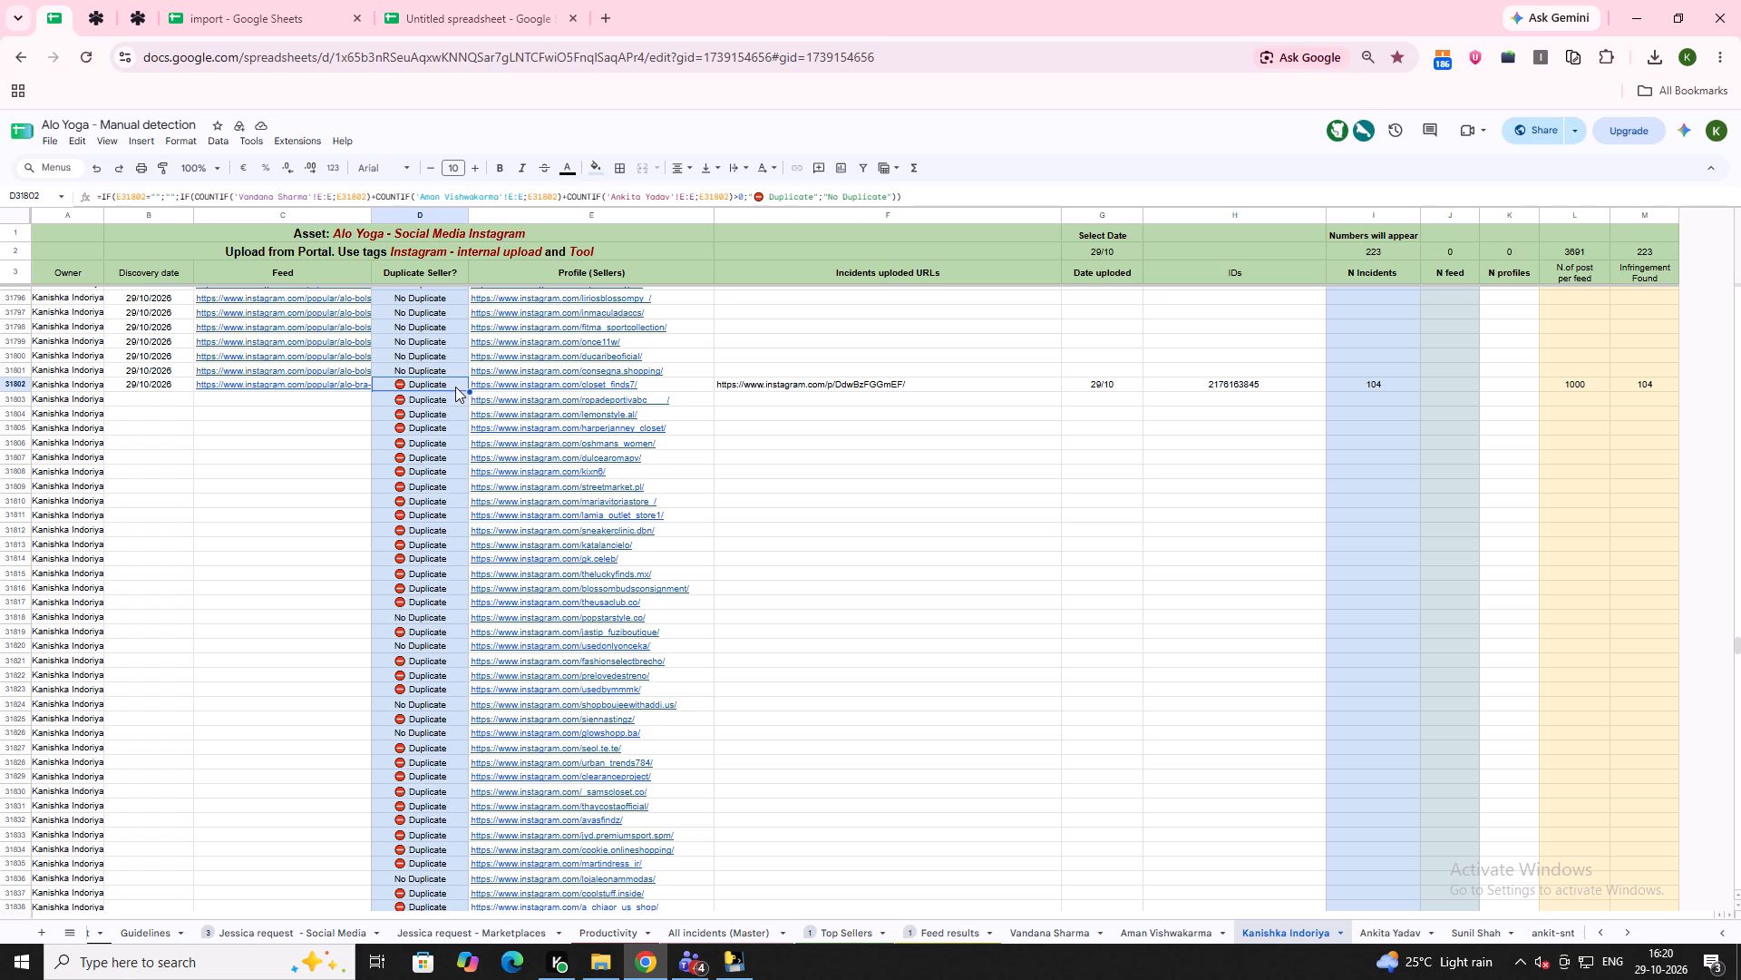
{"action": "left_click_drag", "start_coordinate": [447, 385], "coordinate": [462, 602]}
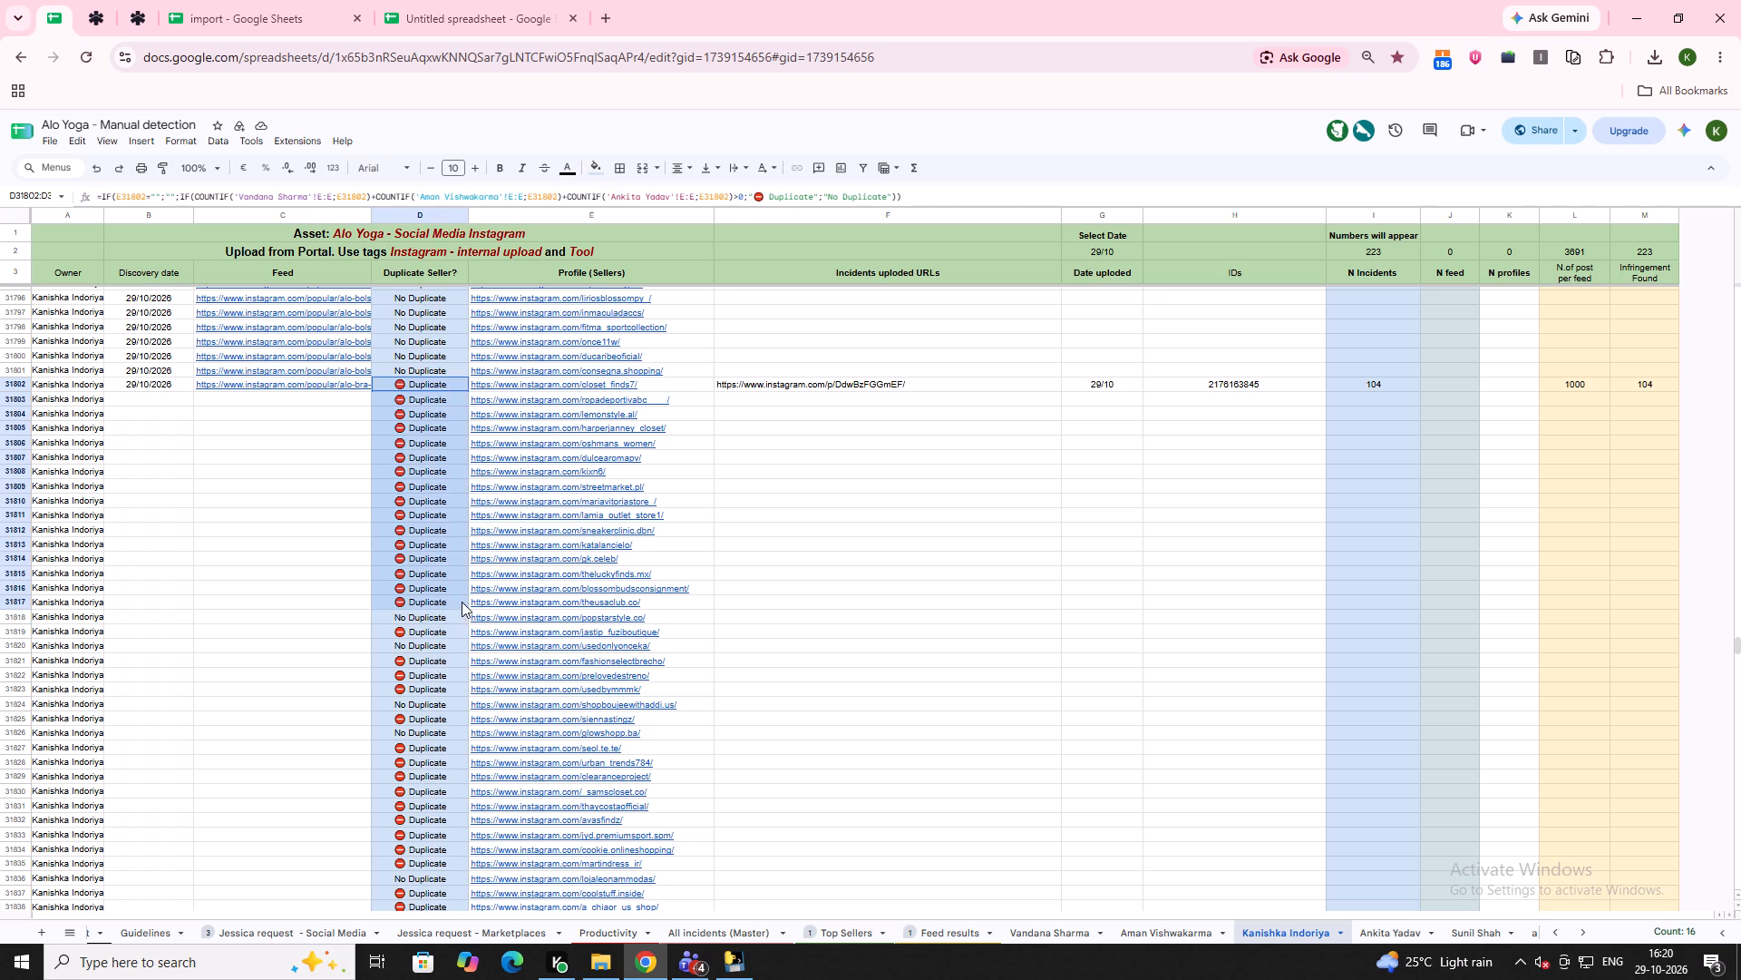
{"action": "left_click_drag", "start_coordinate": [462, 602], "coordinate": [486, 605]}
{"action": "right_click", "coordinate": [486, 605]}
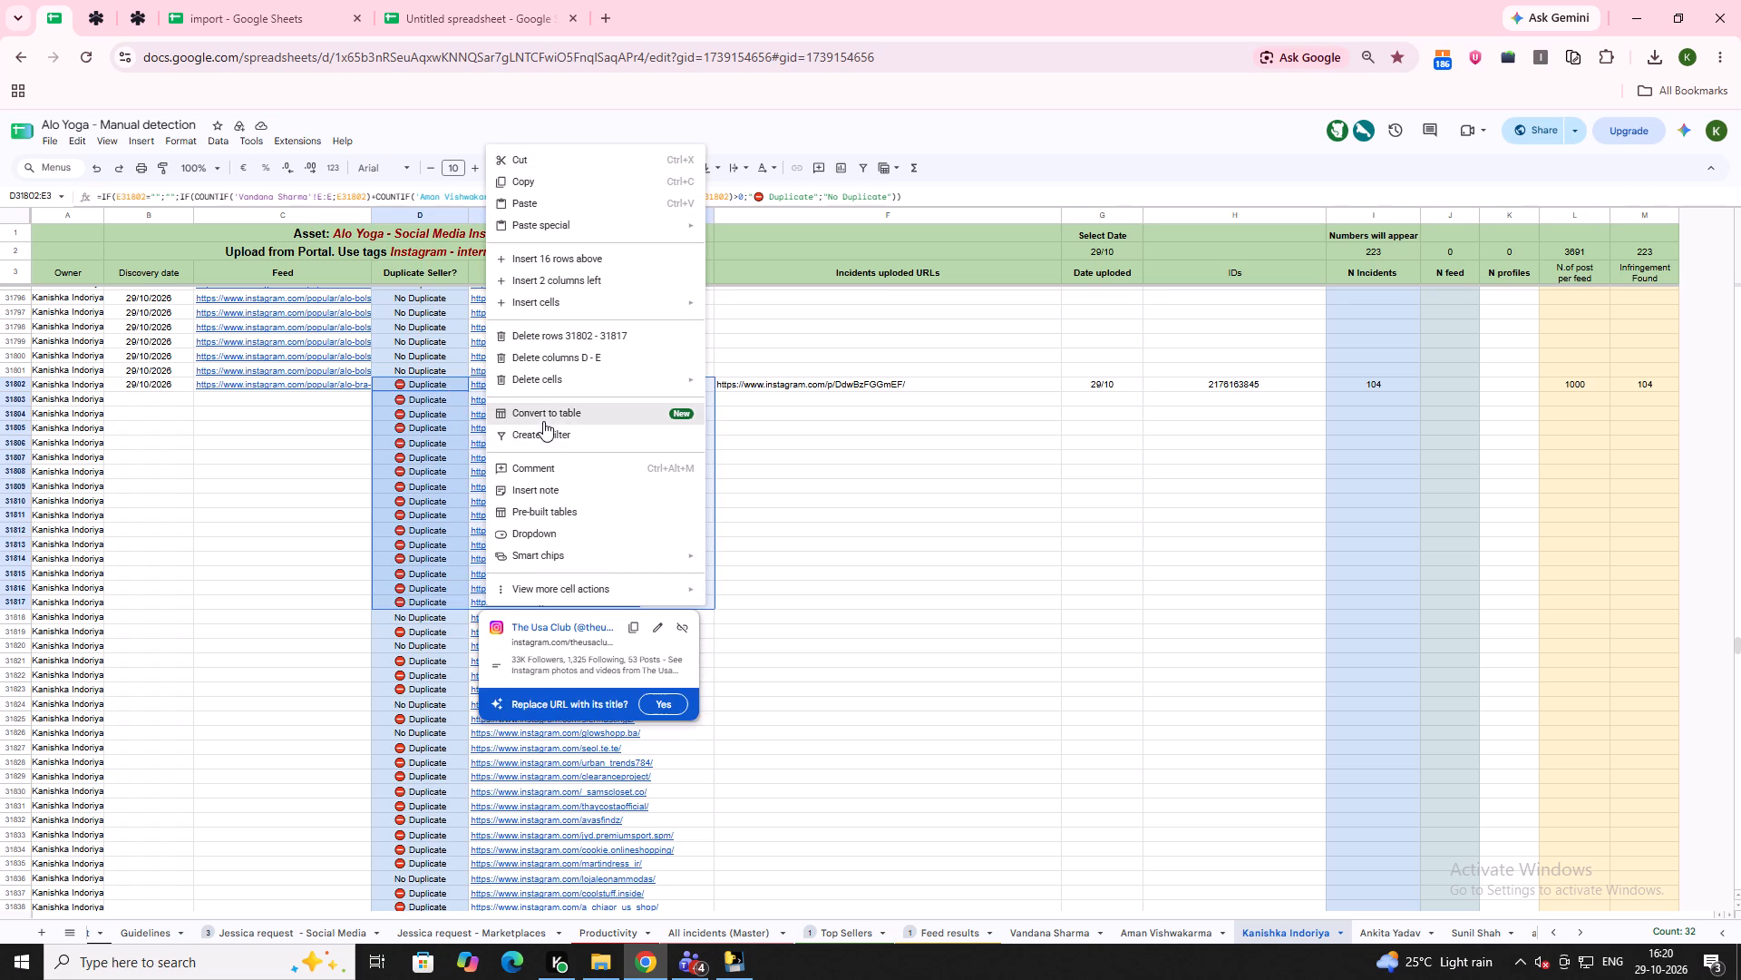
{"action": "left_click", "coordinate": [559, 377]}
{"action": "left_click", "coordinate": [748, 402]}
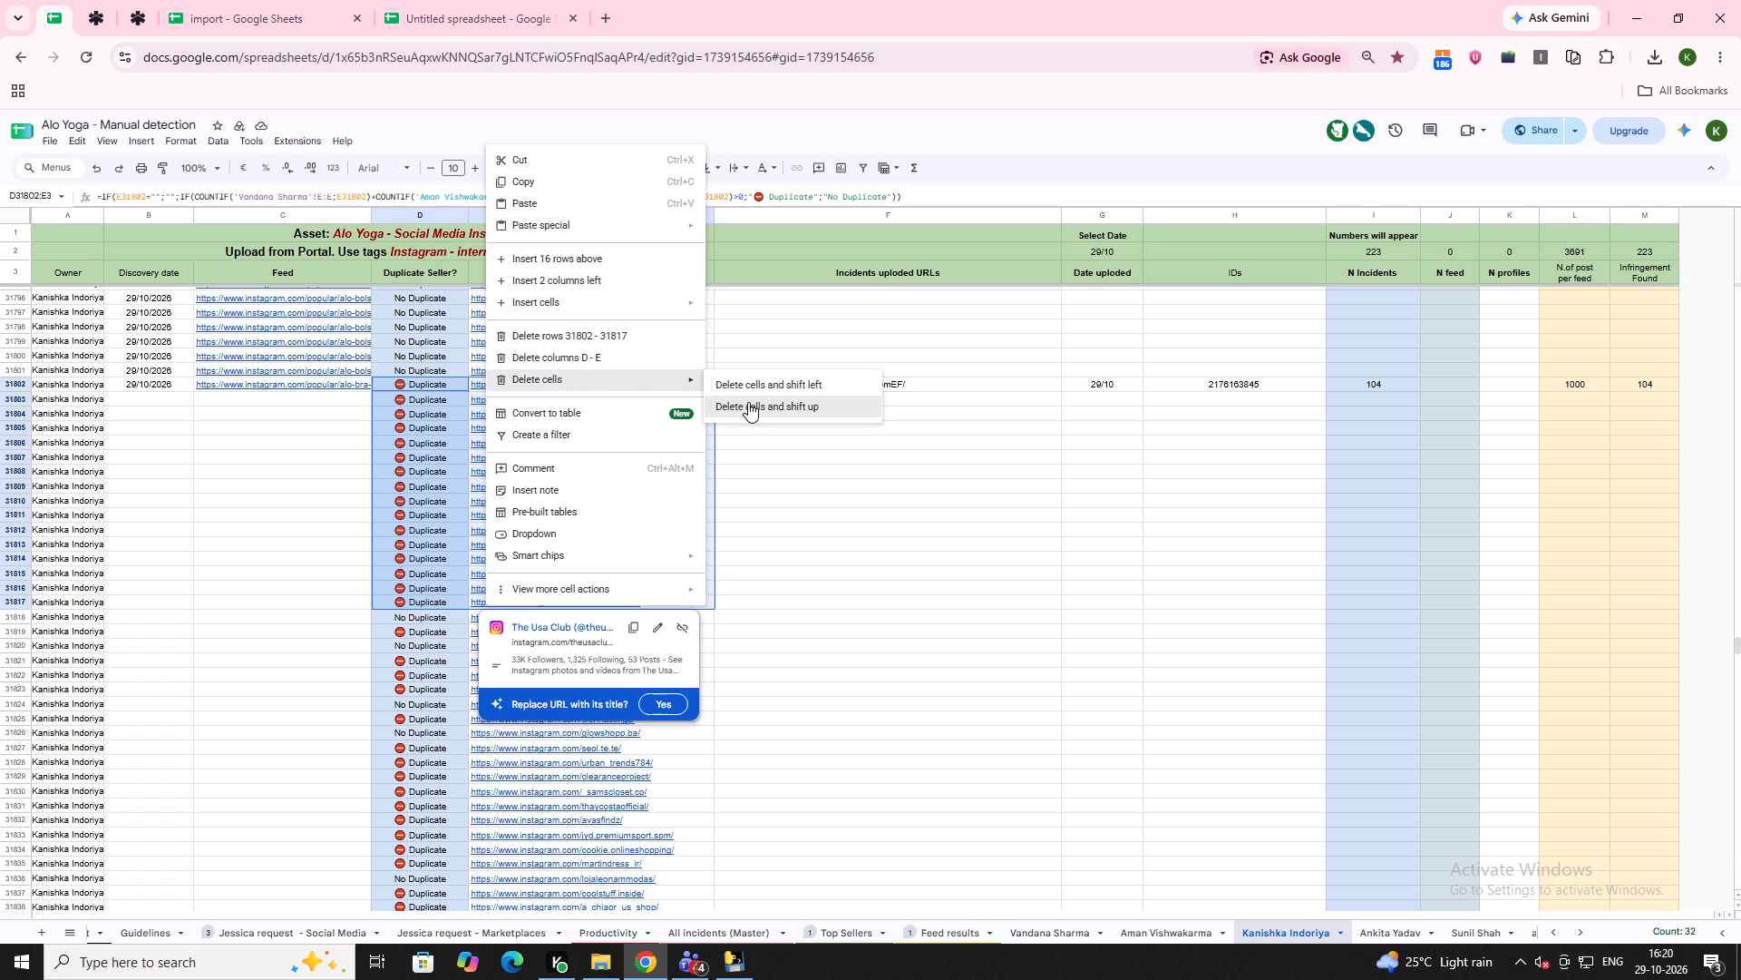
Insert one blank row above row 31802.
{"action": "left_click", "coordinate": [440, 381]}
{"action": "right_click", "coordinate": [440, 381]}
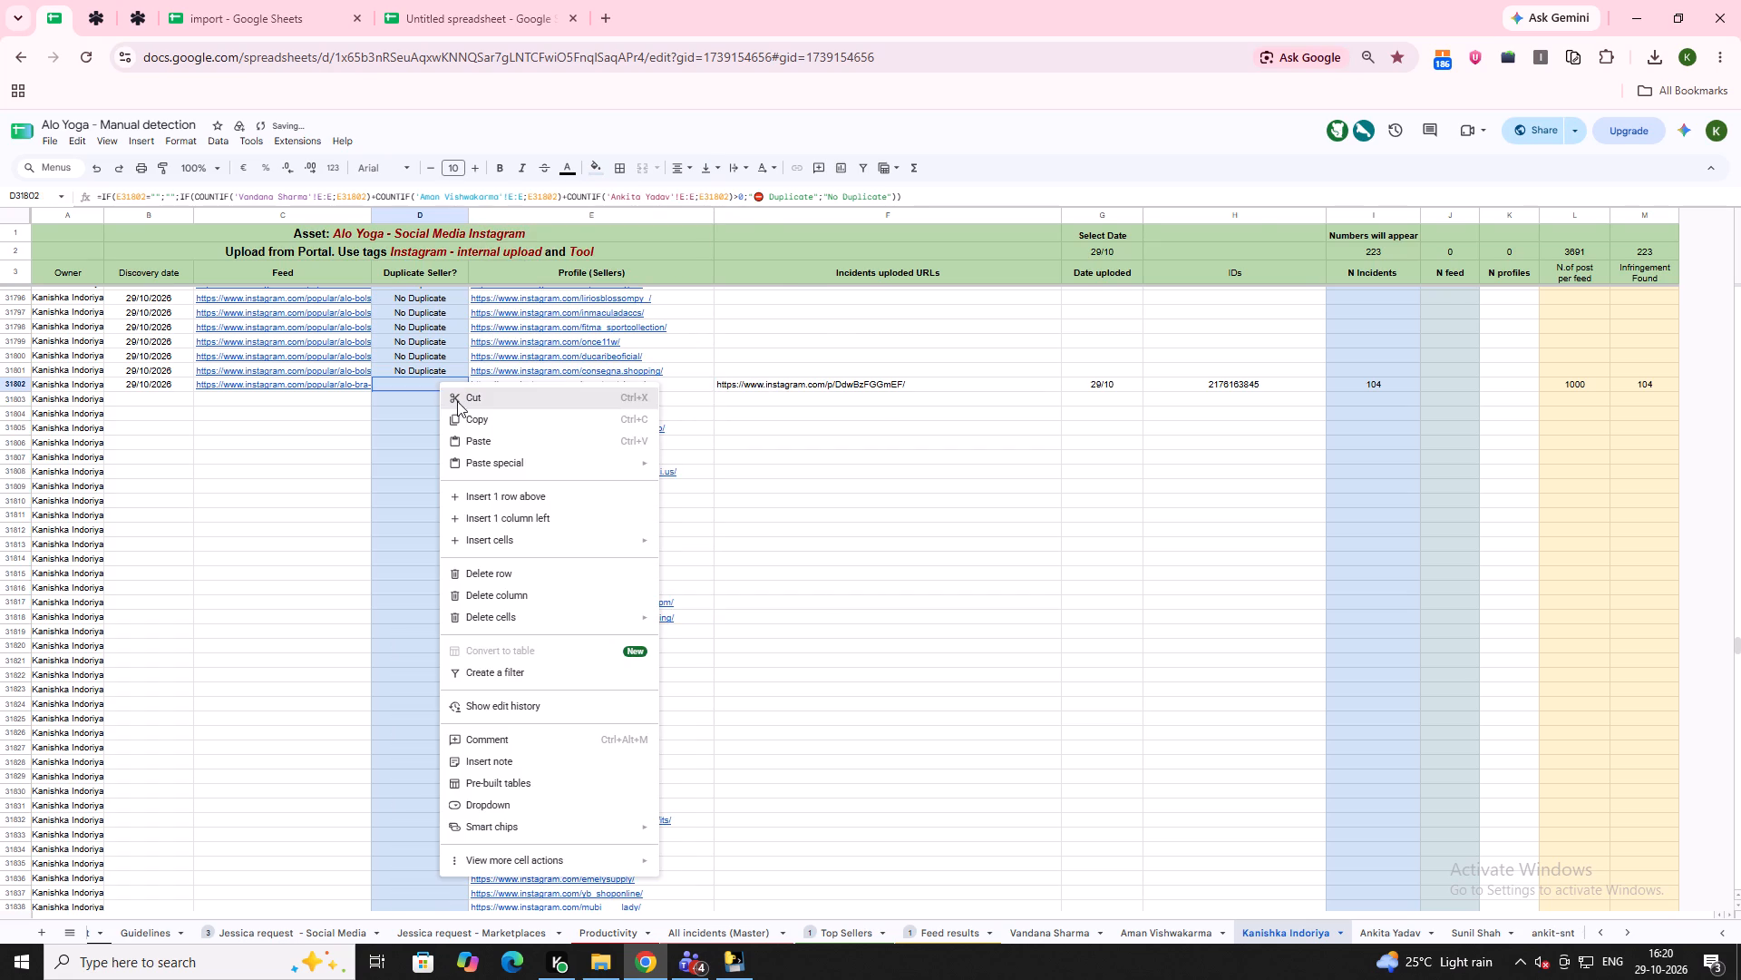
{"action": "left_click", "coordinate": [500, 500]}
Try to create a filter on the blank Duplicate Seller? and Profile (Sellers) cells, D31802:E31802.
{"action": "left_click_drag", "start_coordinate": [463, 386], "coordinate": [485, 385]}
{"action": "key", "text": "alt+d"}
{"action": "key", "text": "alt+f"}
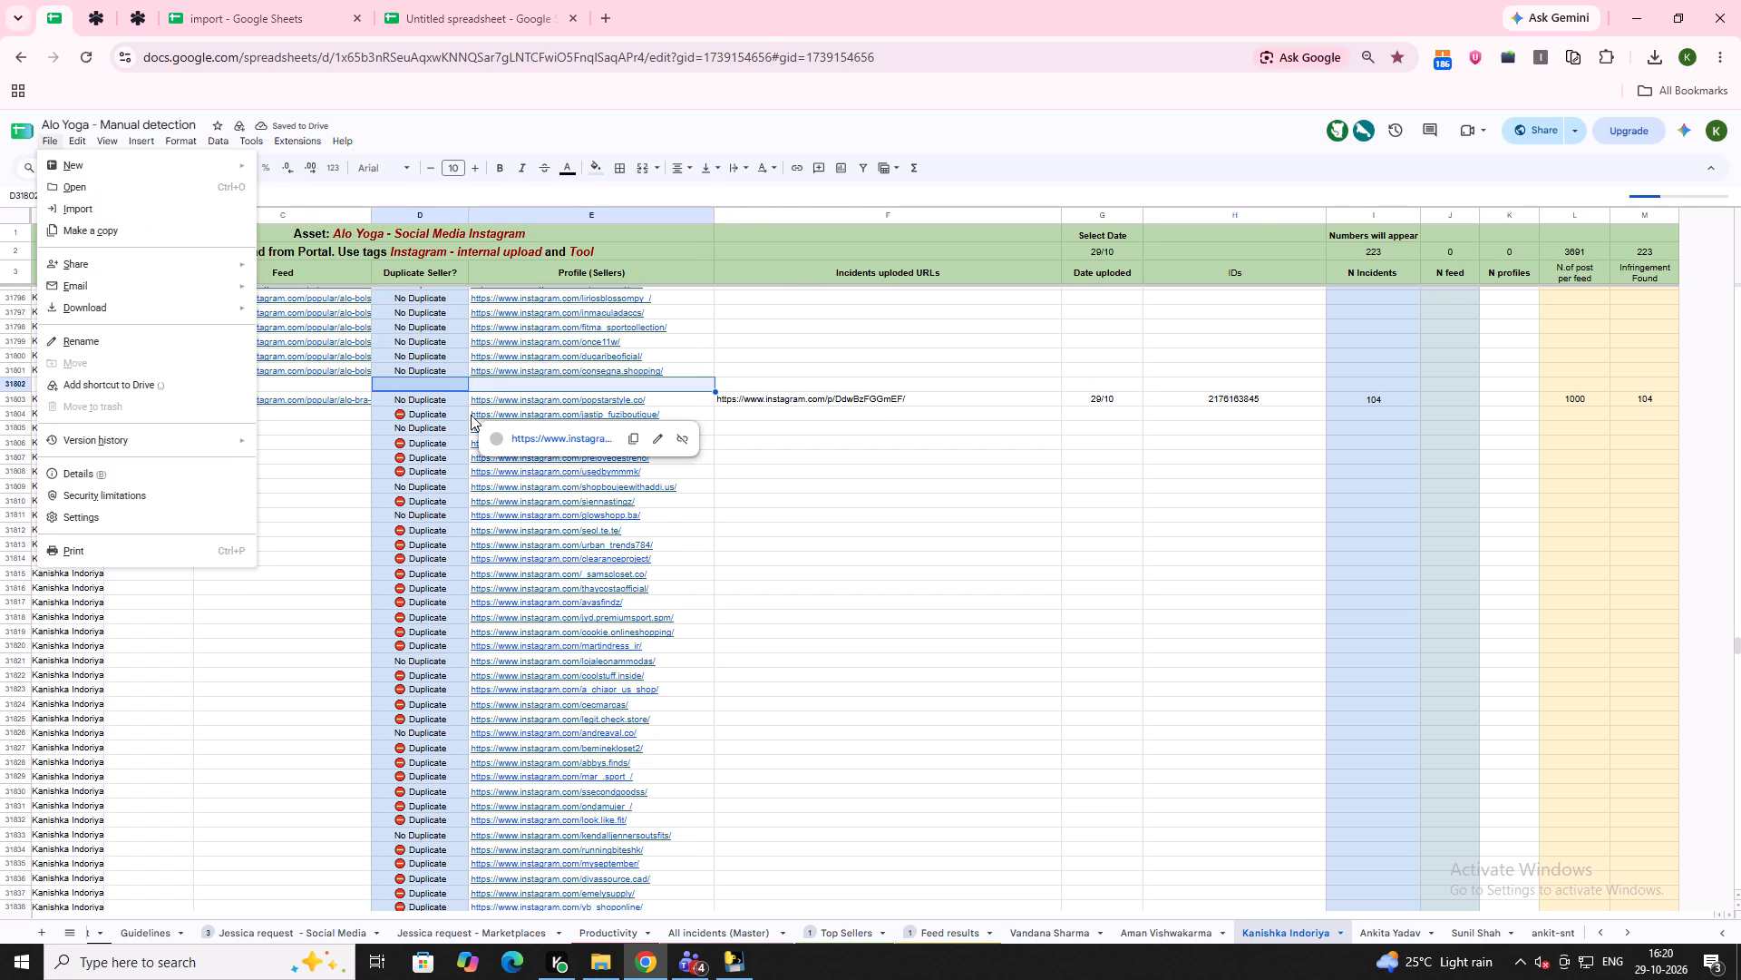
{"action": "left_click_drag", "start_coordinate": [457, 384], "coordinate": [482, 384]}
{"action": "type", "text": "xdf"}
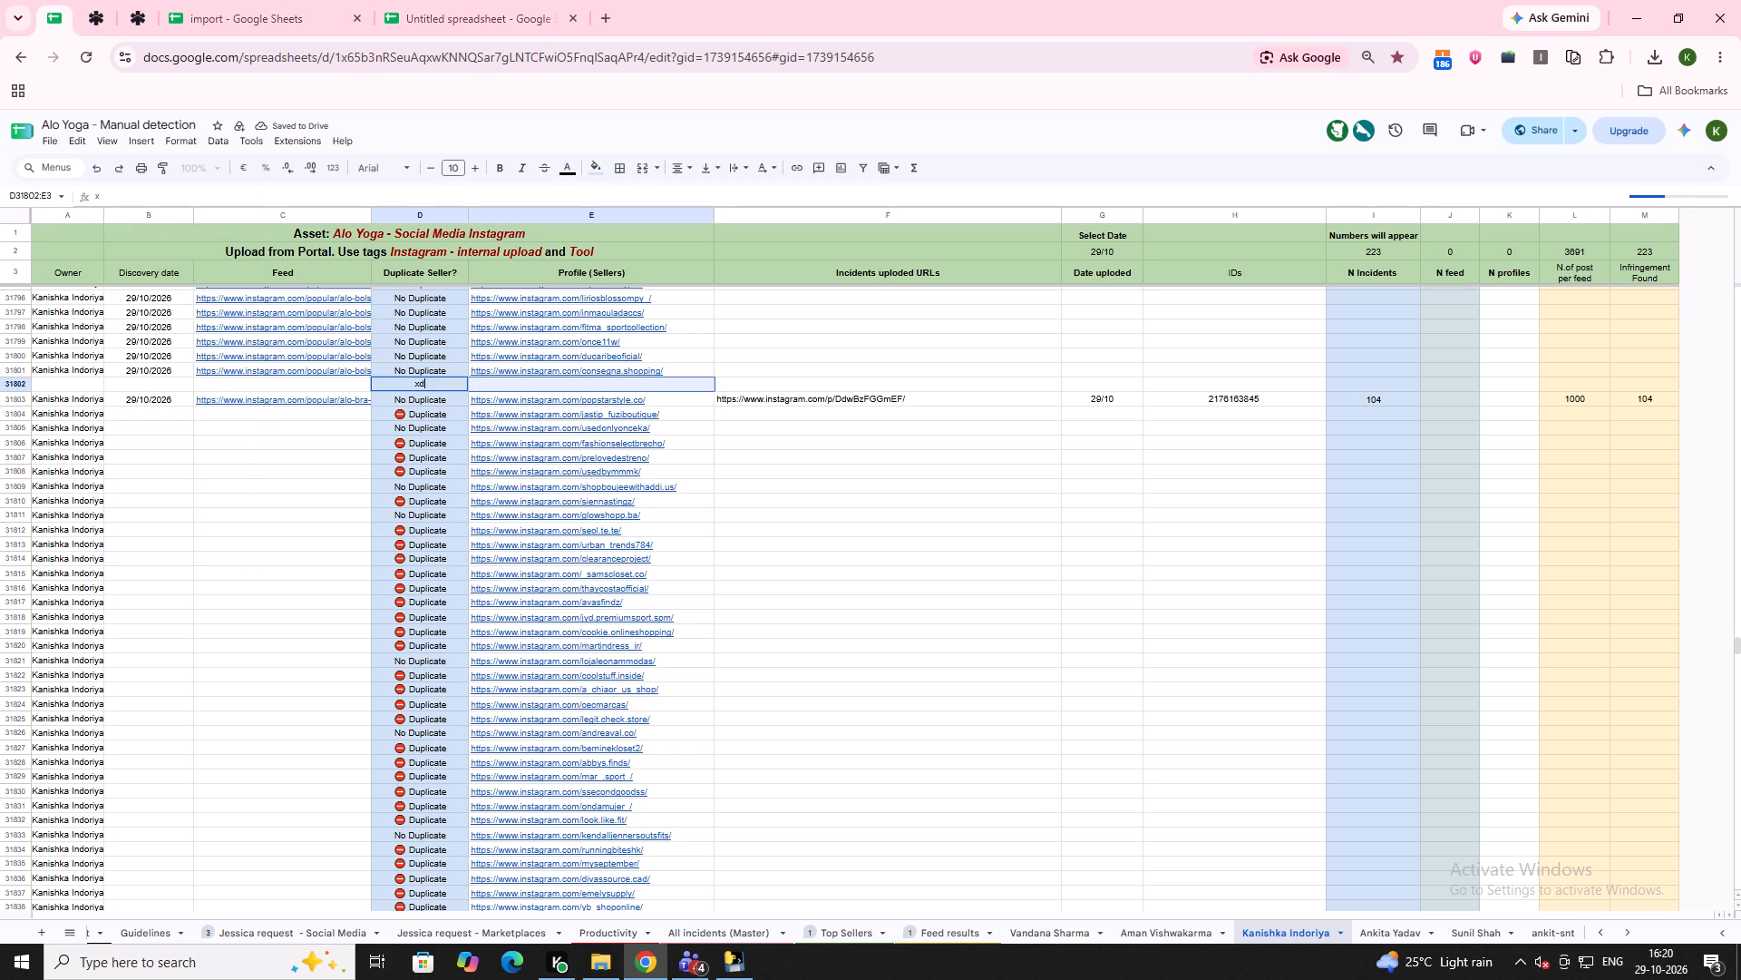
Clear the stray text in D31802 and create a filter over the Duplicate Seller? and Profile (Sellers) columns, with blank row 31802 as header.
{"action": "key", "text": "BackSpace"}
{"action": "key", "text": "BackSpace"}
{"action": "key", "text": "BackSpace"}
{"action": "left_click", "coordinate": [461, 383]}
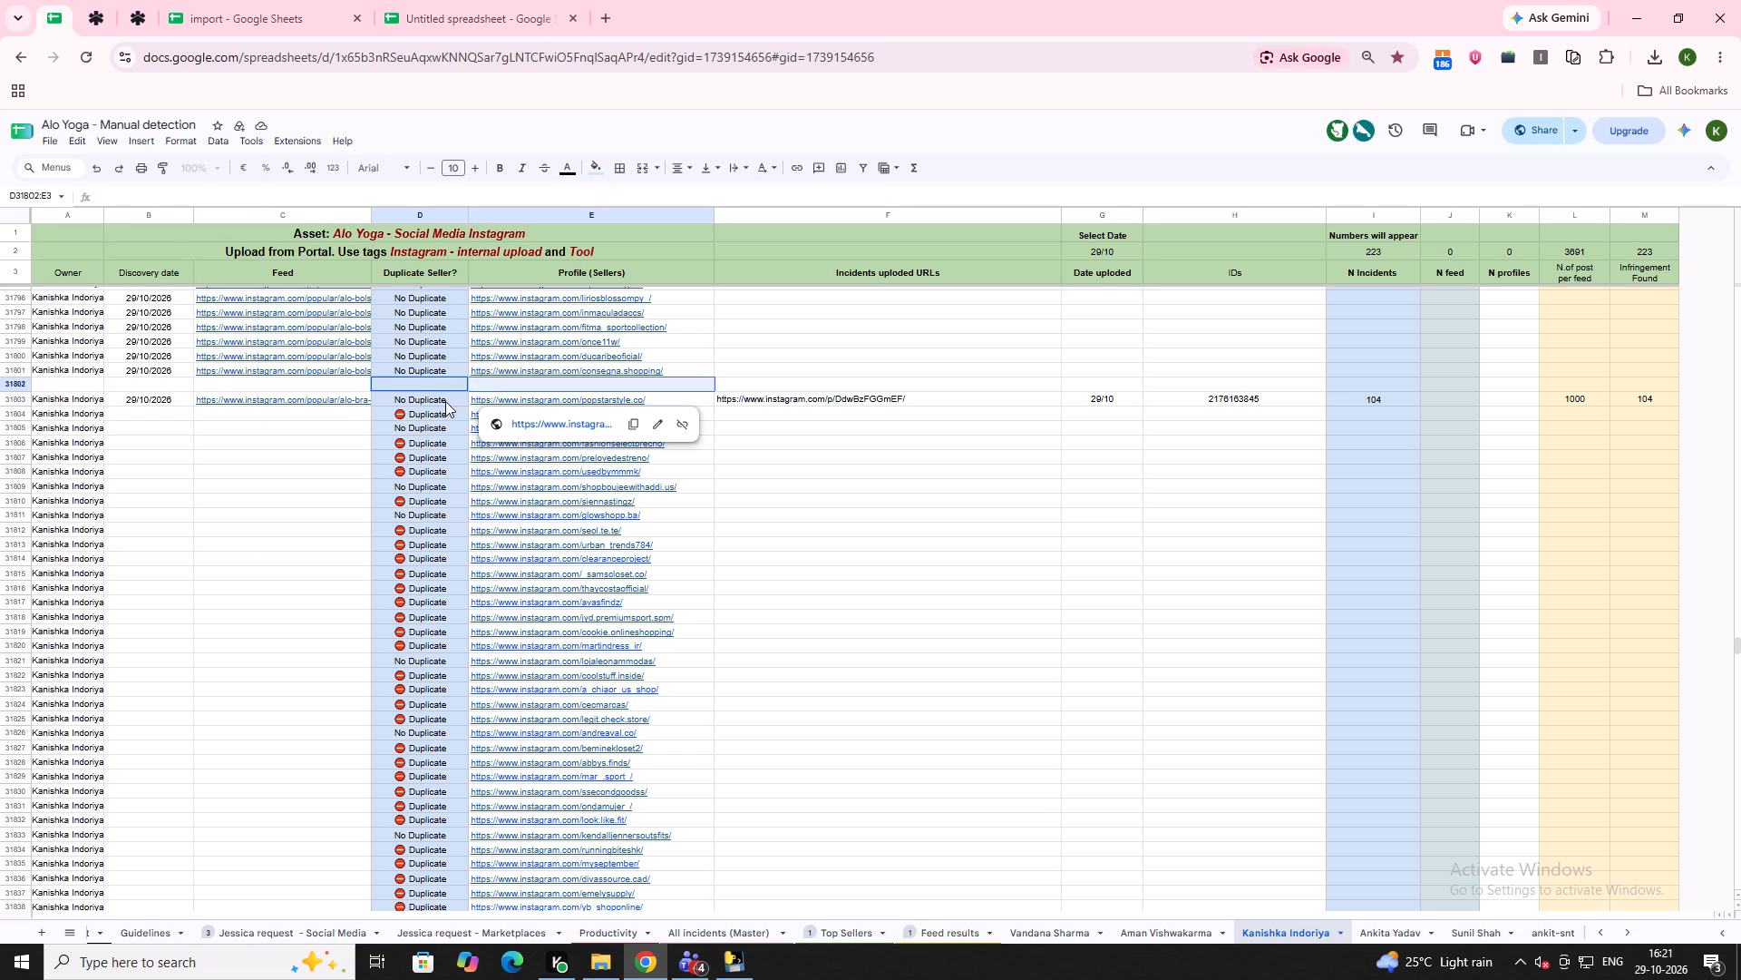
{"action": "left_click", "coordinate": [348, 423]}
{"action": "left_click_drag", "start_coordinate": [445, 389], "coordinate": [490, 387]}
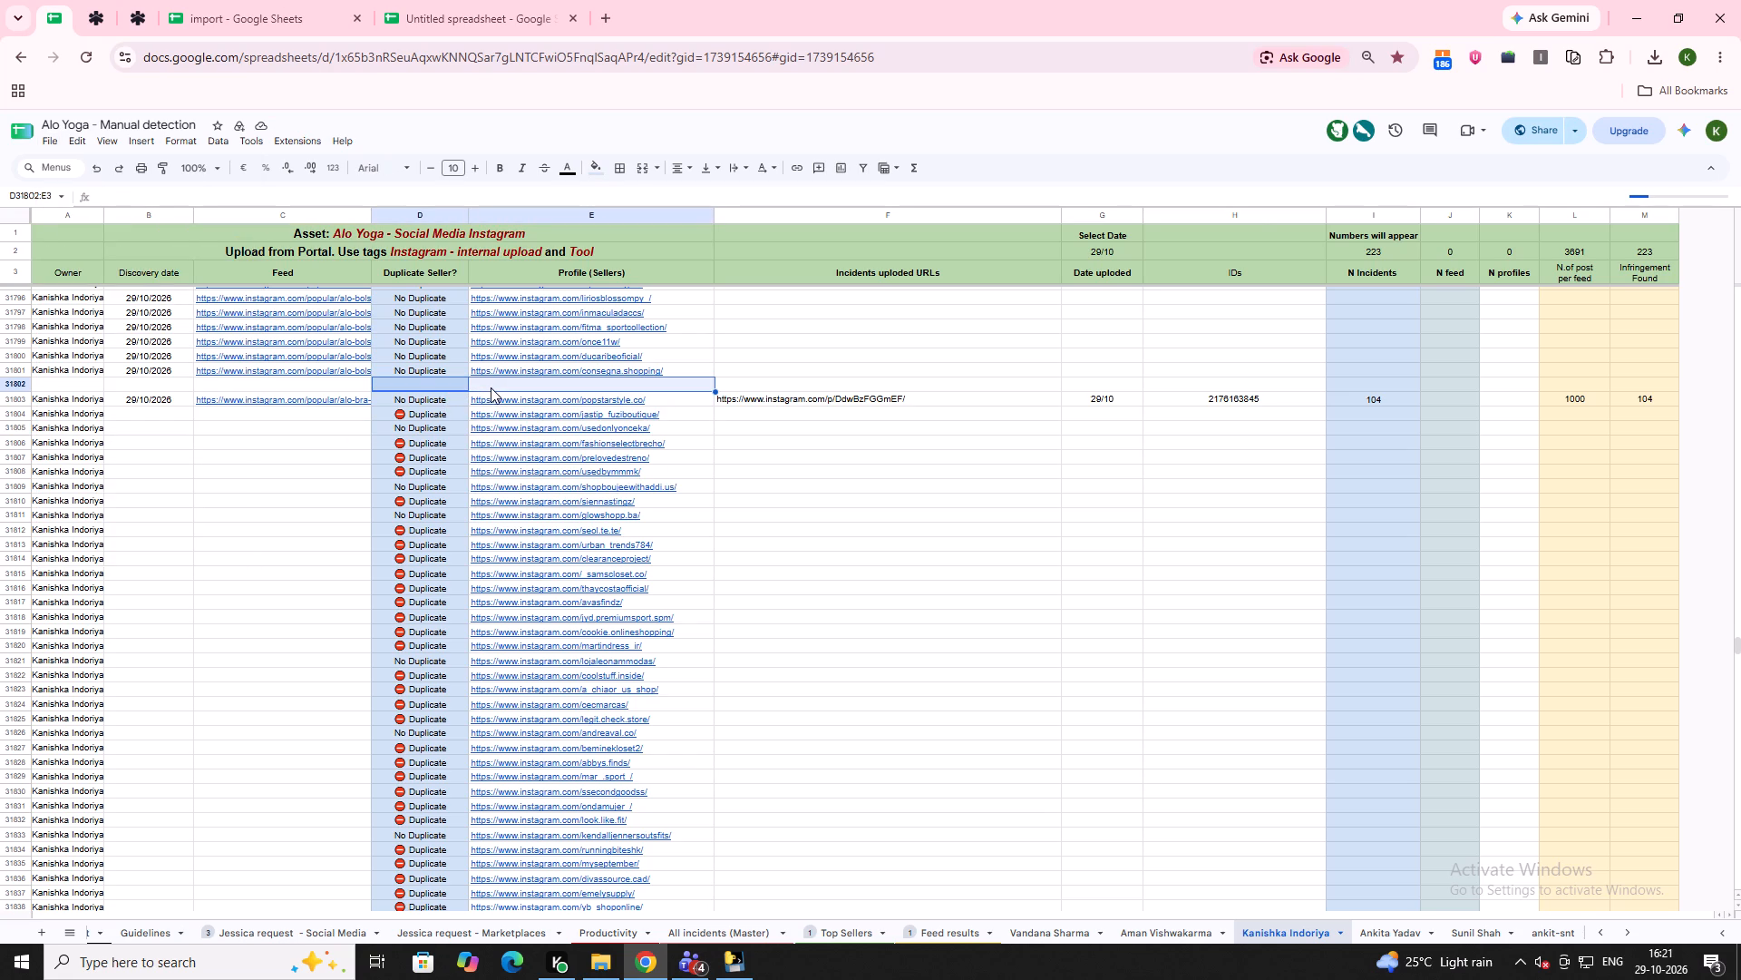
{"action": "key", "text": "alt+d"}
{"action": "key", "text": "alt+f"}
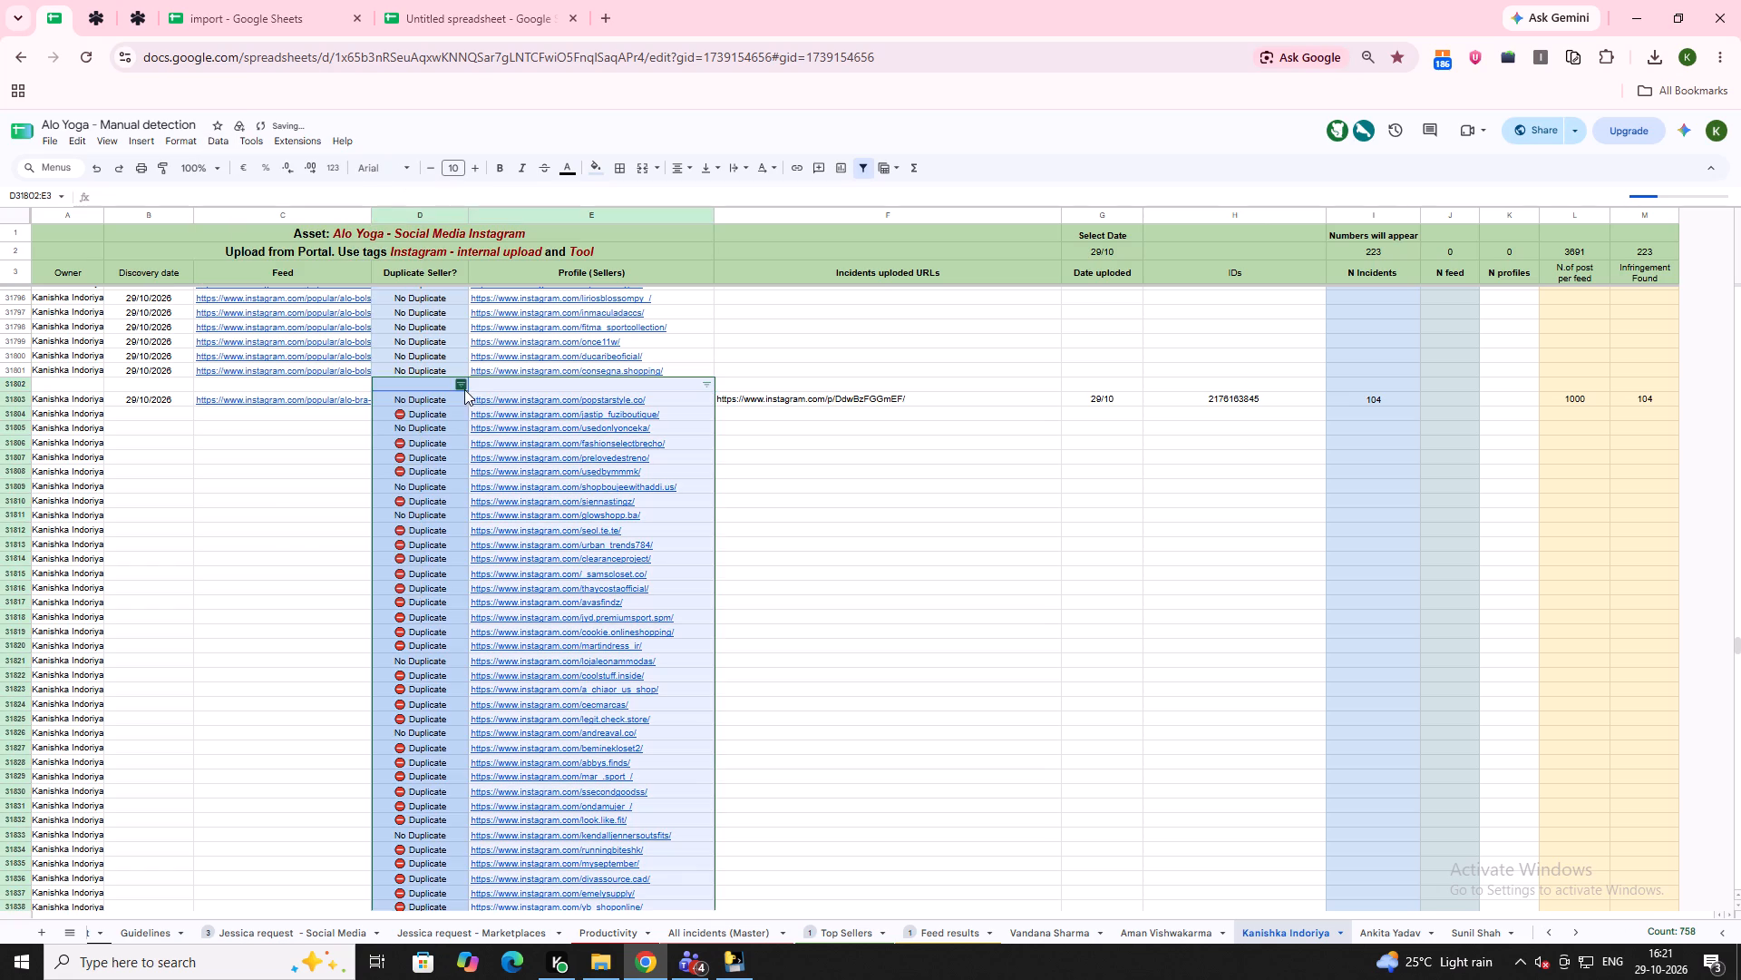
Filter the Duplicate Seller? column to show only Duplicate, and delete all the matching seller rows below row 31802.
{"action": "left_click", "coordinate": [464, 389]}
{"action": "left_click", "coordinate": [413, 634]}
{"action": "left_click", "coordinate": [447, 718]}
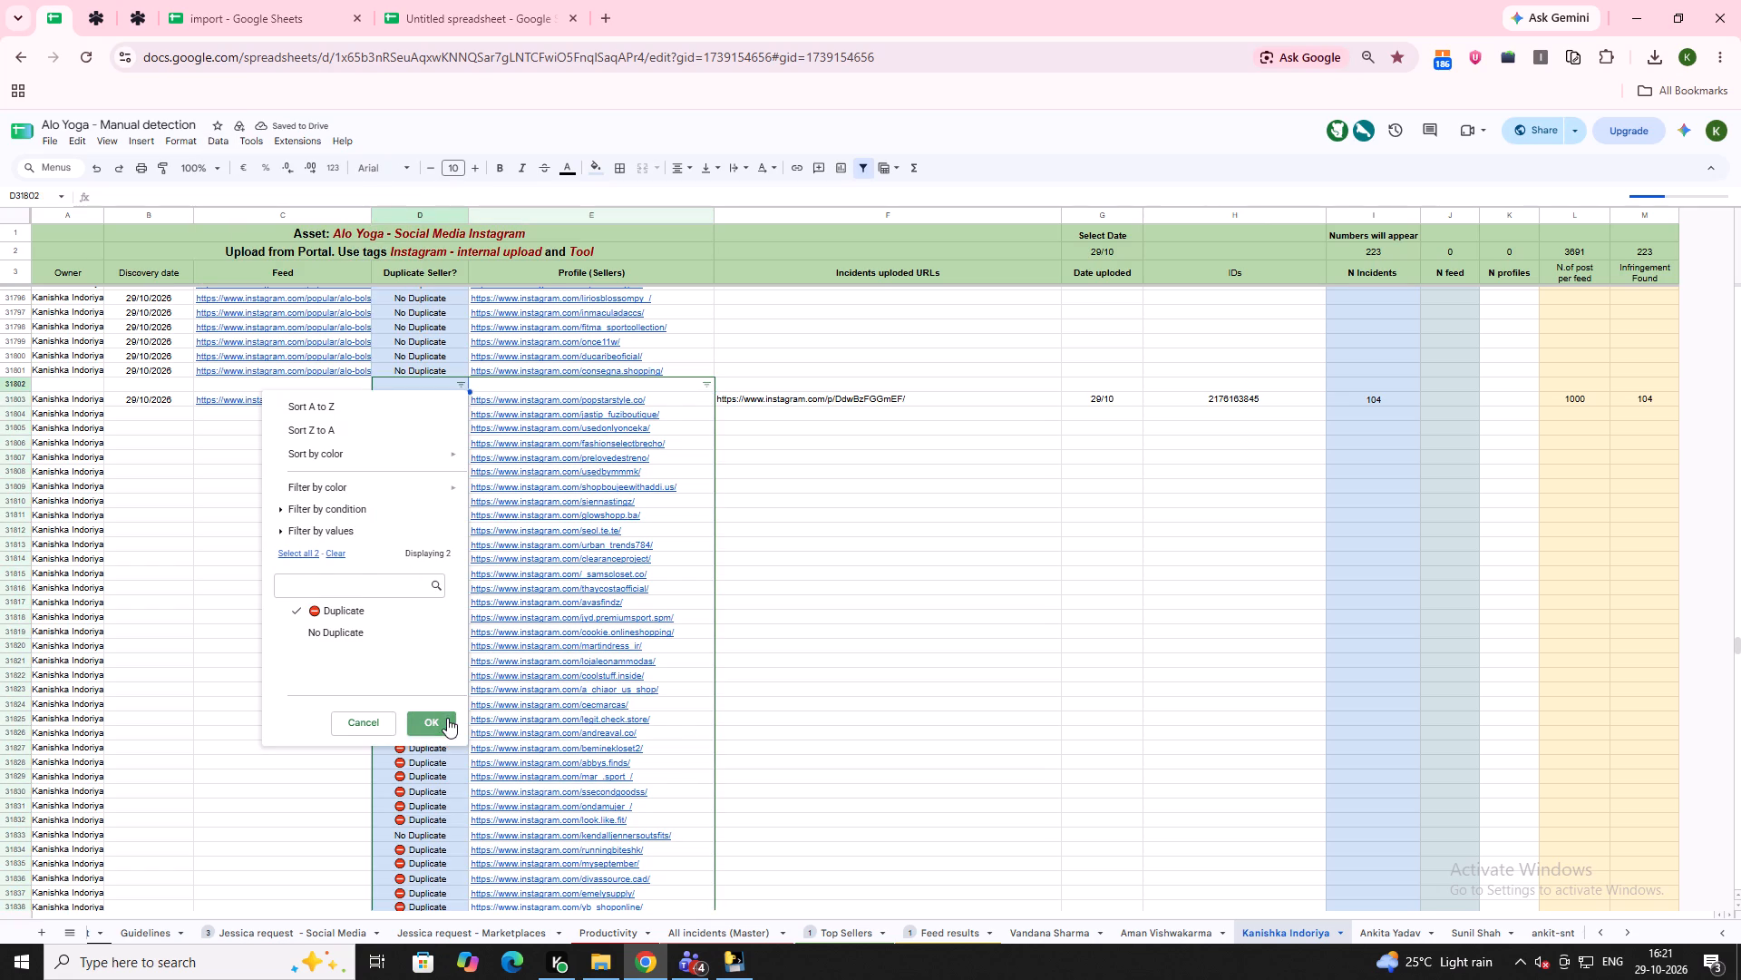
{"action": "scroll", "coordinate": [472, 631], "scroll_direction": "down", "scroll_amount": 20}
{"action": "scroll", "coordinate": [472, 631], "scroll_direction": "down", "scroll_amount": 19}
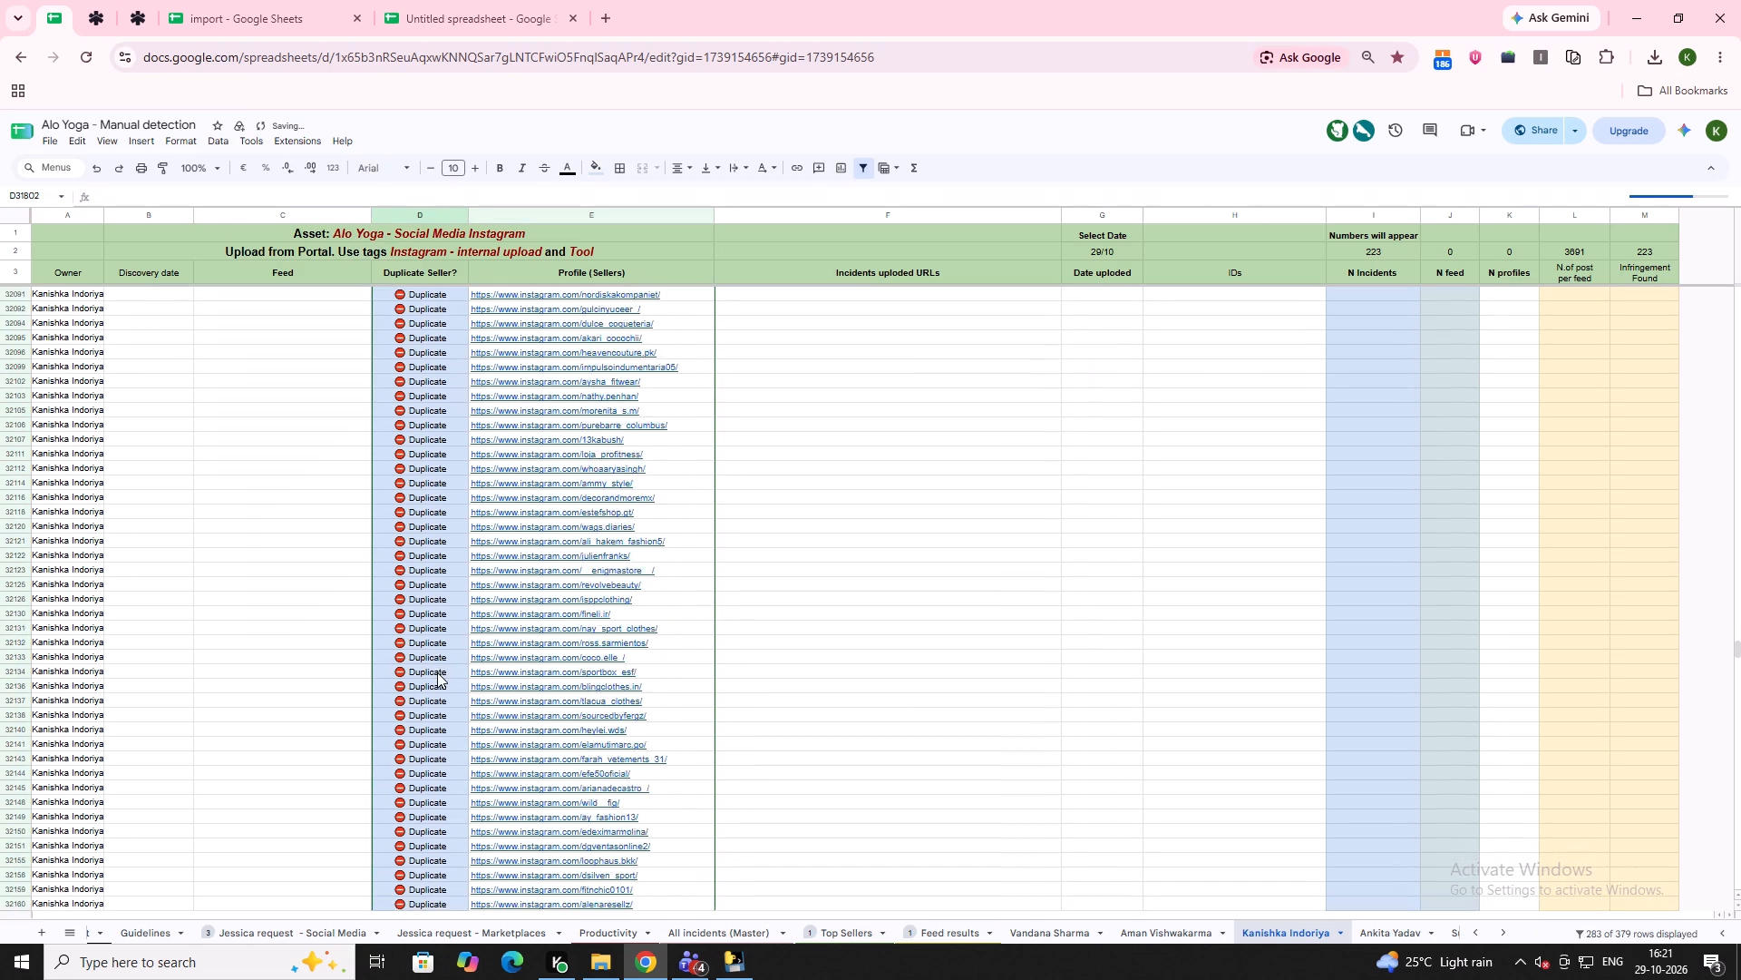
{"action": "scroll", "coordinate": [437, 672], "scroll_direction": "down", "scroll_amount": 7}
{"action": "scroll", "coordinate": [437, 672], "scroll_direction": "up", "scroll_amount": 5}
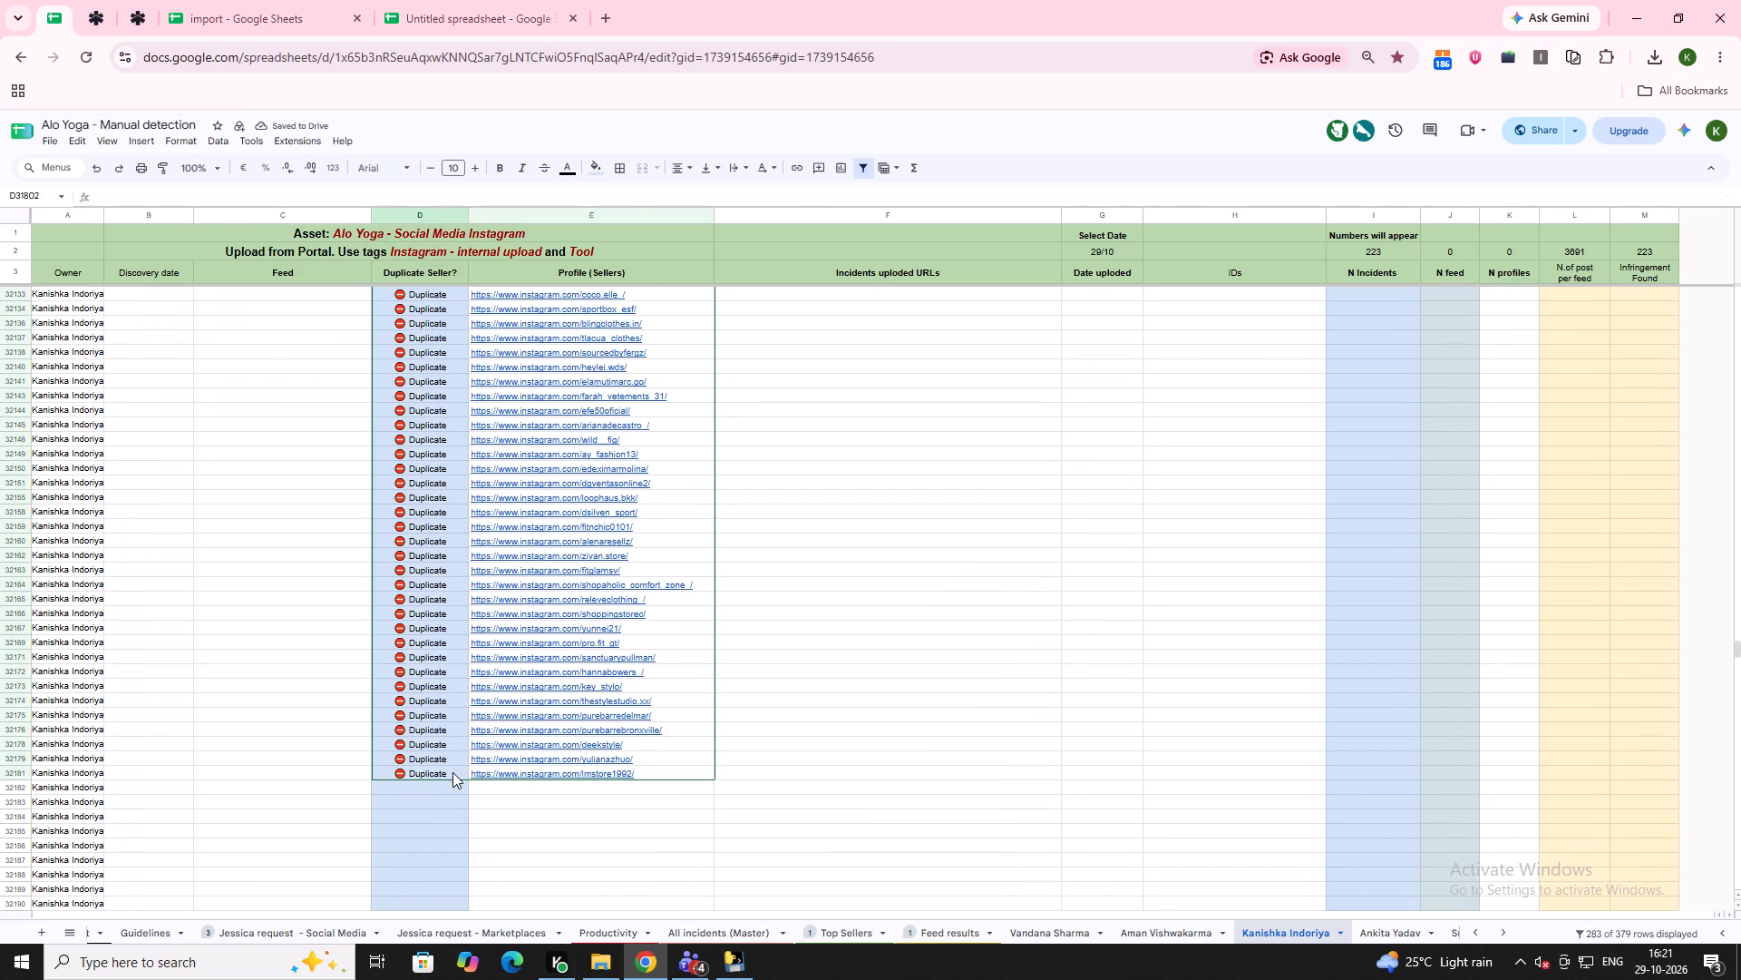
{"action": "left_click", "coordinate": [452, 772]}
{"action": "key", "text": "ctrl+shift+Up"}
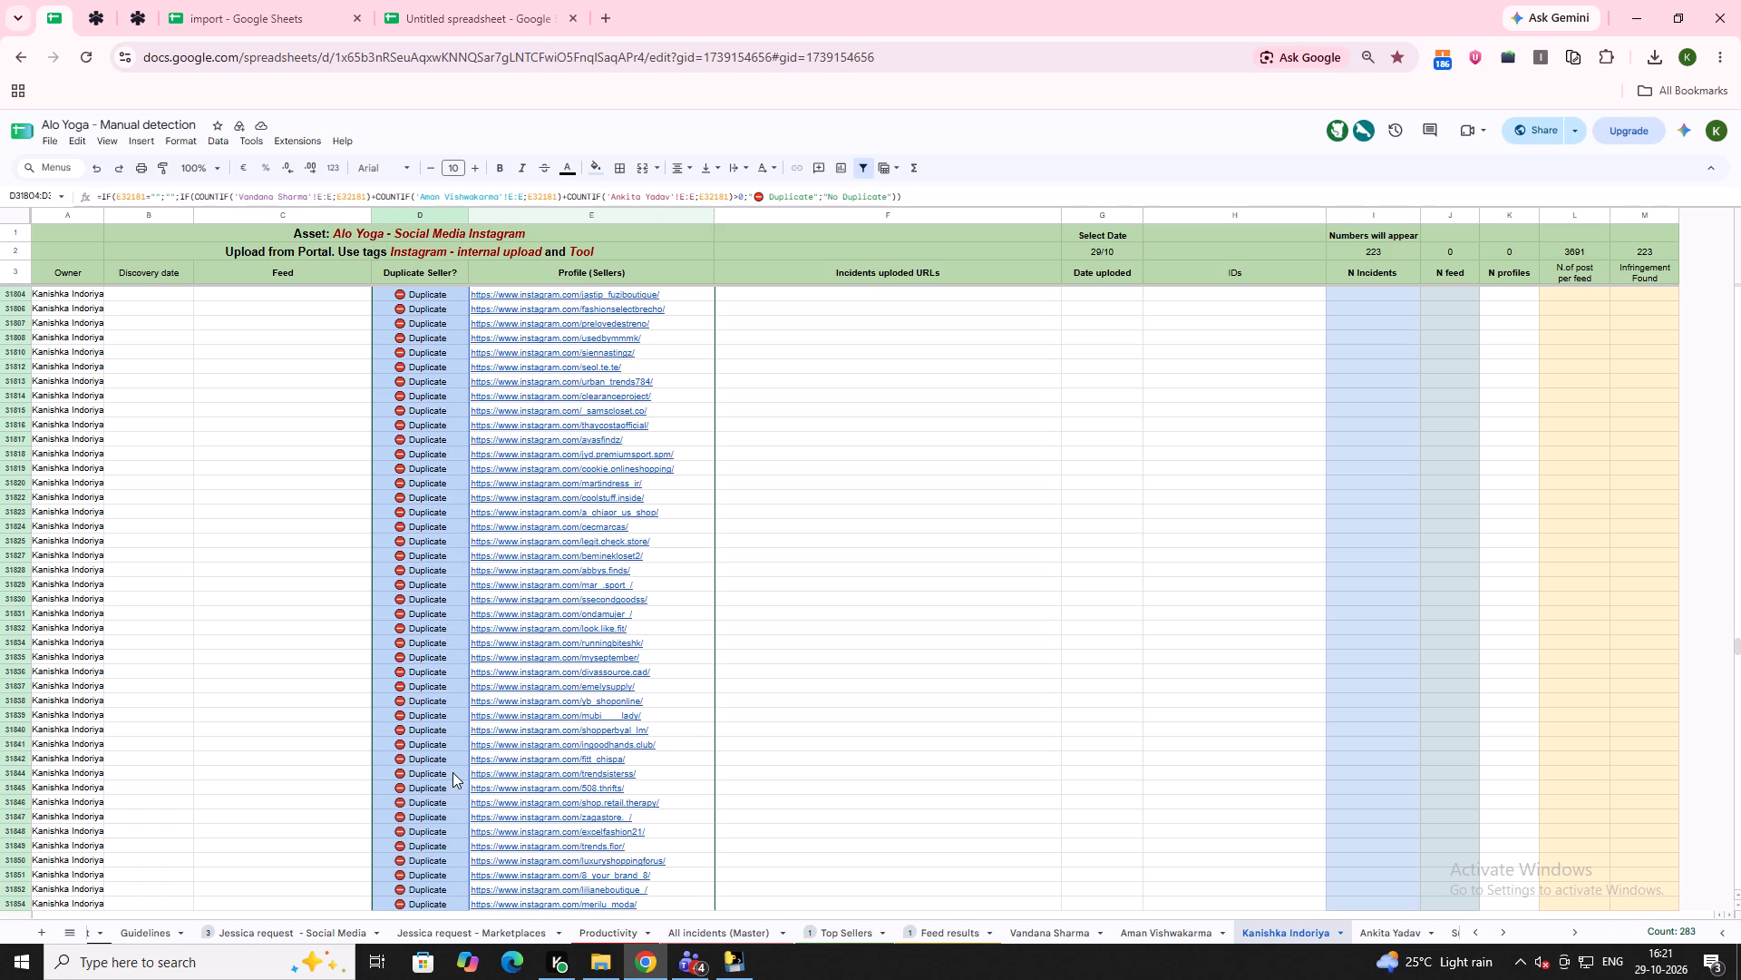
{"action": "right_click", "coordinate": [452, 772]}
{"action": "left_click", "coordinate": [487, 505]}
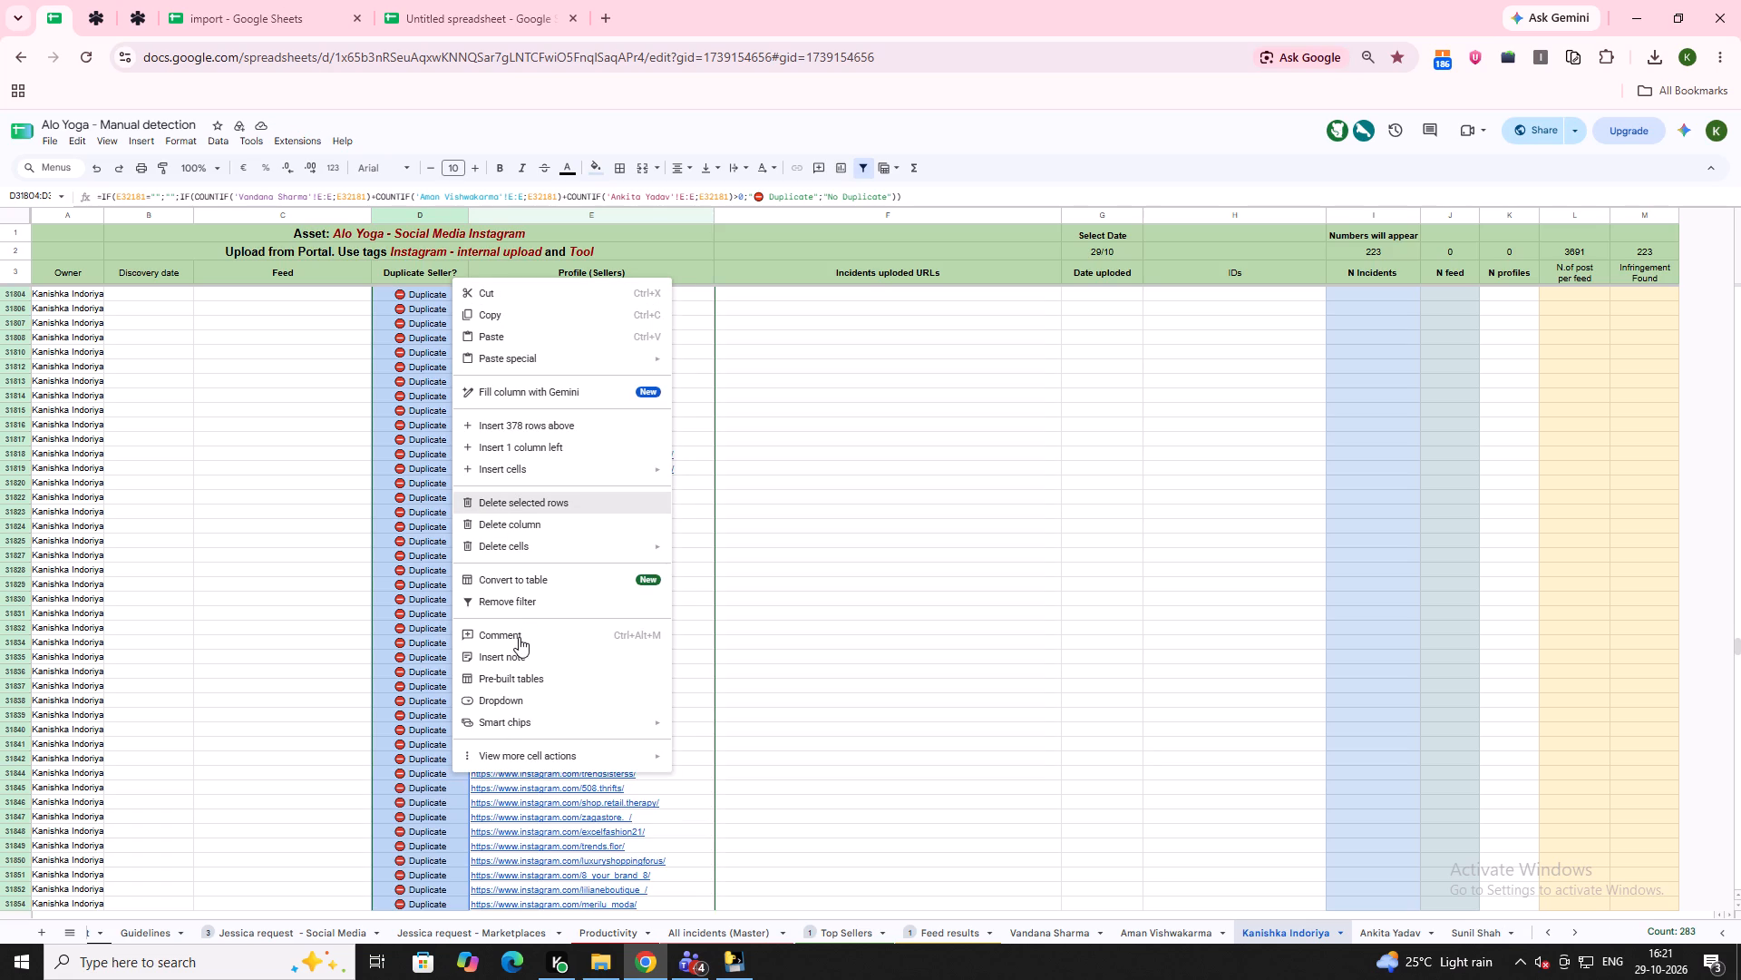
Show the No Duplicate sellers again and remove the filter from the Duplicate Seller? and Profile (Sellers) columns.
{"action": "scroll", "coordinate": [519, 637], "scroll_direction": "up", "scroll_amount": 20}
{"action": "scroll", "coordinate": [519, 637], "scroll_direction": "up", "scroll_amount": 15}
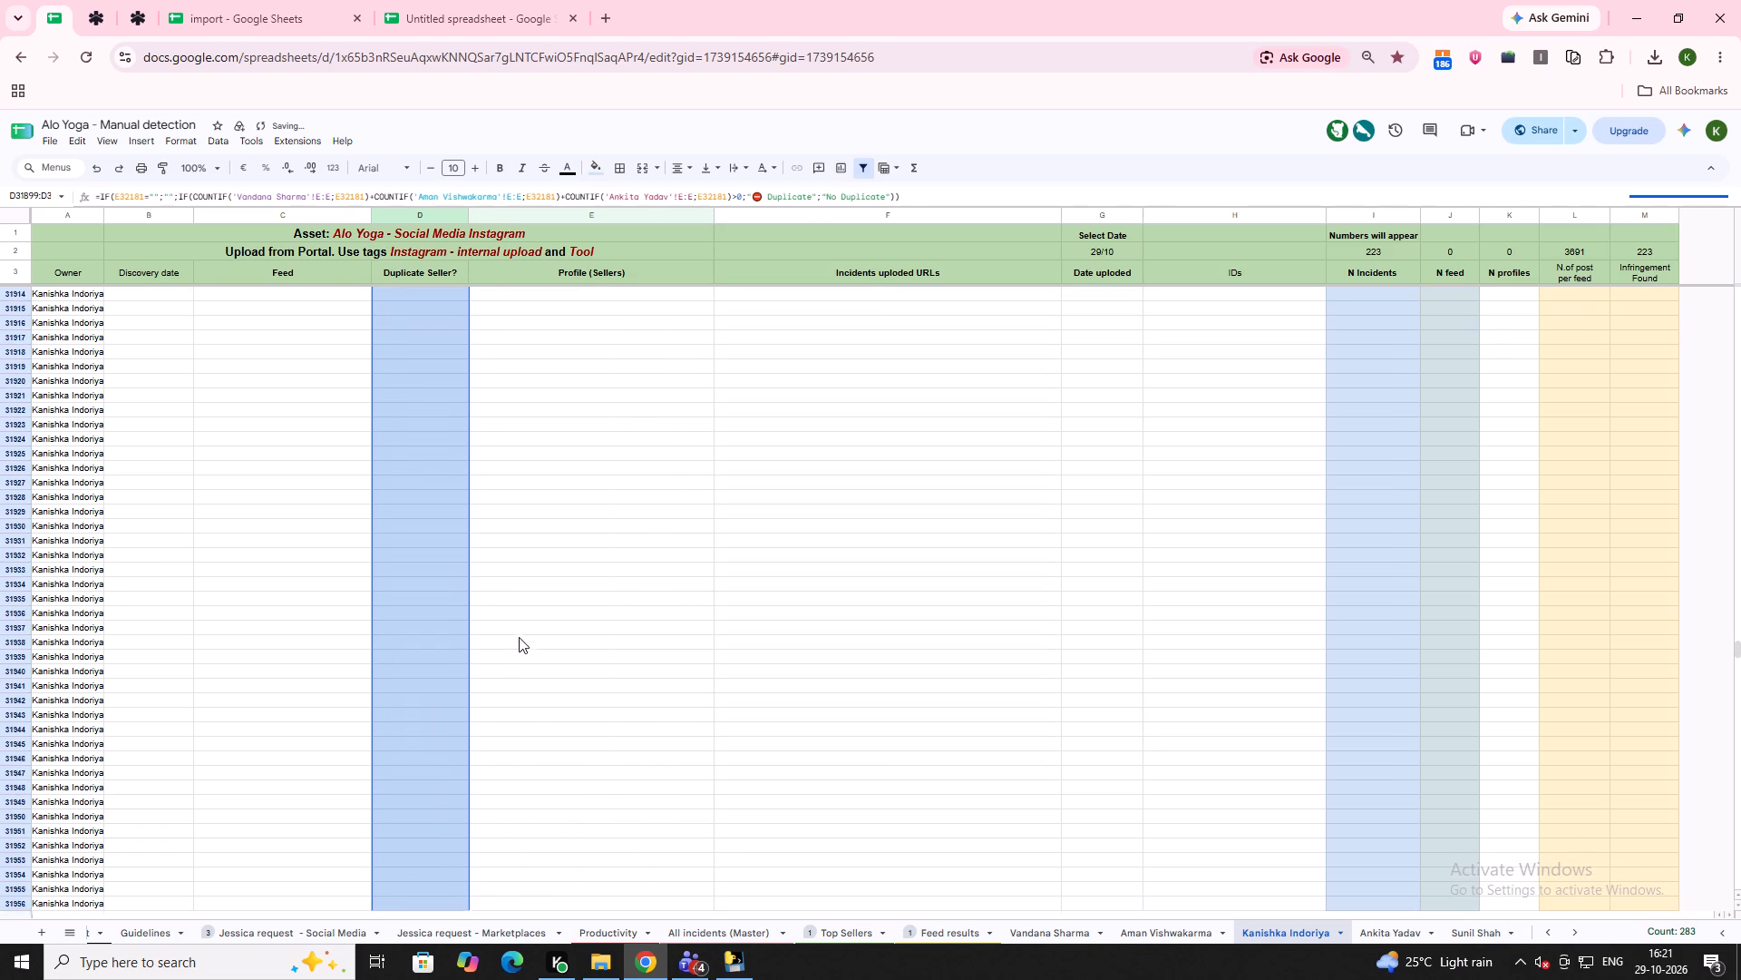
{"action": "scroll", "coordinate": [519, 637], "scroll_direction": "up", "scroll_amount": 8}
{"action": "scroll", "coordinate": [519, 637], "scroll_direction": "down", "scroll_amount": 3}
{"action": "left_click", "coordinate": [463, 422]}
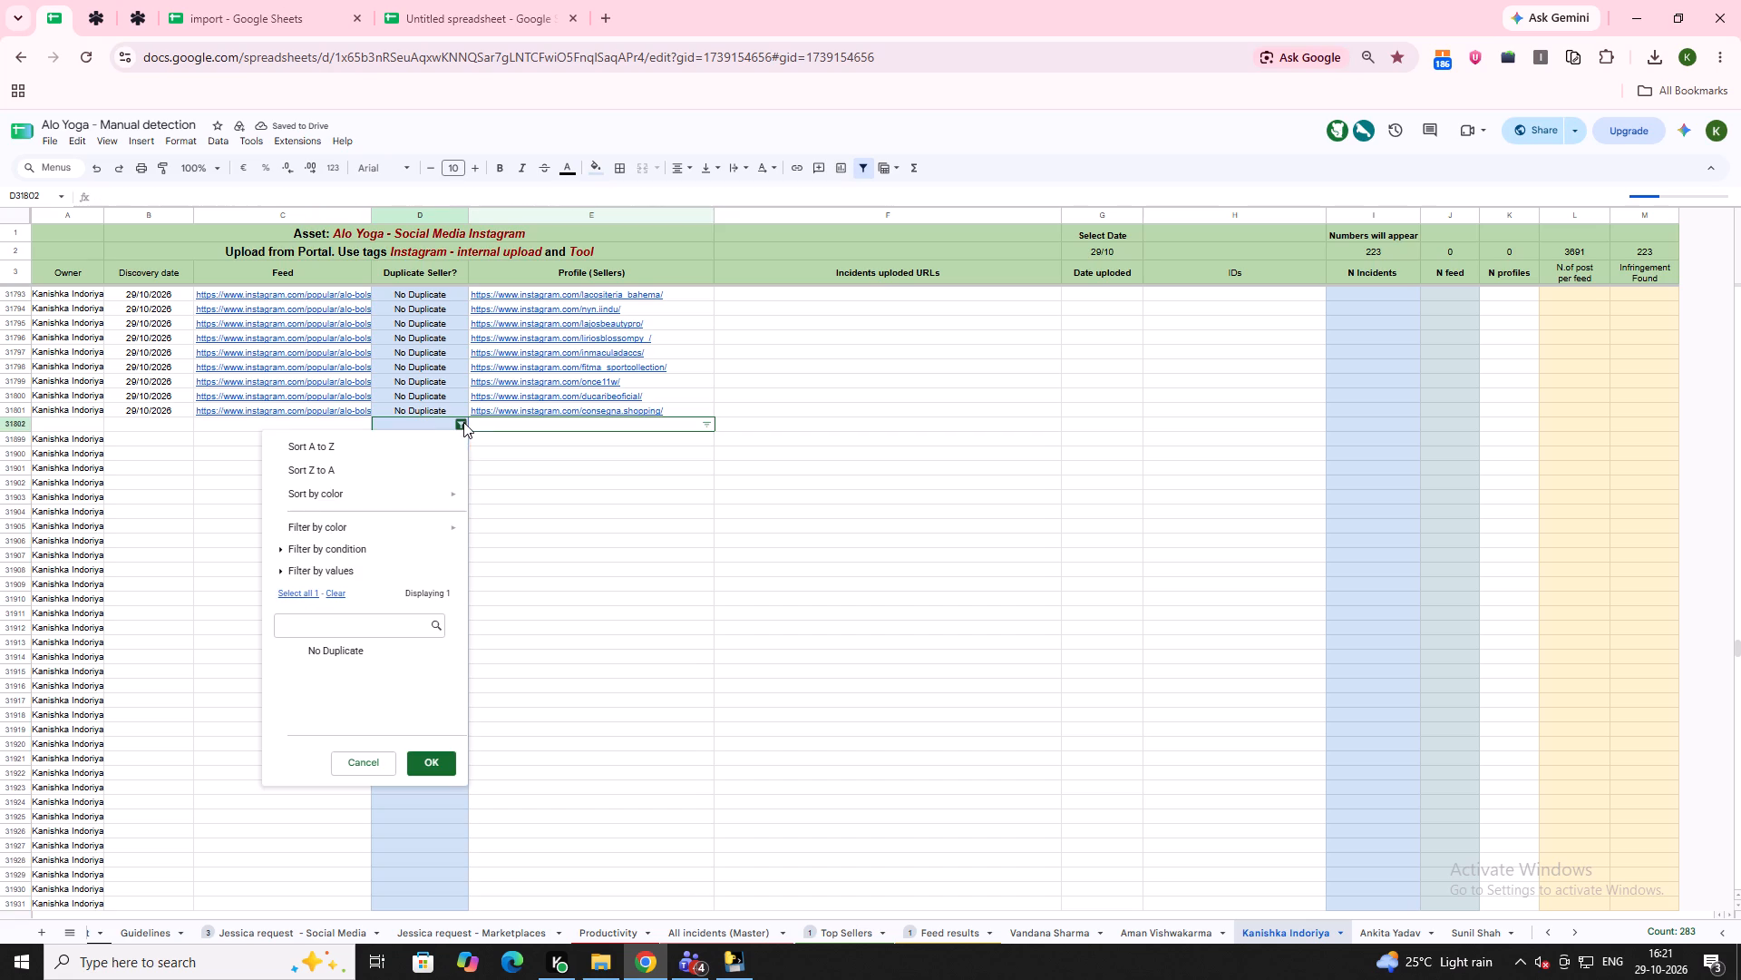
{"action": "left_click", "coordinate": [282, 646]}
{"action": "left_click", "coordinate": [419, 757]}
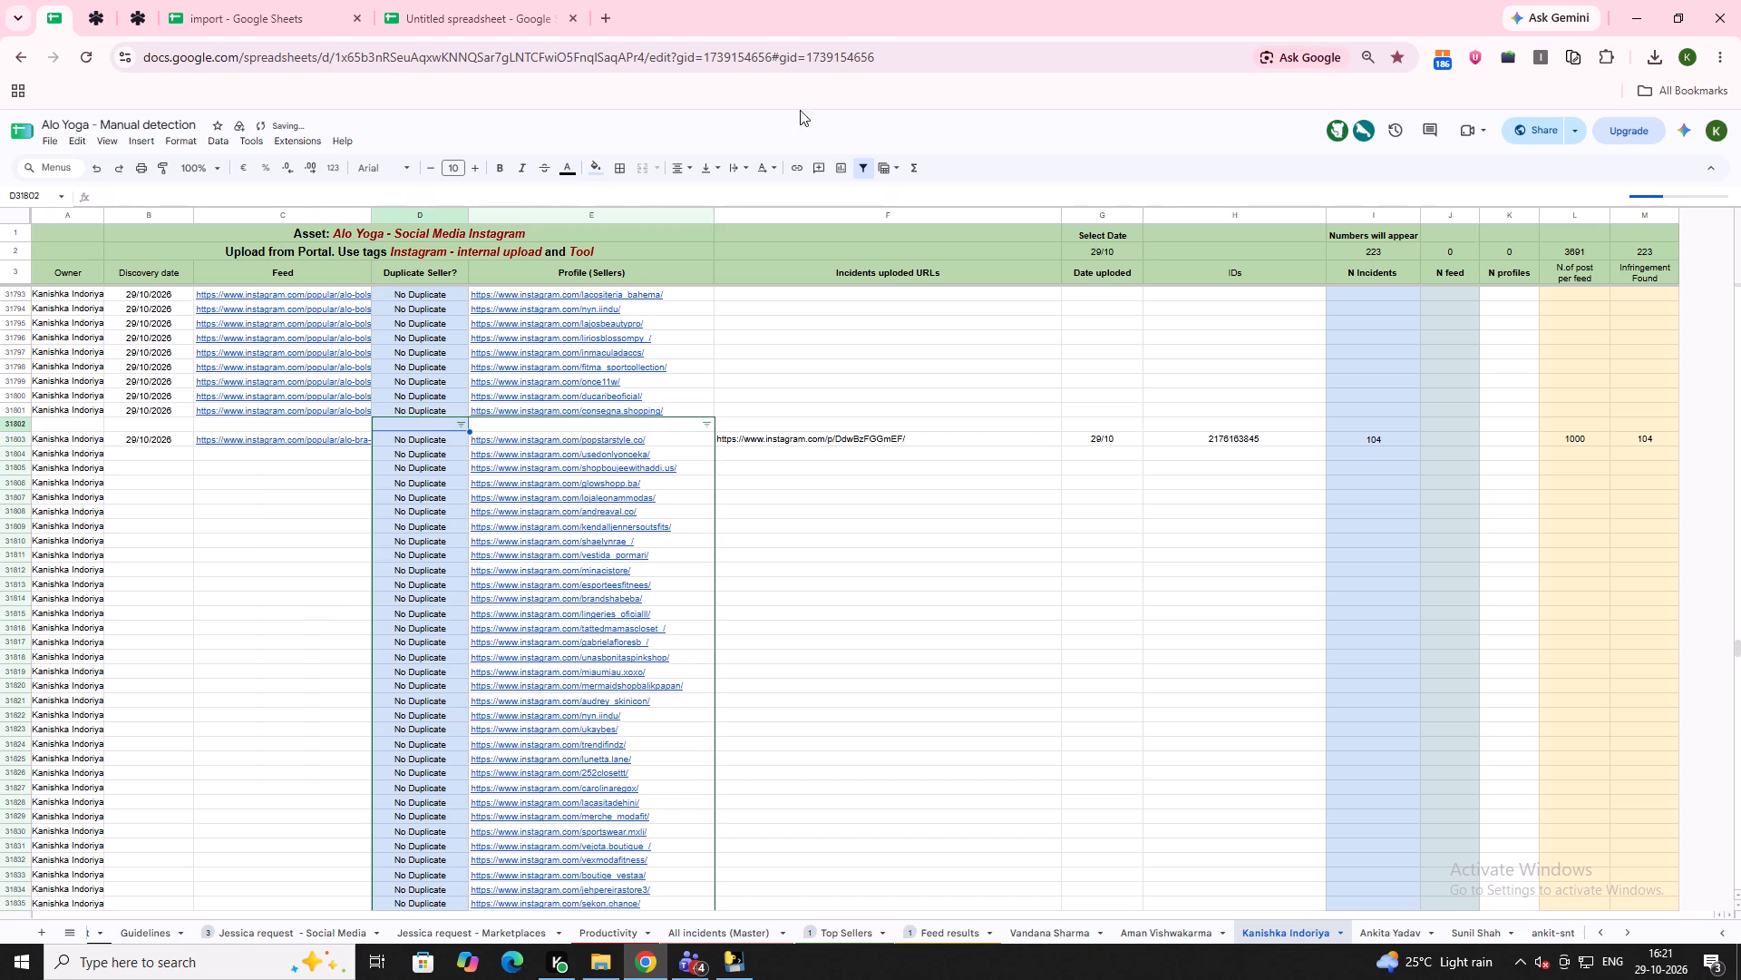
{"action": "left_click", "coordinate": [860, 170]}
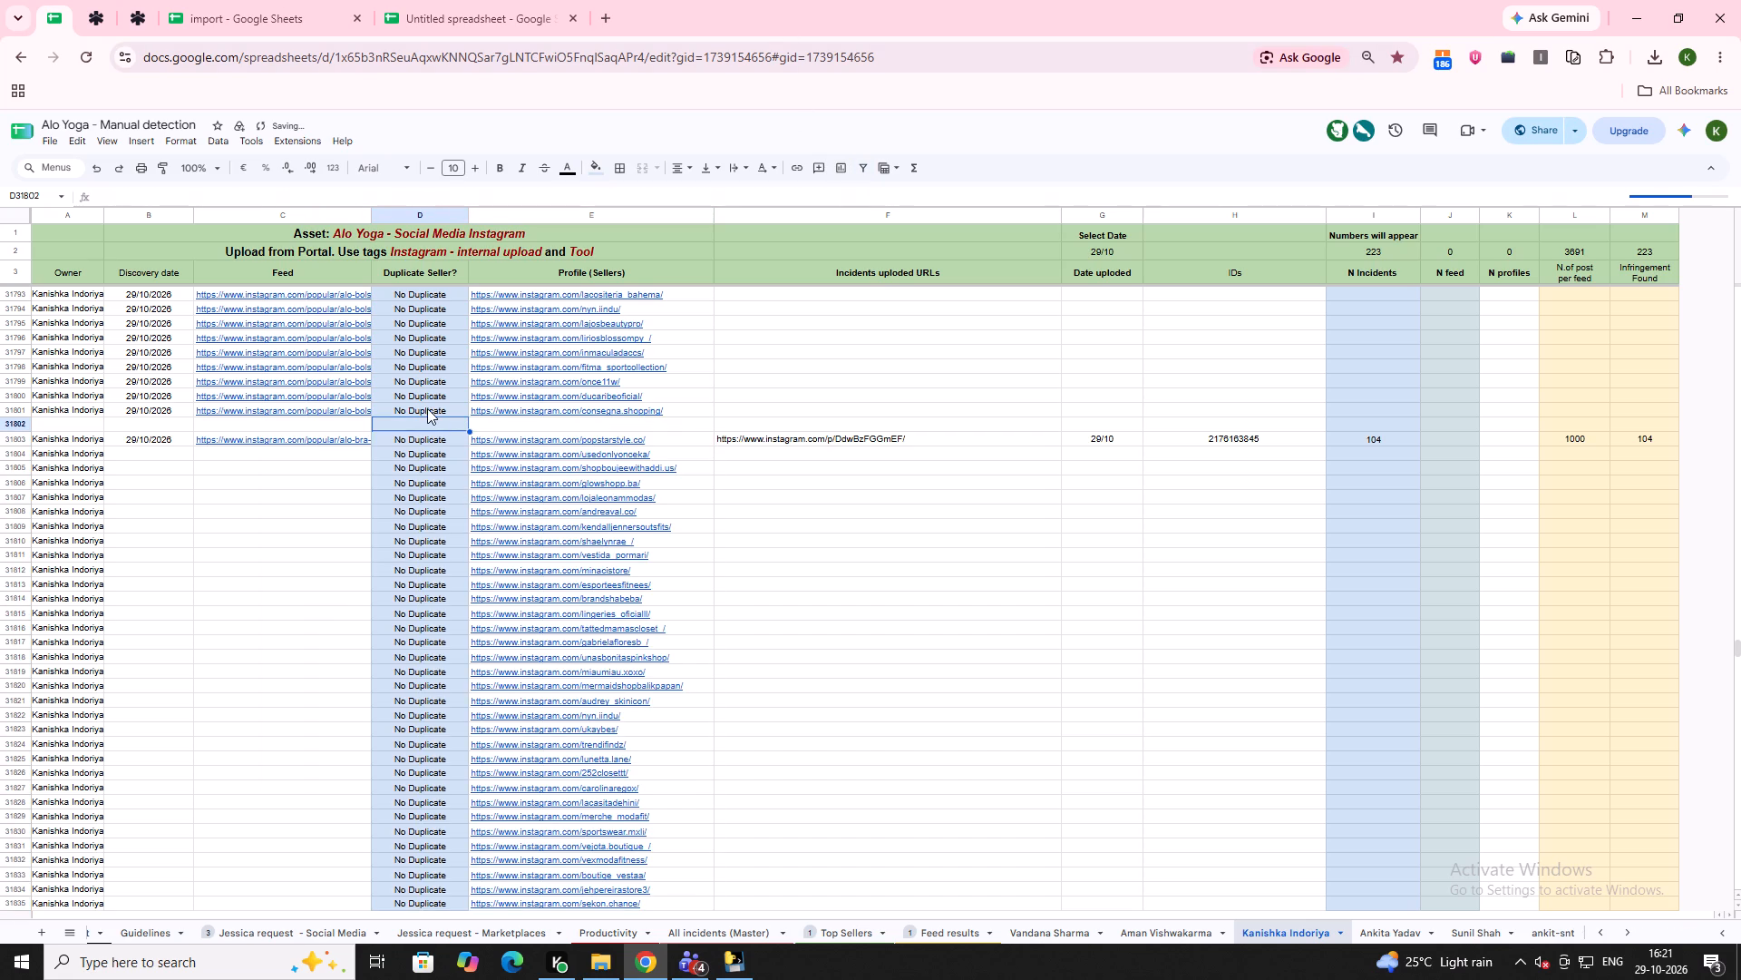
Delete the blank row 31802 above the newly added sellers.
{"action": "left_click", "coordinate": [435, 420]}
{"action": "right_click", "coordinate": [435, 420]}
{"action": "left_click", "coordinate": [496, 587]}
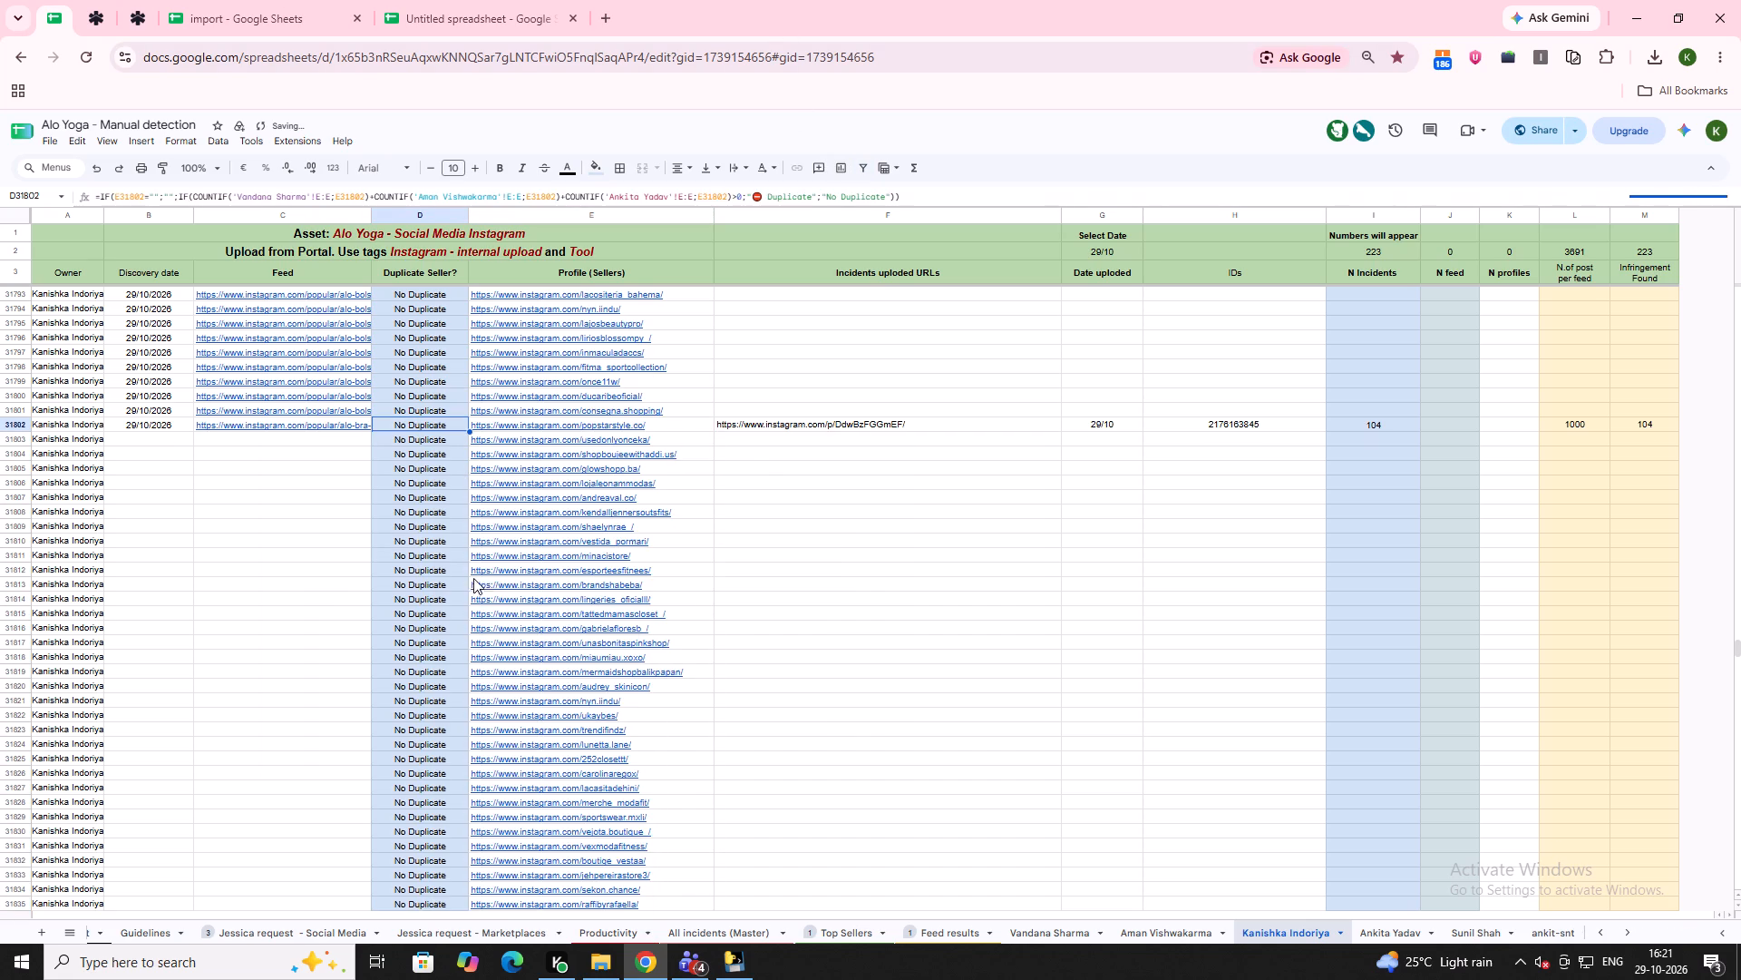
Fill the discovery date 29/10/2026 and the feed link from row 31802 down alongside the new seller profiles, through row 31898.
{"action": "left_click", "coordinate": [152, 426]}
{"action": "key", "text": "shift+Right"}
{"action": "key", "text": "shift+Down"}
{"action": "key", "text": "shift+Down"}
{"action": "key", "text": "shift+Down"}
{"action": "key", "text": "shift+Down"}
{"action": "key", "text": "shift+Down"}
{"action": "key", "text": "shift+Down"}
{"action": "key", "text": "shift+Down"}
{"action": "key", "text": "shift+Down"}
{"action": "key", "text": "shift+Down"}
{"action": "key", "text": "shift+Down"}
{"action": "key", "text": "shift+Down"}
{"action": "key", "text": "shift+Down"}
{"action": "key", "text": "shift+Down"}
{"action": "key", "text": "shift+Down"}
{"action": "key", "text": "shift+Down"}
{"action": "key", "text": "shift+Down"}
{"action": "key", "text": "shift+Down"}
{"action": "key", "text": "shift+Down"}
{"action": "key", "text": "shift+Down"}
{"action": "key", "text": "shift+Down"}
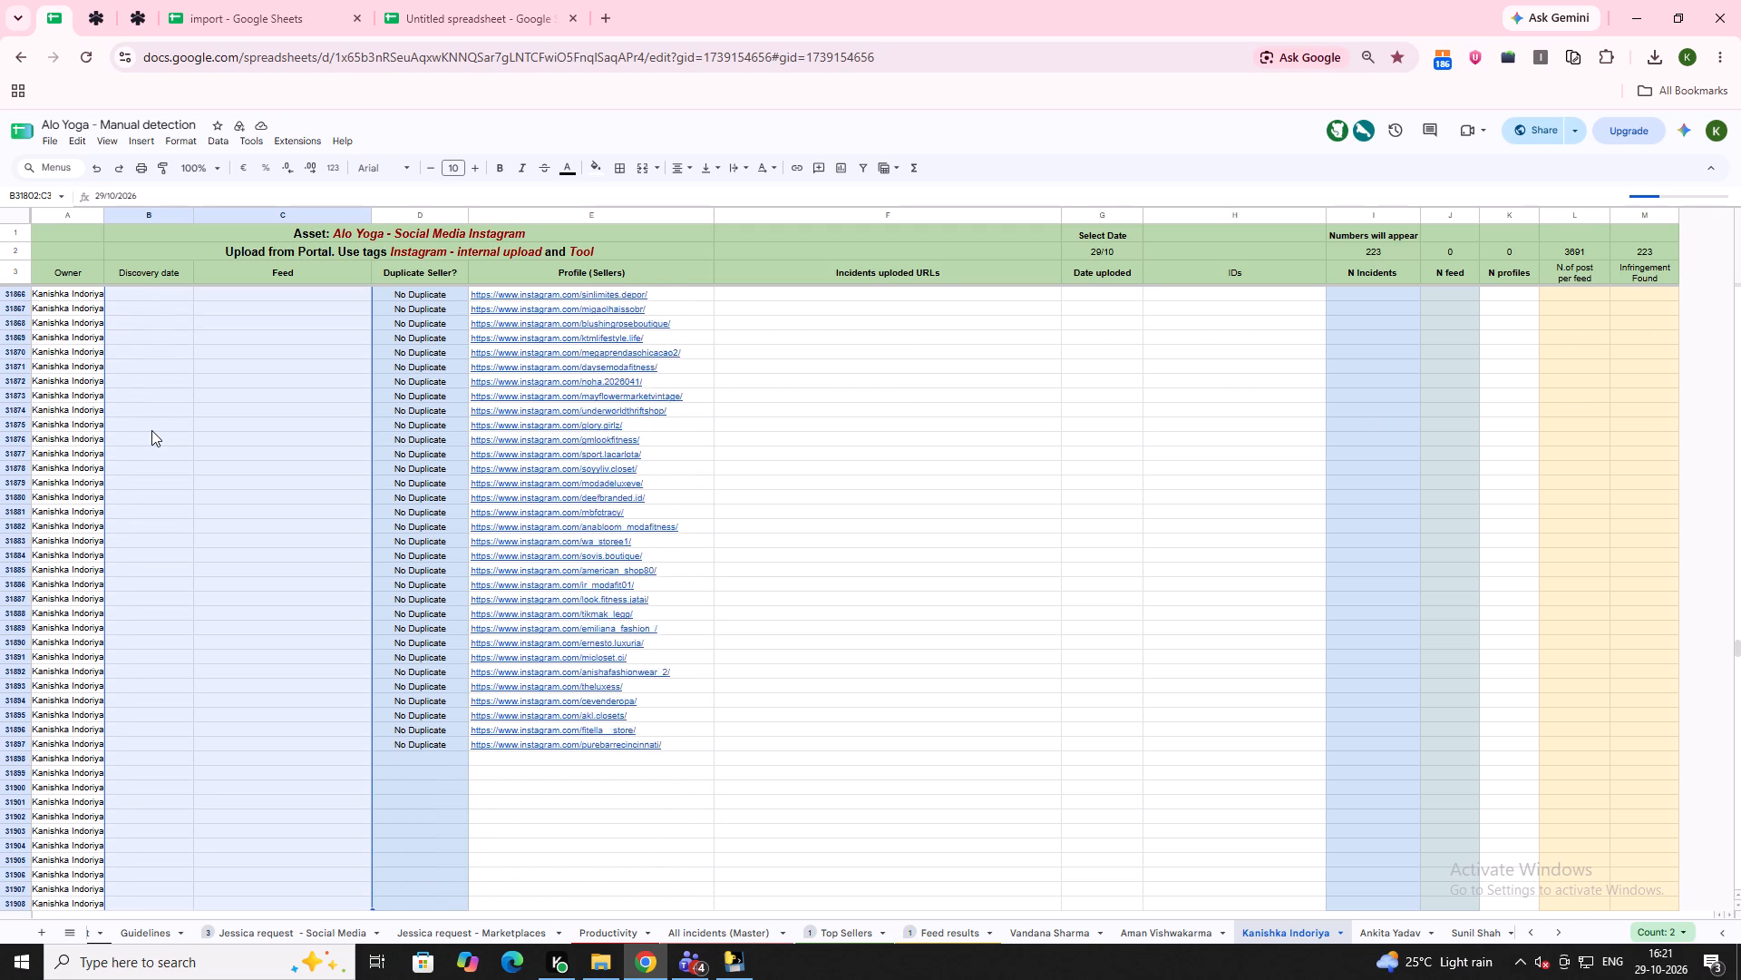
{"action": "key", "text": "shift+Up"}
{"action": "key", "text": "shift+Up"}
{"action": "key", "text": "shift+Up"}
{"action": "key", "text": "shift+Up"}
{"action": "key", "text": "shift+Up"}
{"action": "key", "text": "shift+Up"}
{"action": "key", "text": "shift+Up"}
{"action": "key", "text": "shift+Up"}
{"action": "key", "text": "shift+Up"}
{"action": "key", "text": "shift+Up"}
{"action": "key", "text": "shift+Up"}
{"action": "key", "text": "shift+Up"}
{"action": "key", "text": "shift+Up"}
{"action": "key", "text": "shift+Up"}
{"action": "key", "text": "shift+Up"}
{"action": "key", "text": "shift+Up"}
{"action": "key", "text": "shift+Up"}
{"action": "key", "text": "shift+Up"}
{"action": "key", "text": "shift+Up"}
{"action": "key", "text": "shift+Down"}
{"action": "key", "text": "shift+Down"}
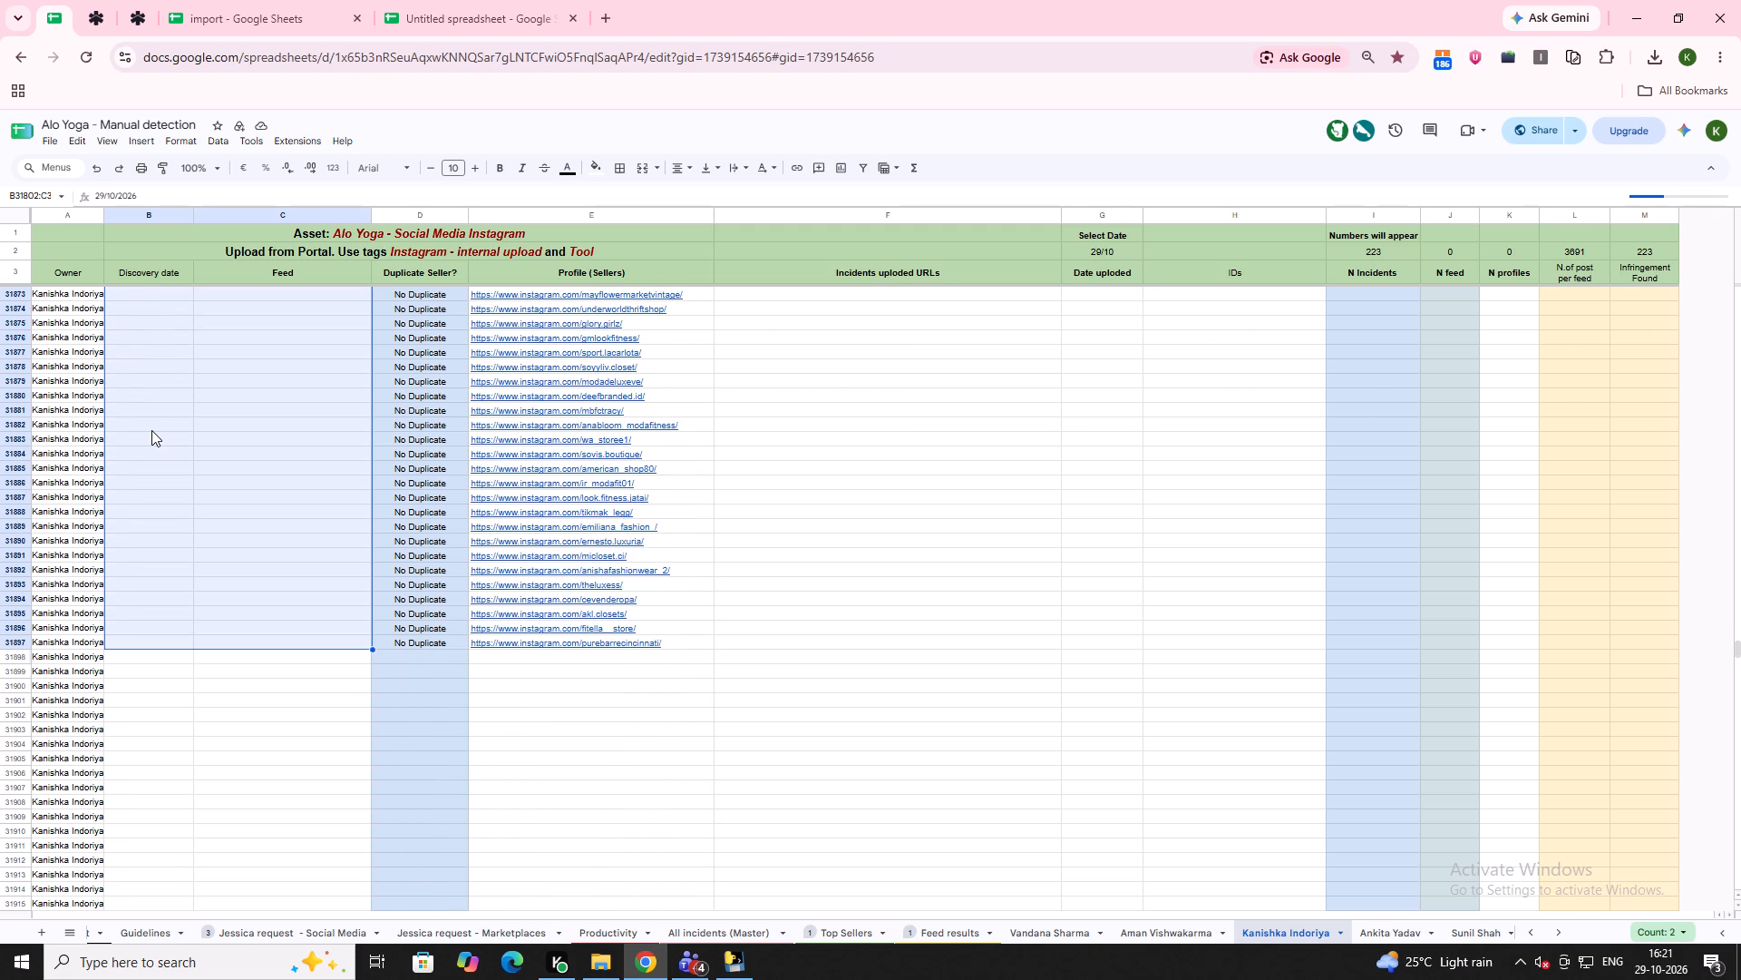
{"action": "key", "text": "ctrl+d"}
{"action": "left_click", "coordinate": [292, 677]}
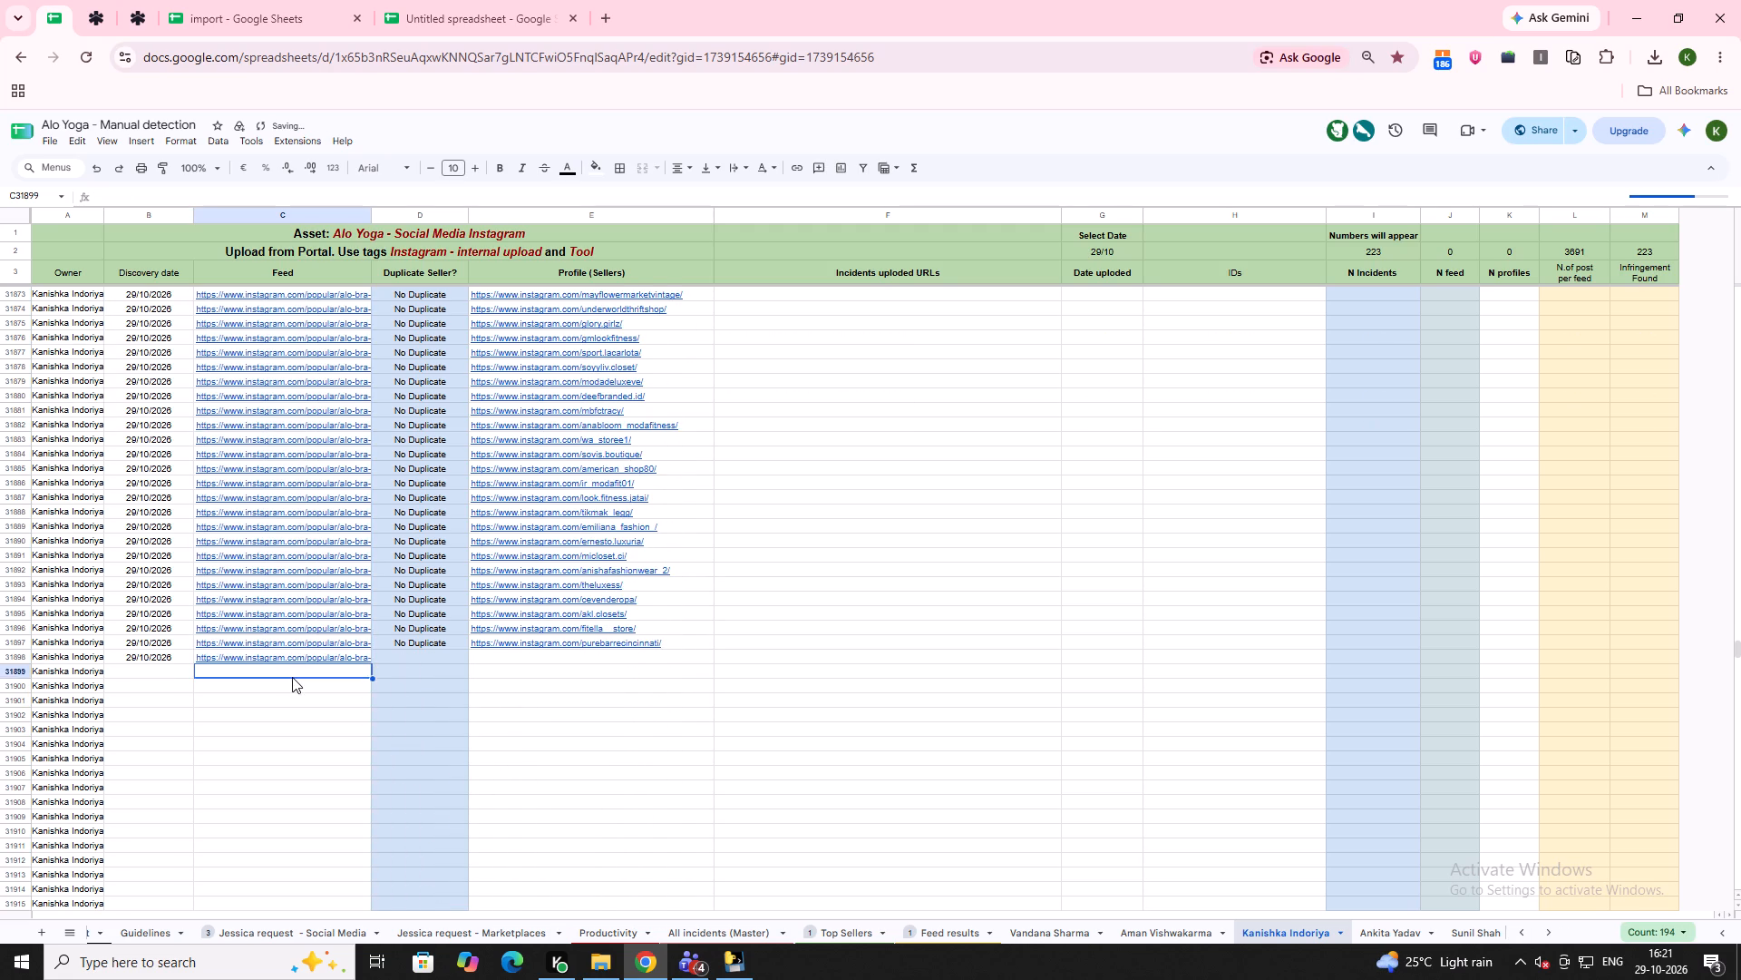
Clear the surplus feed link in C31898, below the last seller profile.
{"action": "left_click", "coordinate": [287, 654]}
{"action": "key", "text": "BackSpace"}
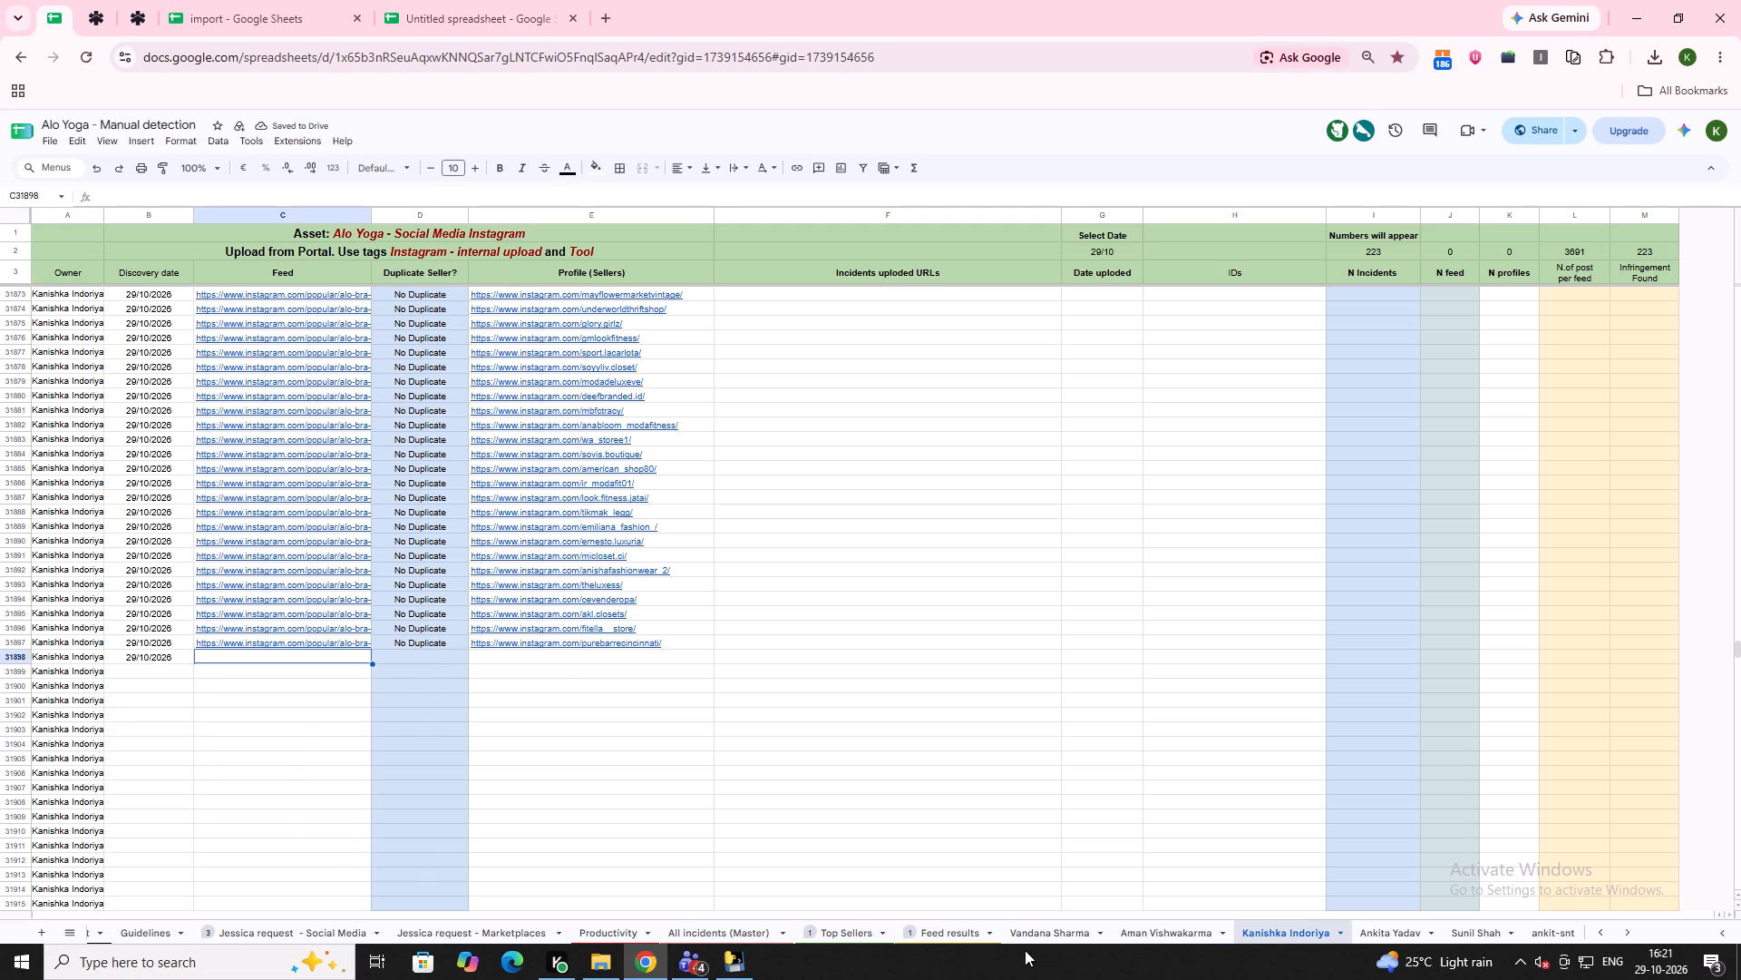
Open the unreviewed alo-brown-hoodie Instagram feed from row 435 of the Feed results sheet.
{"action": "left_click", "coordinate": [975, 929]}
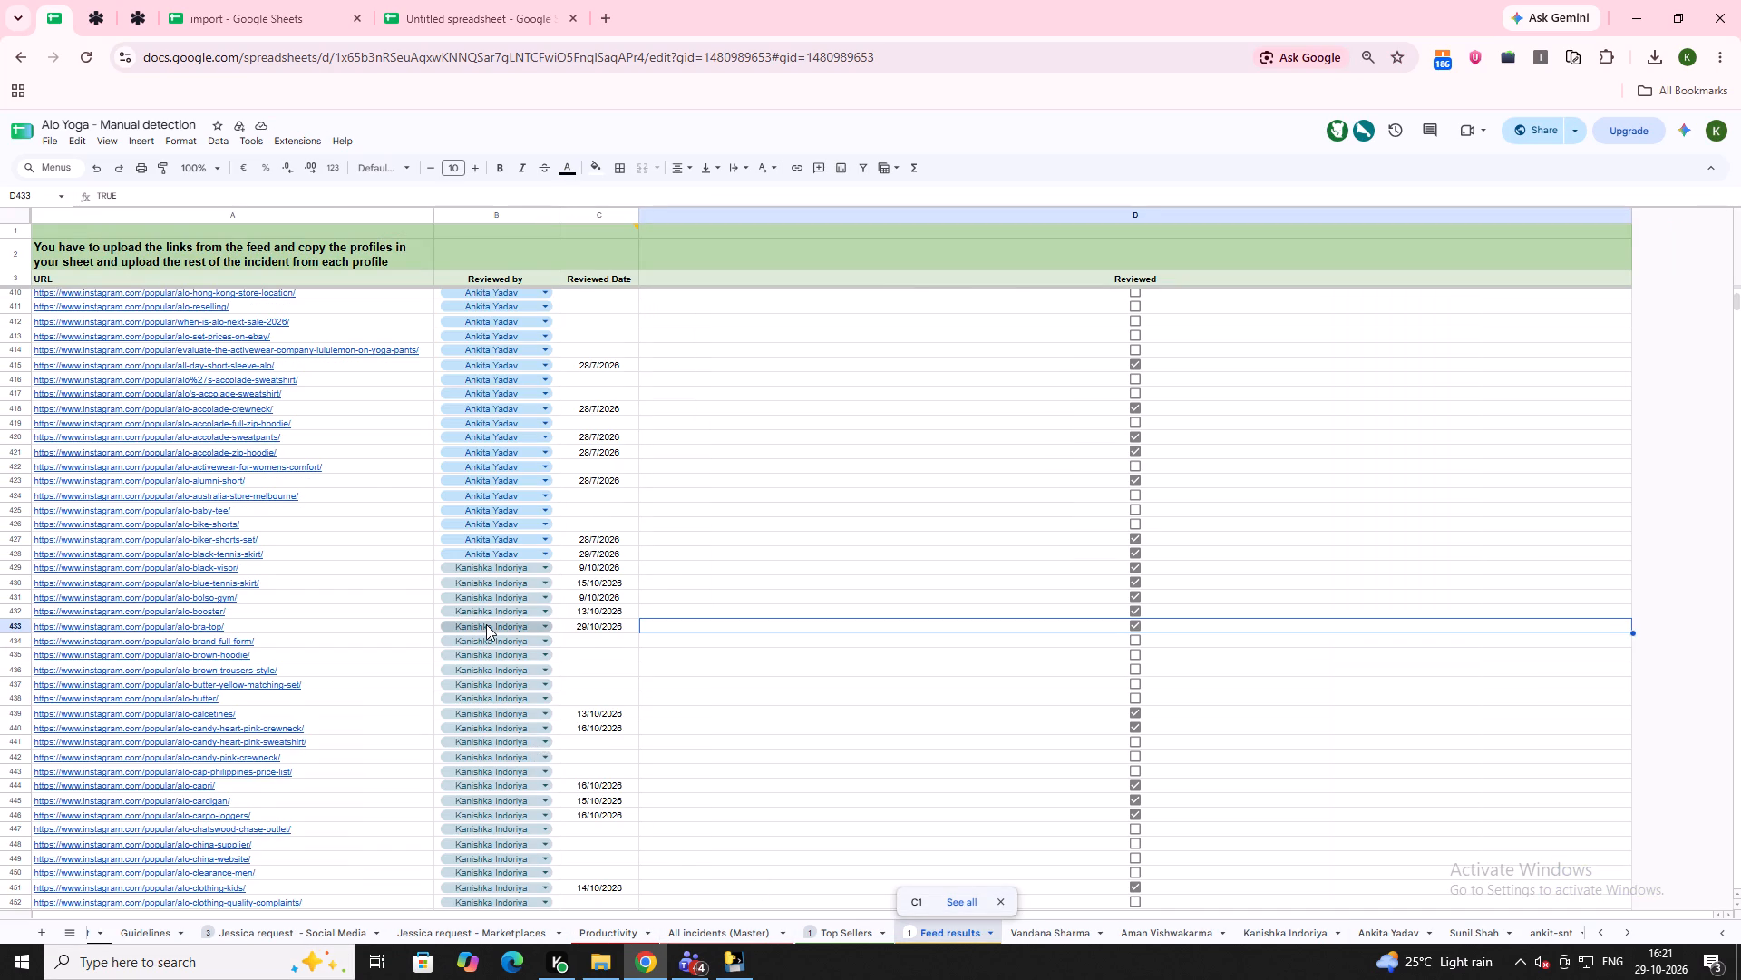
{"action": "left_click", "coordinate": [420, 643]}
{"action": "left_click", "coordinate": [421, 659]}
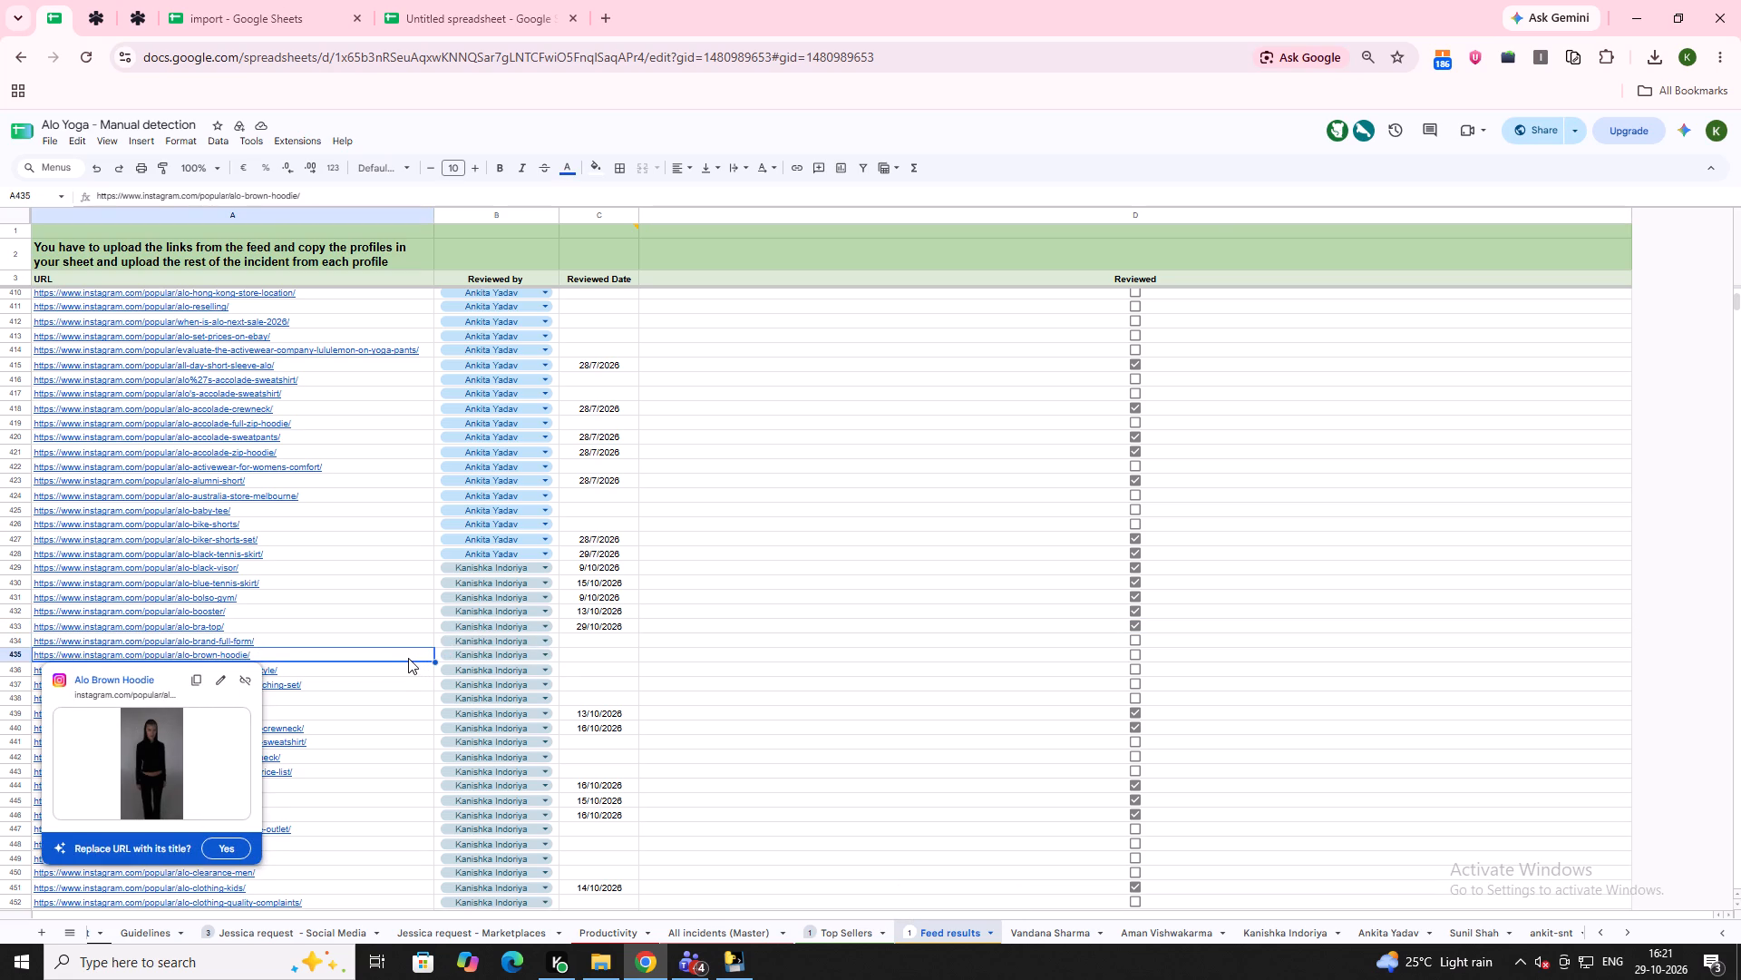
{"action": "left_click", "coordinate": [399, 654]}
{"action": "left_click", "coordinate": [127, 676]}
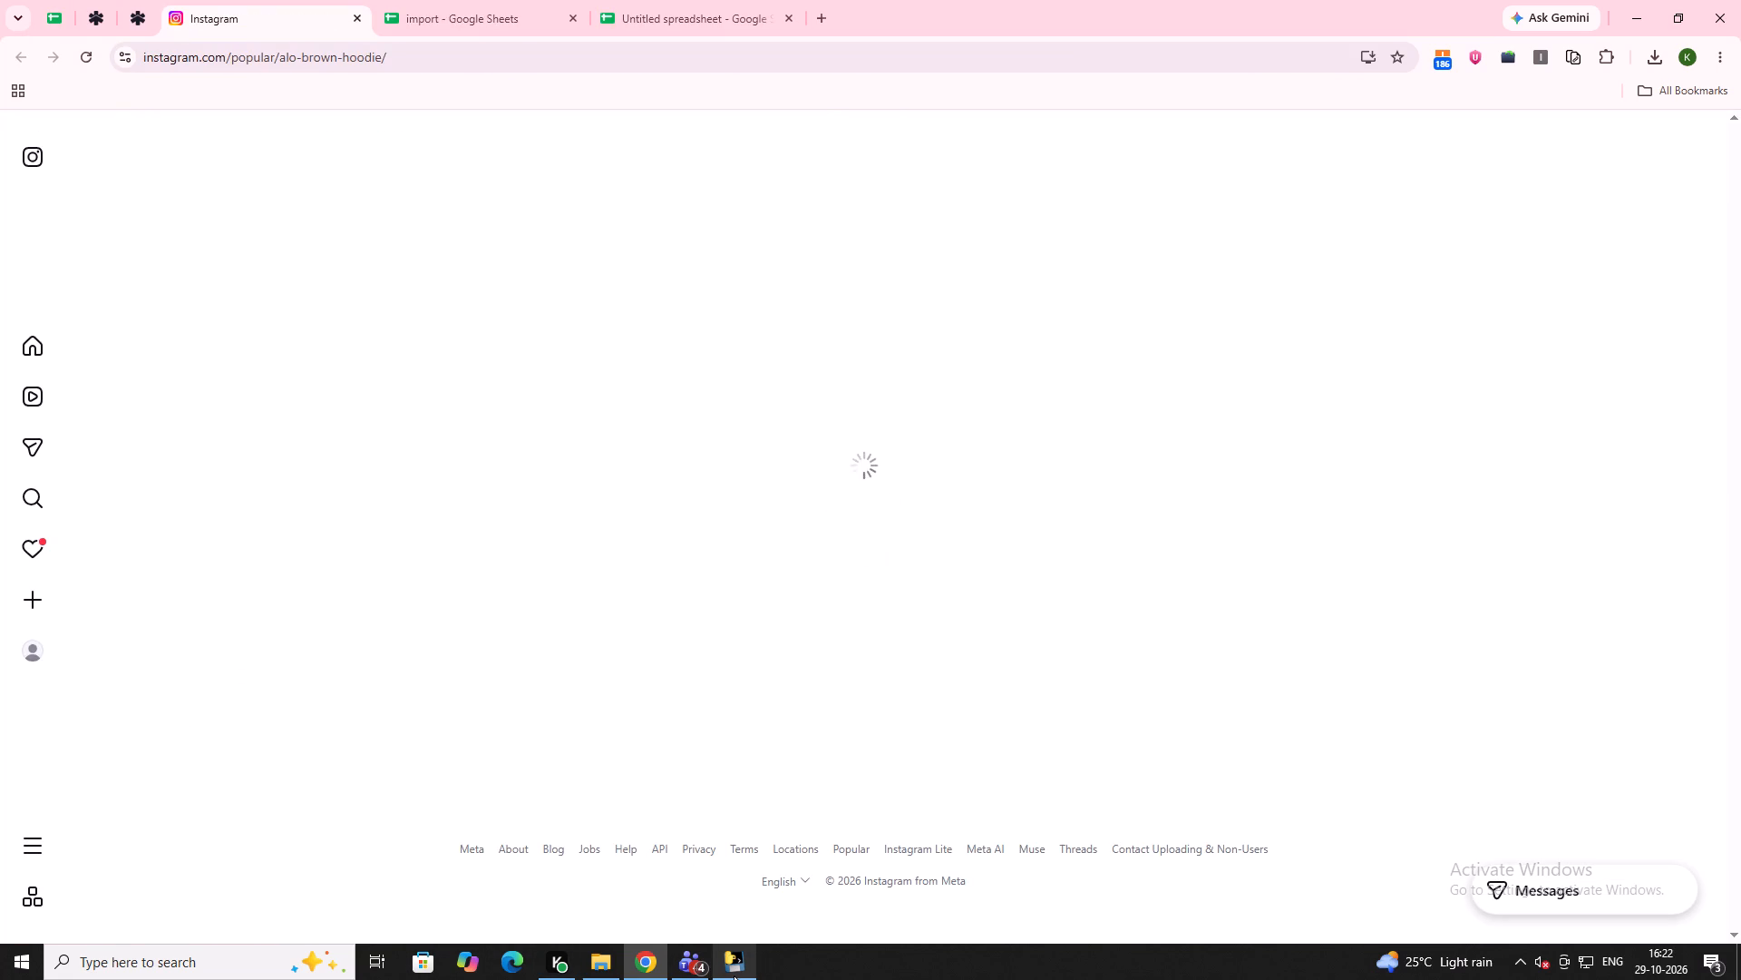
{"action": "left_click", "coordinate": [812, 838]}
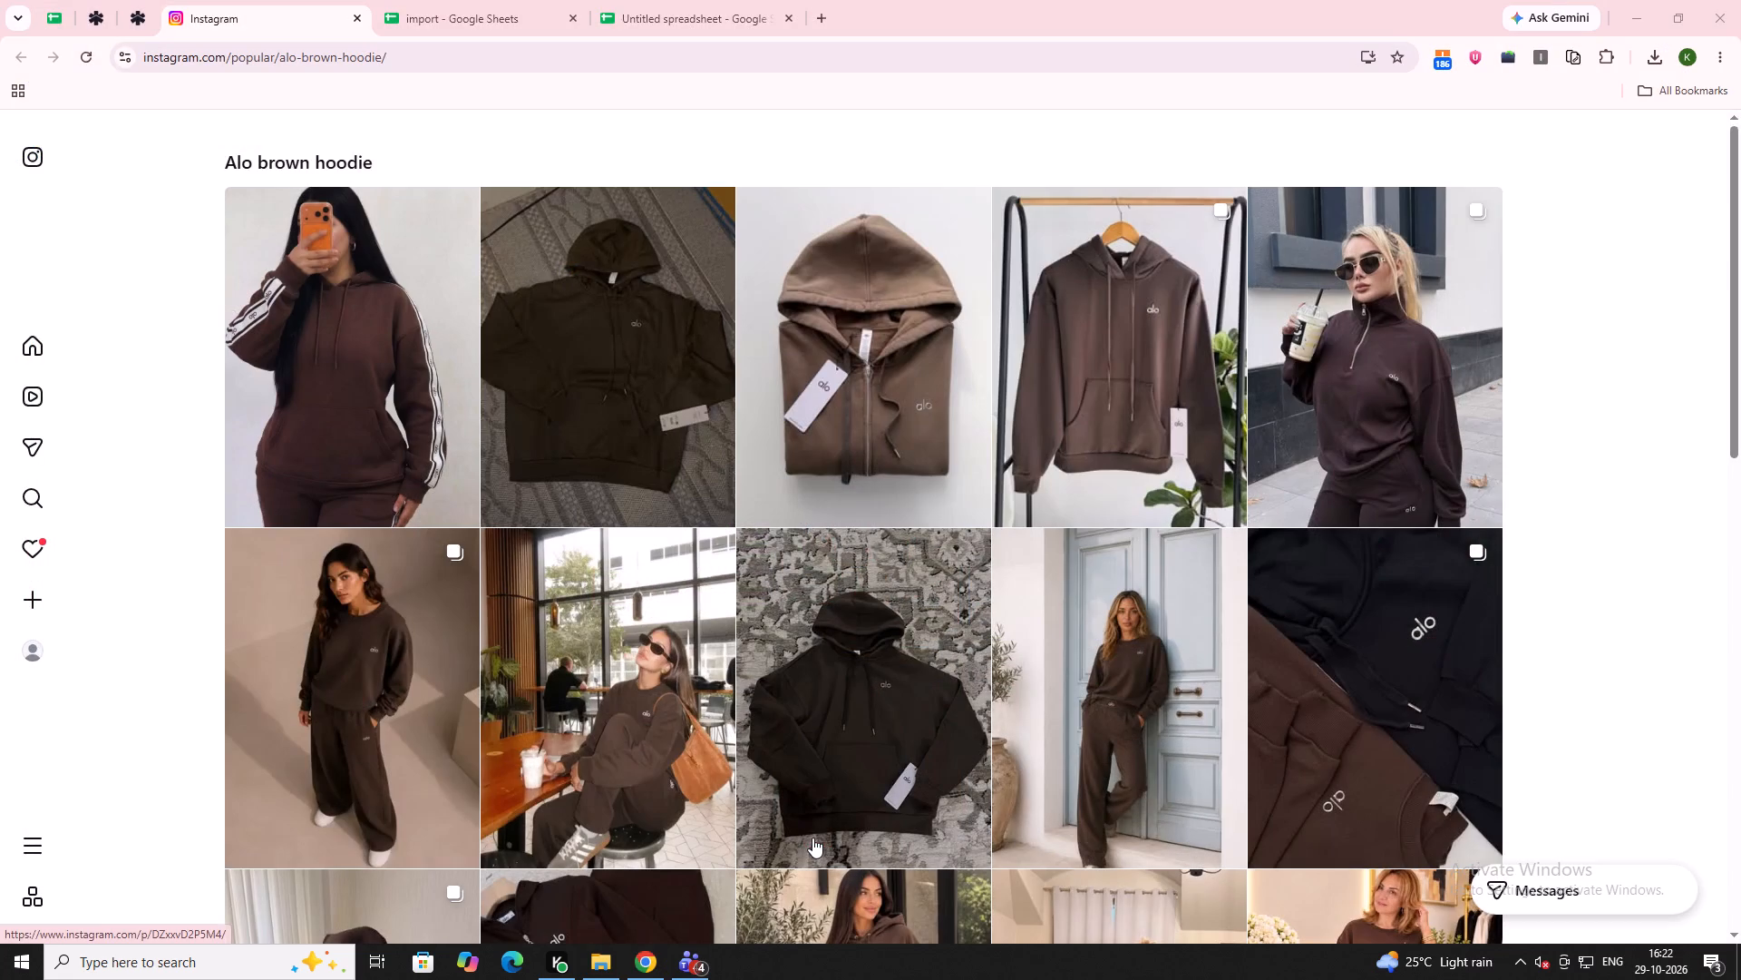
{"action": "scroll", "coordinate": [850, 808], "scroll_direction": "down", "scroll_amount": 4}
{"action": "scroll", "coordinate": [872, 798], "scroll_direction": "up", "scroll_amount": 6}
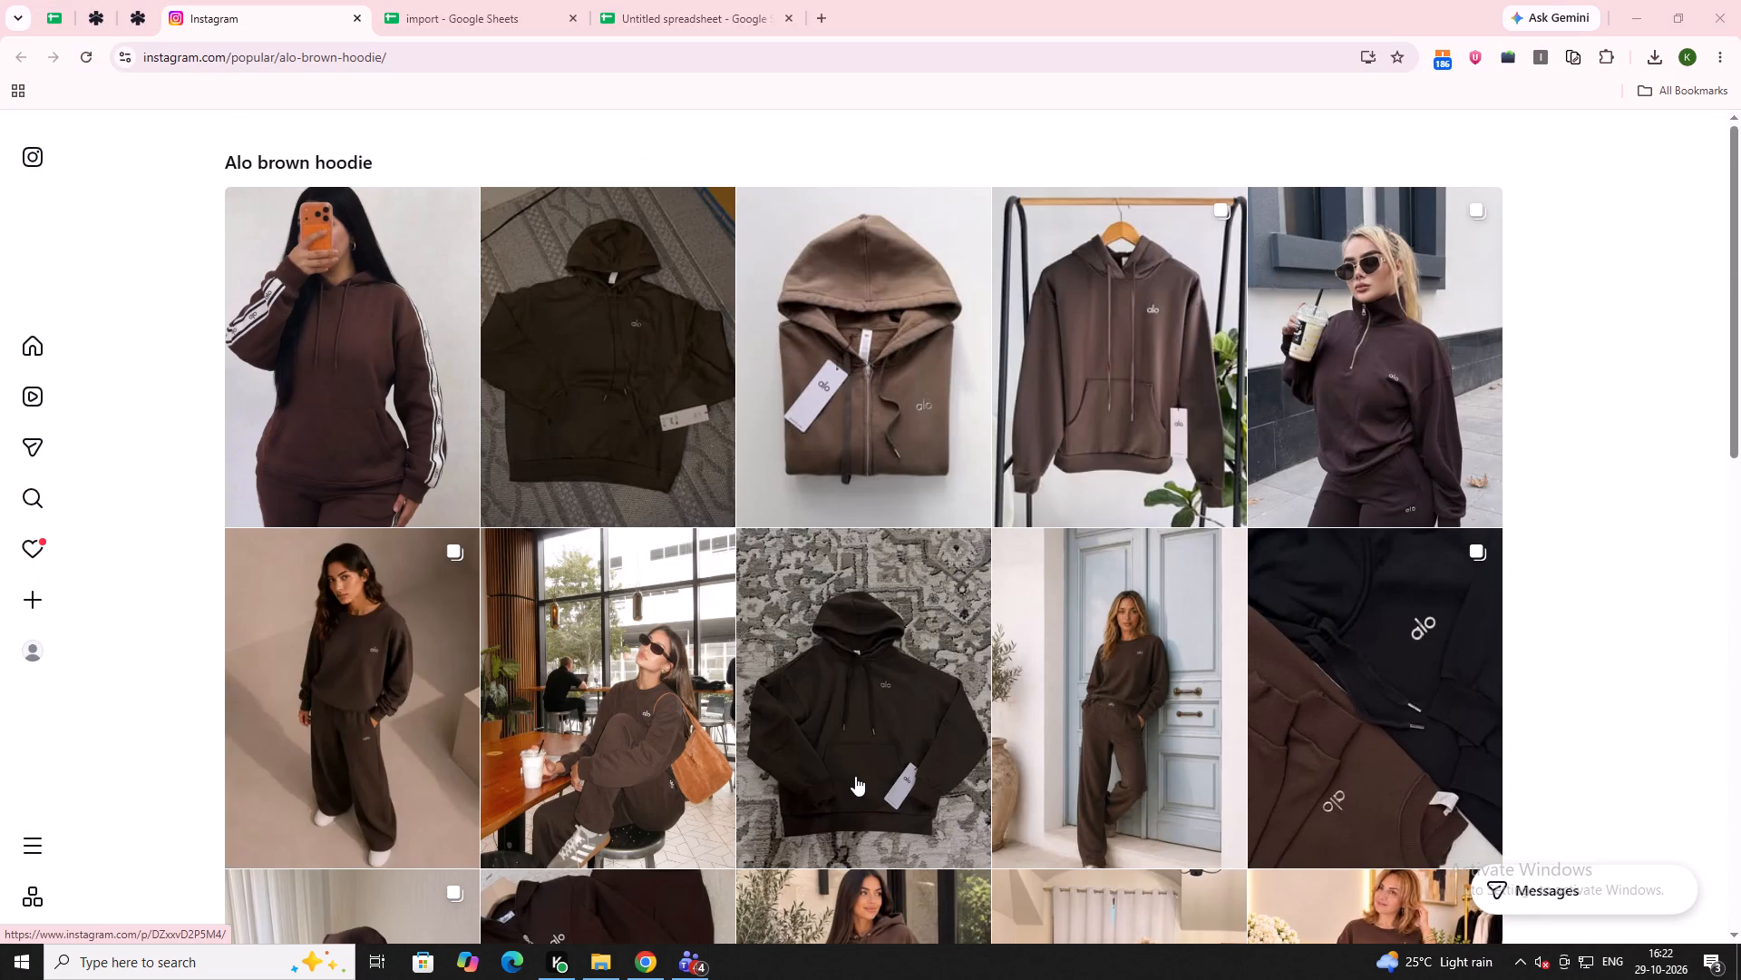
Copy the alo-brown-hoodie feed URL and enter it in the feeds list of the IG Detection multi-profile pipeline.
{"action": "key", "text": "ctrl+l"}
{"action": "key", "text": "ctrl+c"}
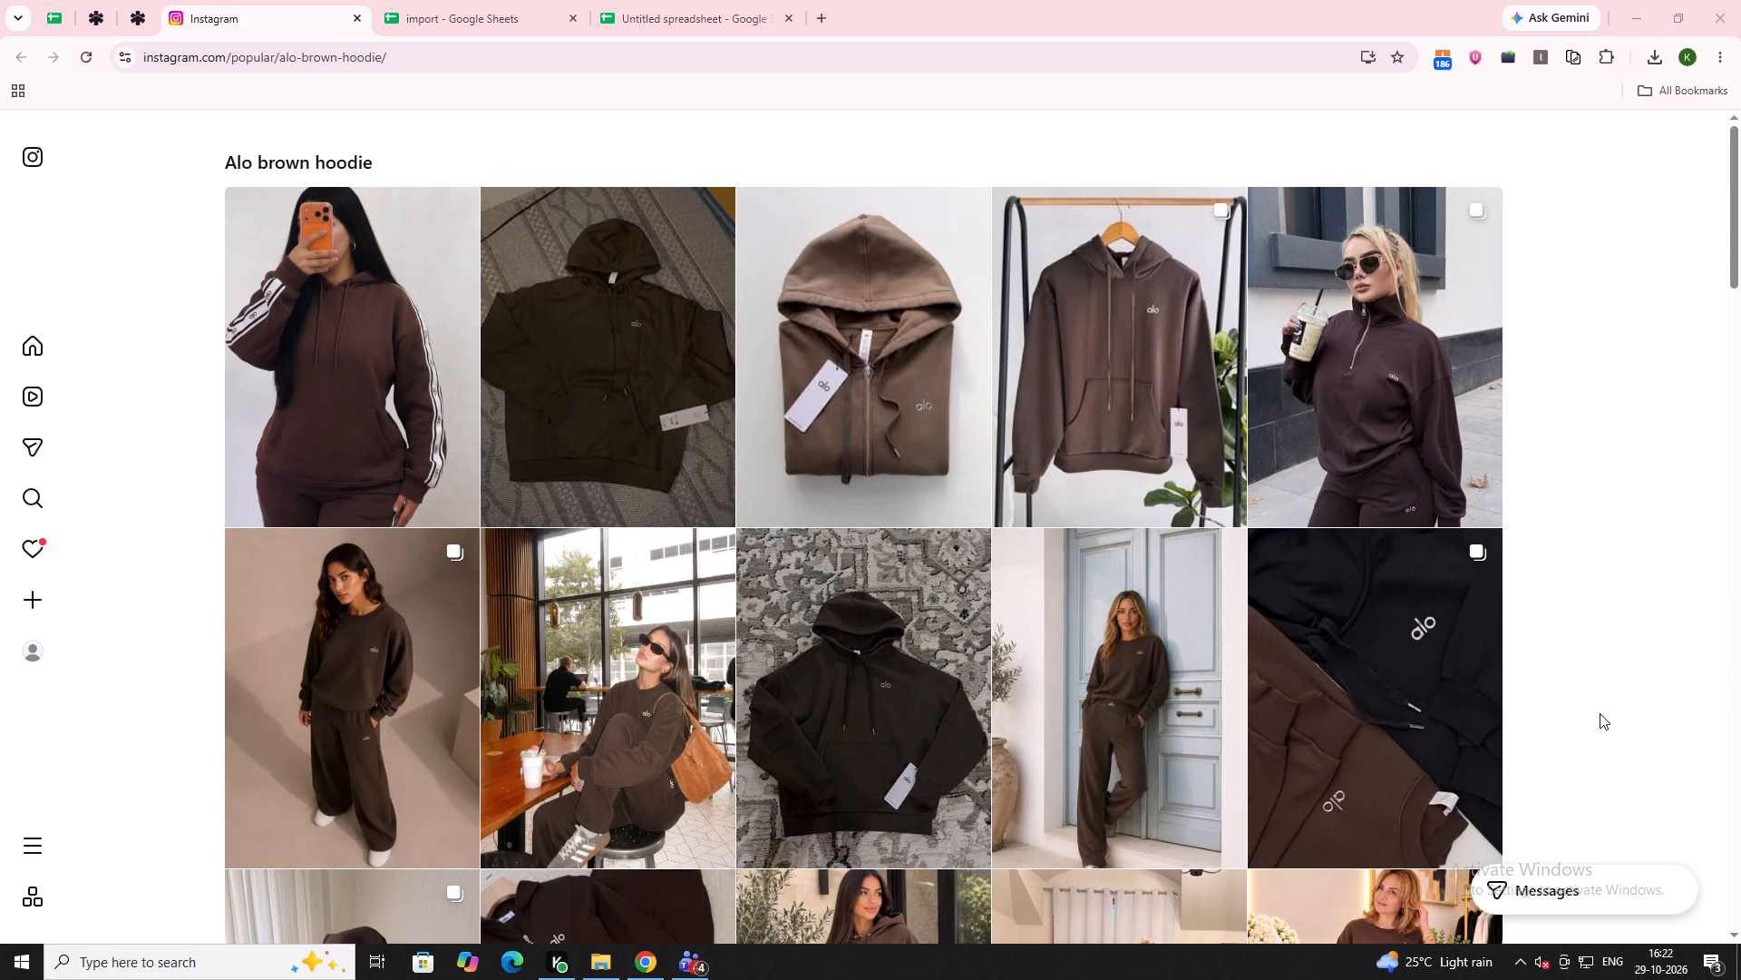
{"action": "key", "text": "ctrl+l"}
{"action": "left_click", "coordinate": [1657, 567]}
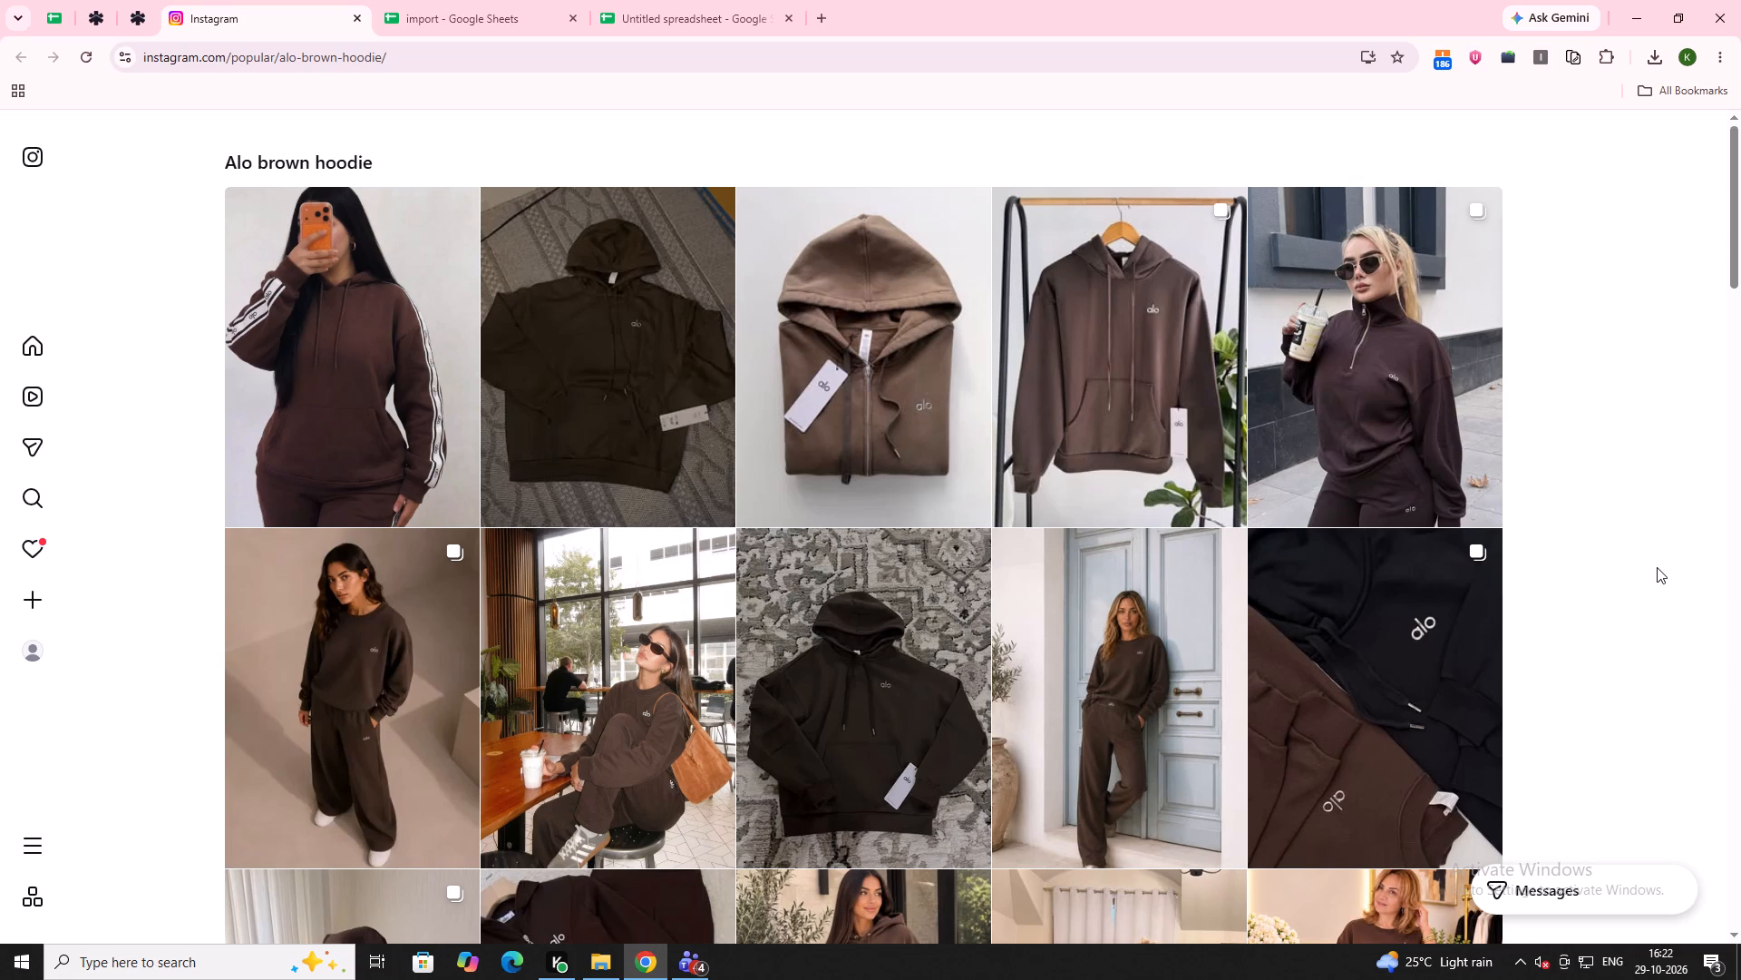
{"action": "key", "text": "ctrl+l"}
{"action": "key", "text": "ctrl+c"}
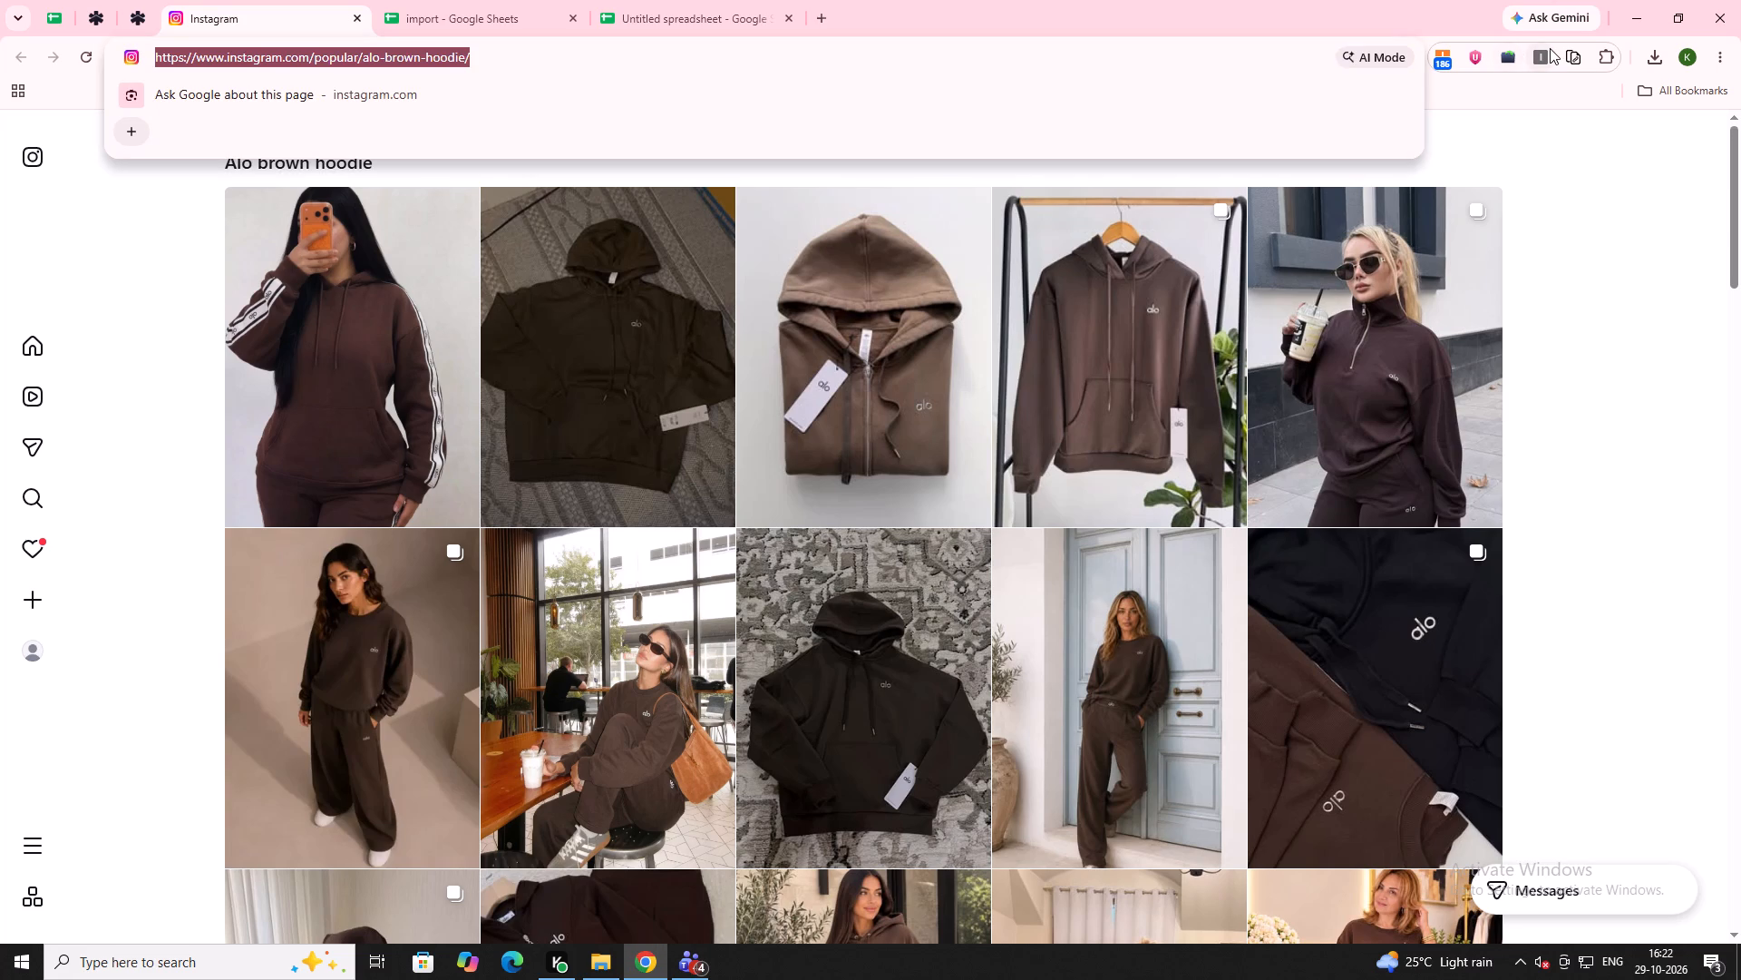
{"action": "left_click", "coordinate": [1550, 48]}
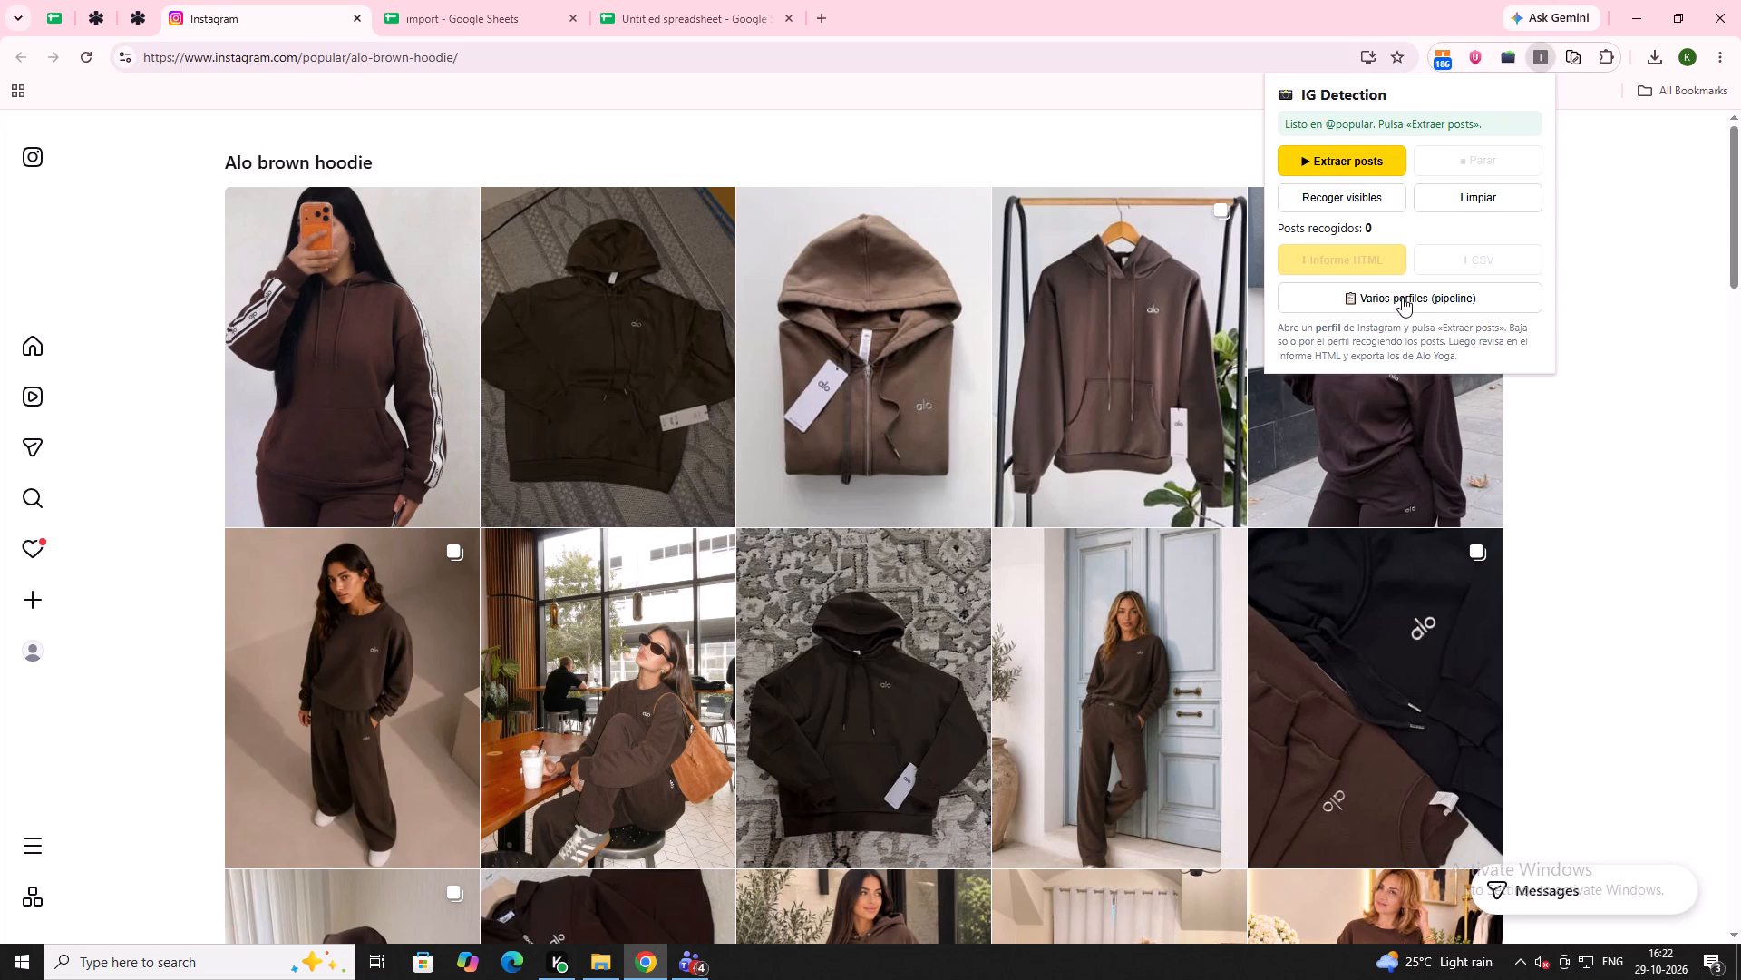
{"action": "left_click", "coordinate": [1402, 297]}
{"action": "left_click", "coordinate": [426, 467]}
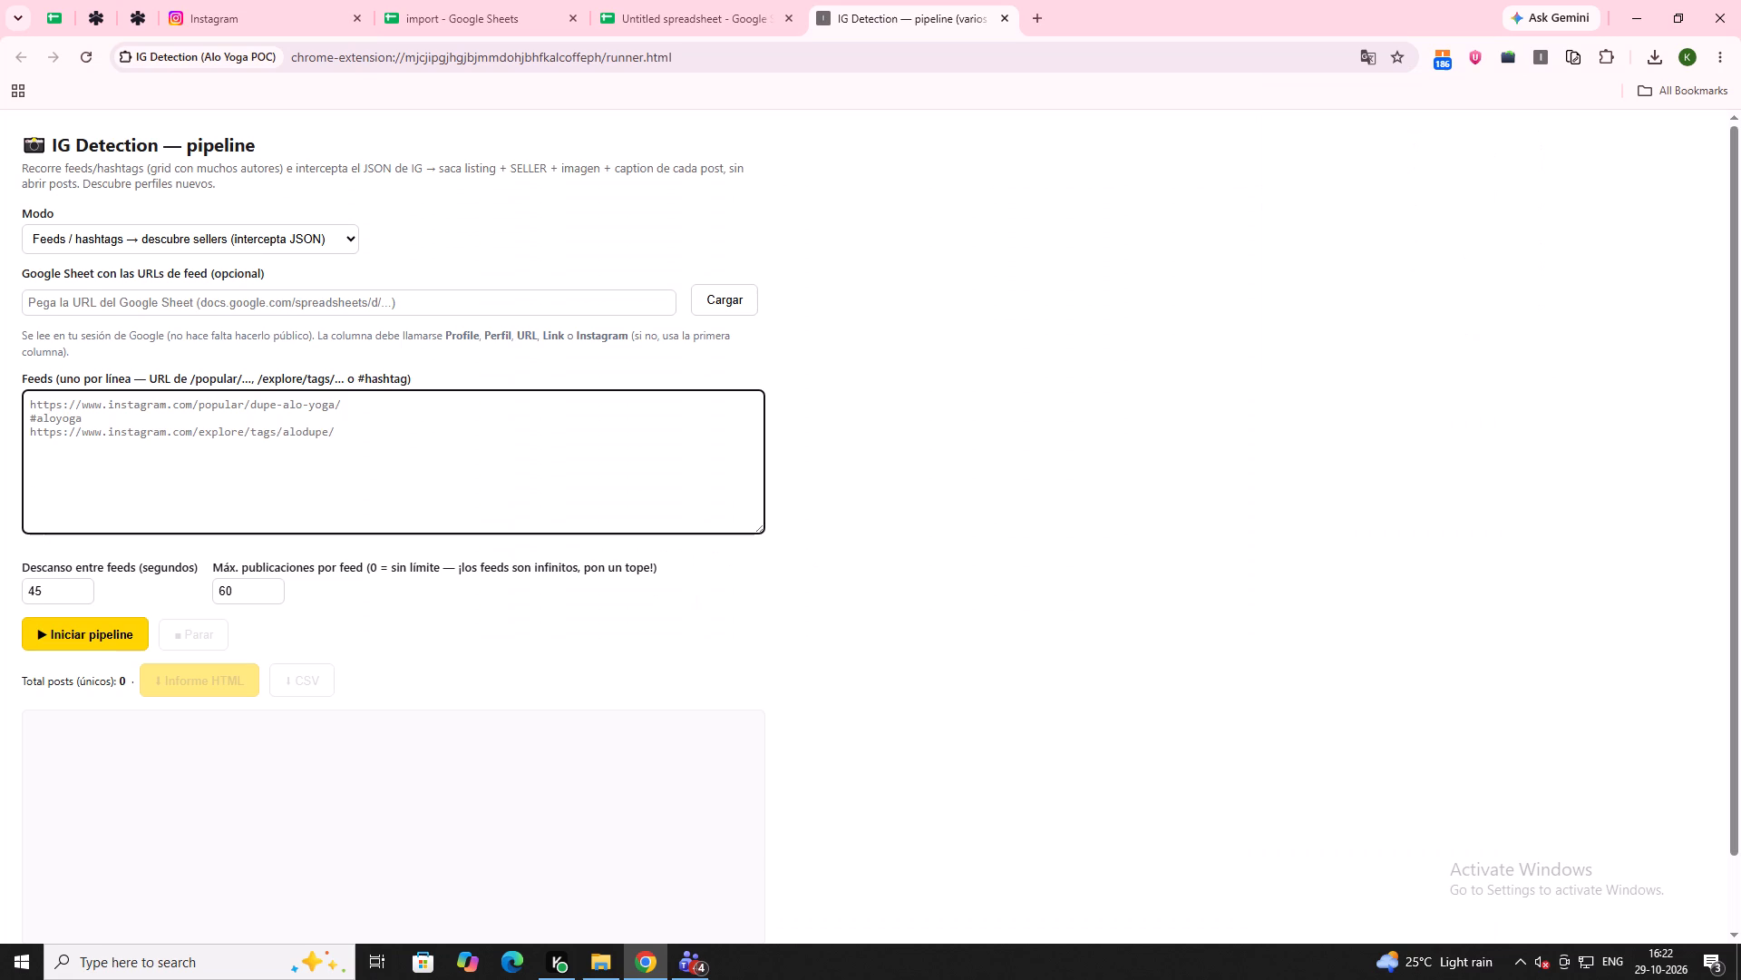
{"action": "key", "text": "ctrl+v"}
Set the rest between feeds to 20 seconds and the maximum posts per feed to 1000, and start the pipeline.
{"action": "left_click", "coordinate": [34, 578]}
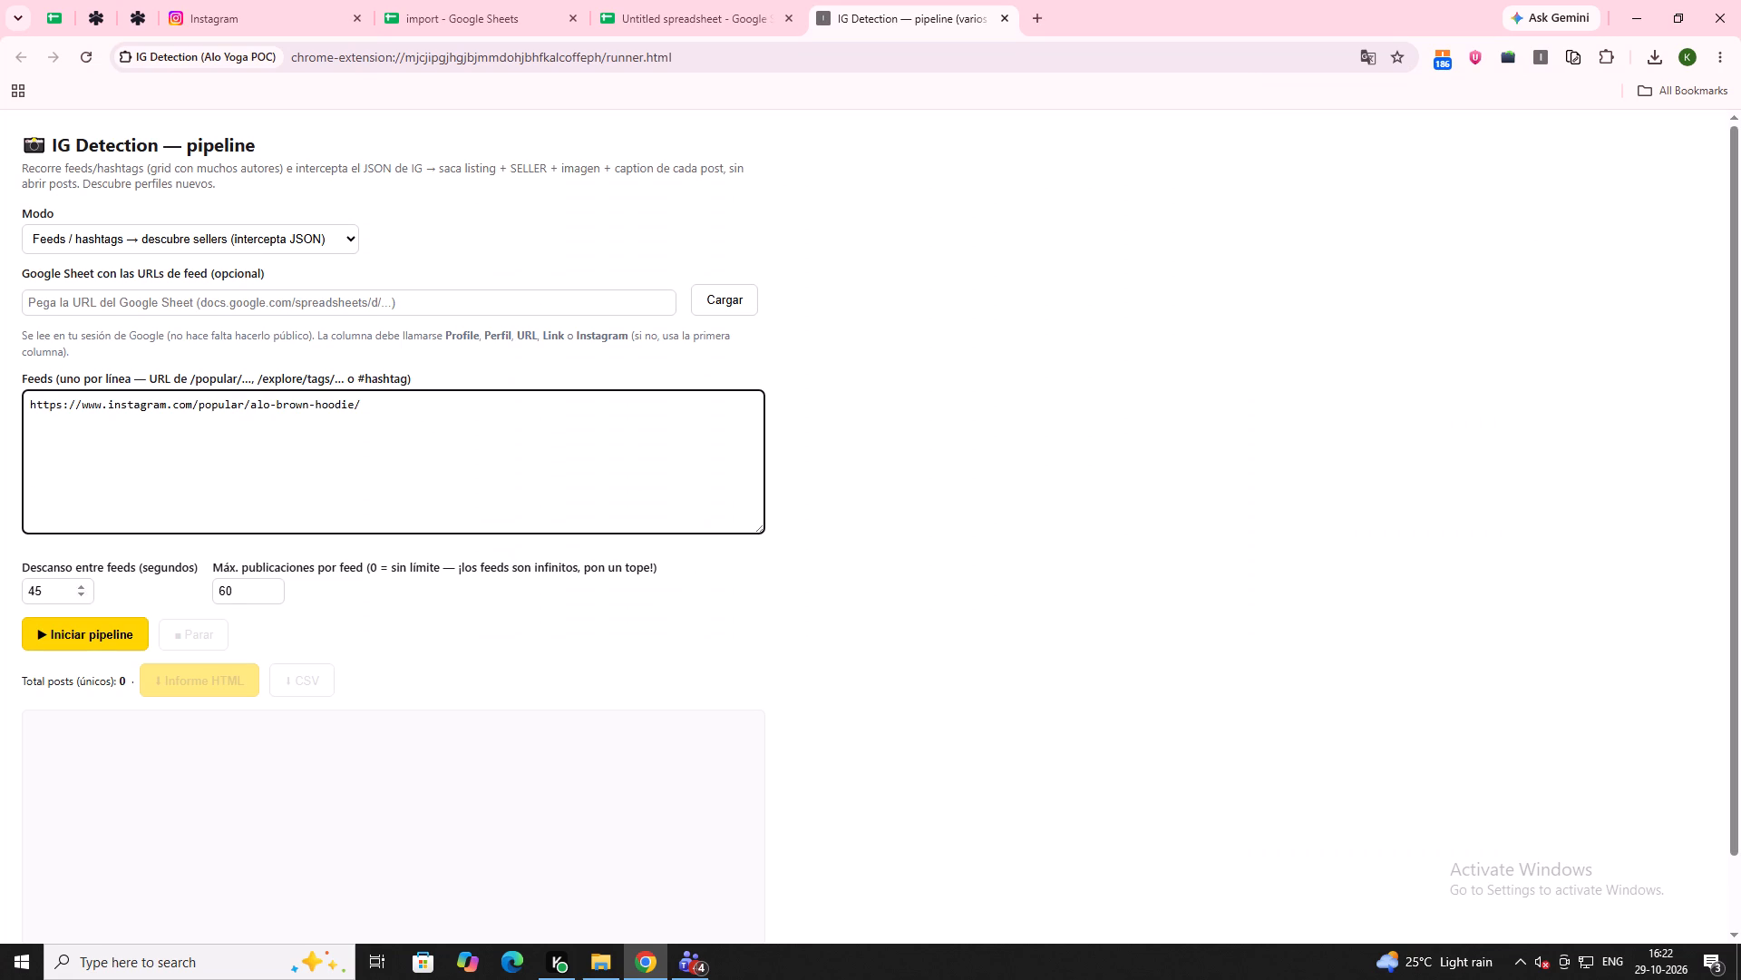
{"action": "left_click_drag", "start_coordinate": [46, 590], "coordinate": [0, 586]}
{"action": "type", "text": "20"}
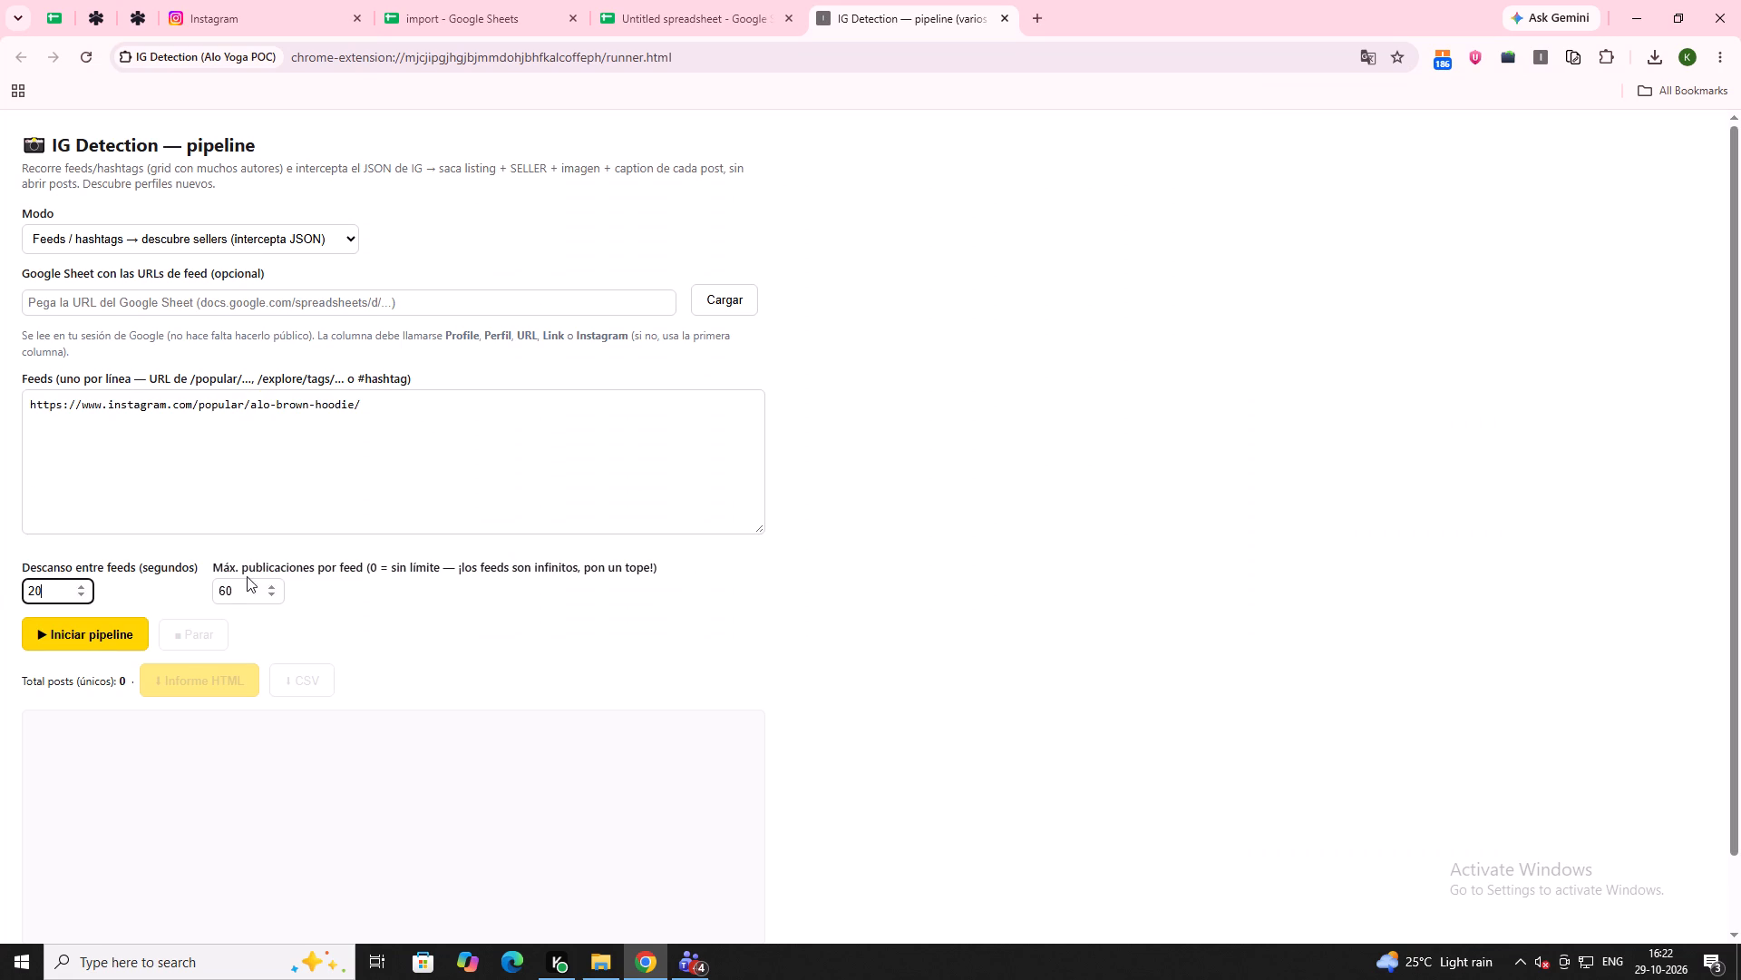
{"action": "left_click_drag", "start_coordinate": [241, 594], "coordinate": [174, 583]}
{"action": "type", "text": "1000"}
{"action": "left_click", "coordinate": [85, 629]}
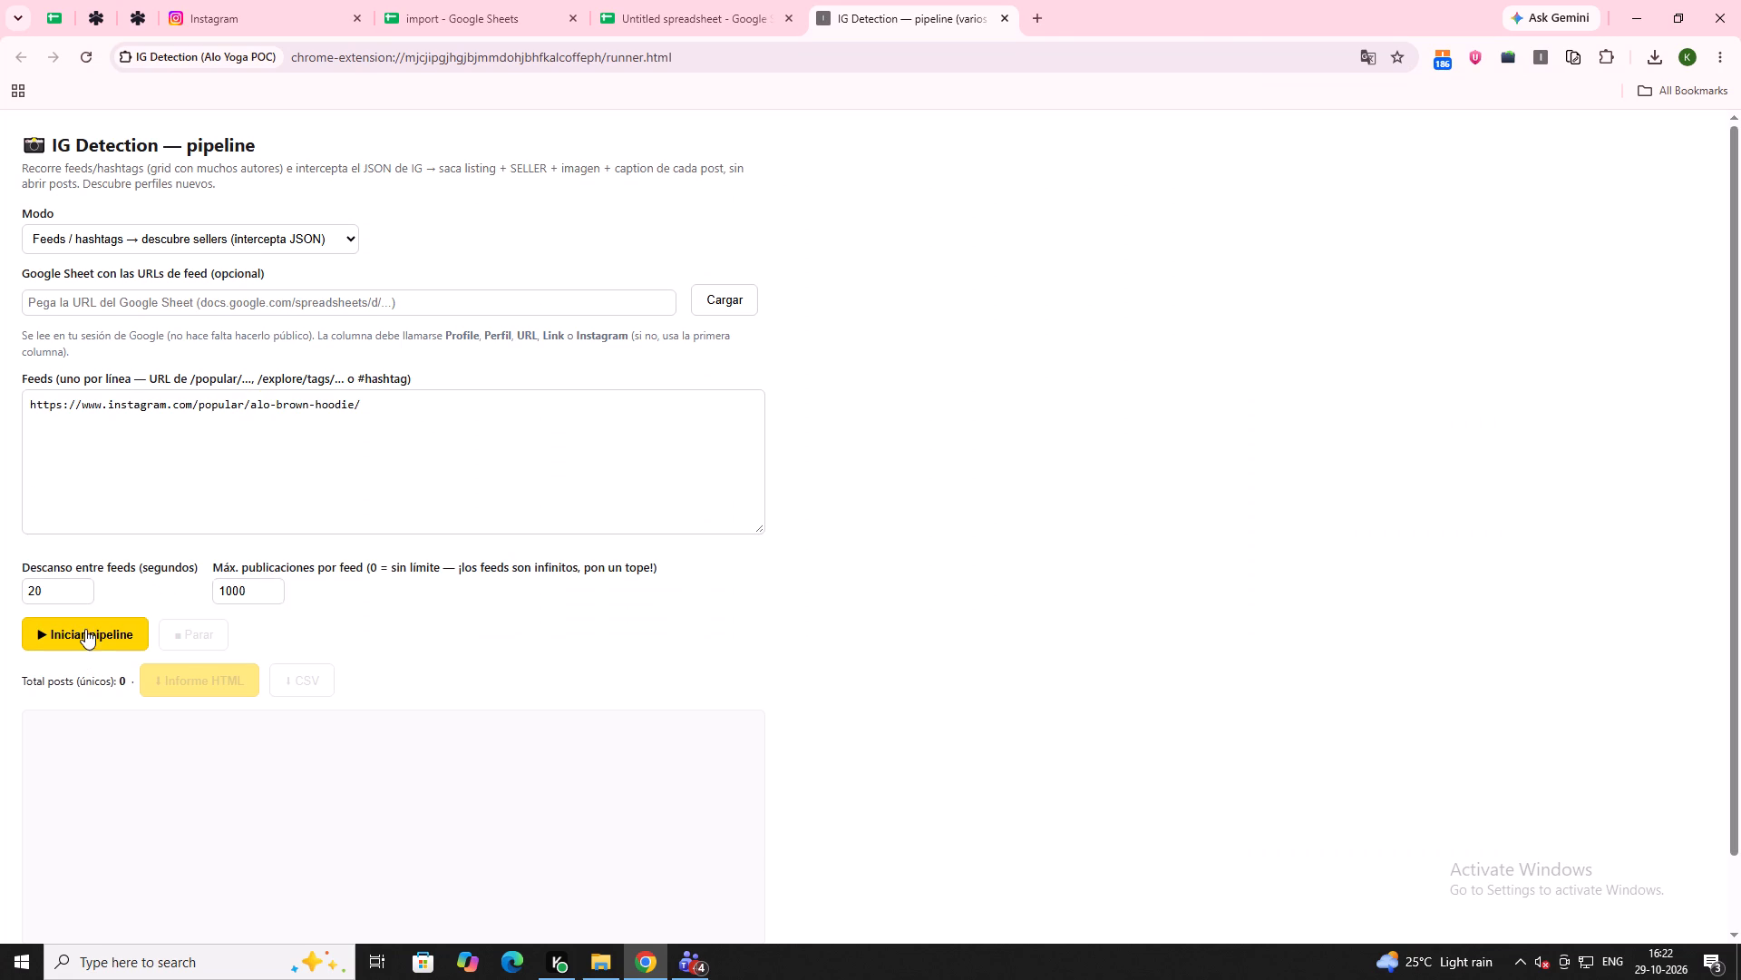
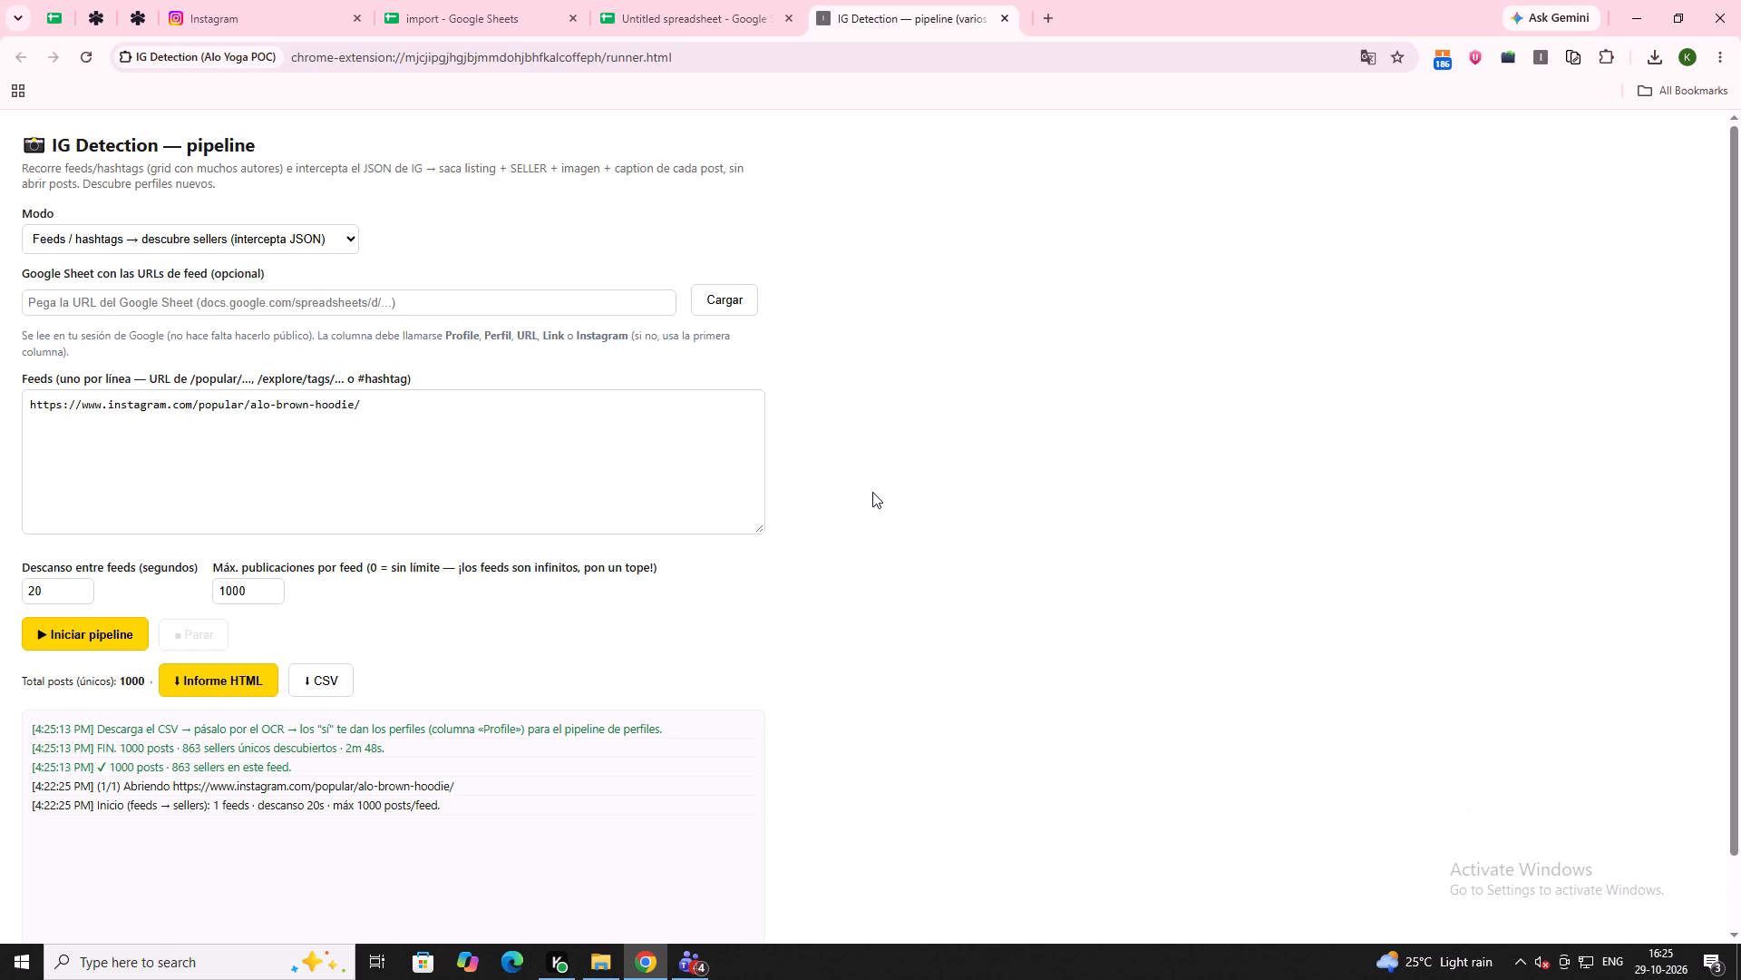
Download the alo-brown-hoodie feed results as CSV, start AloOCR to classify that file, and close the pipeline page.
{"action": "left_click", "coordinate": [326, 673]}
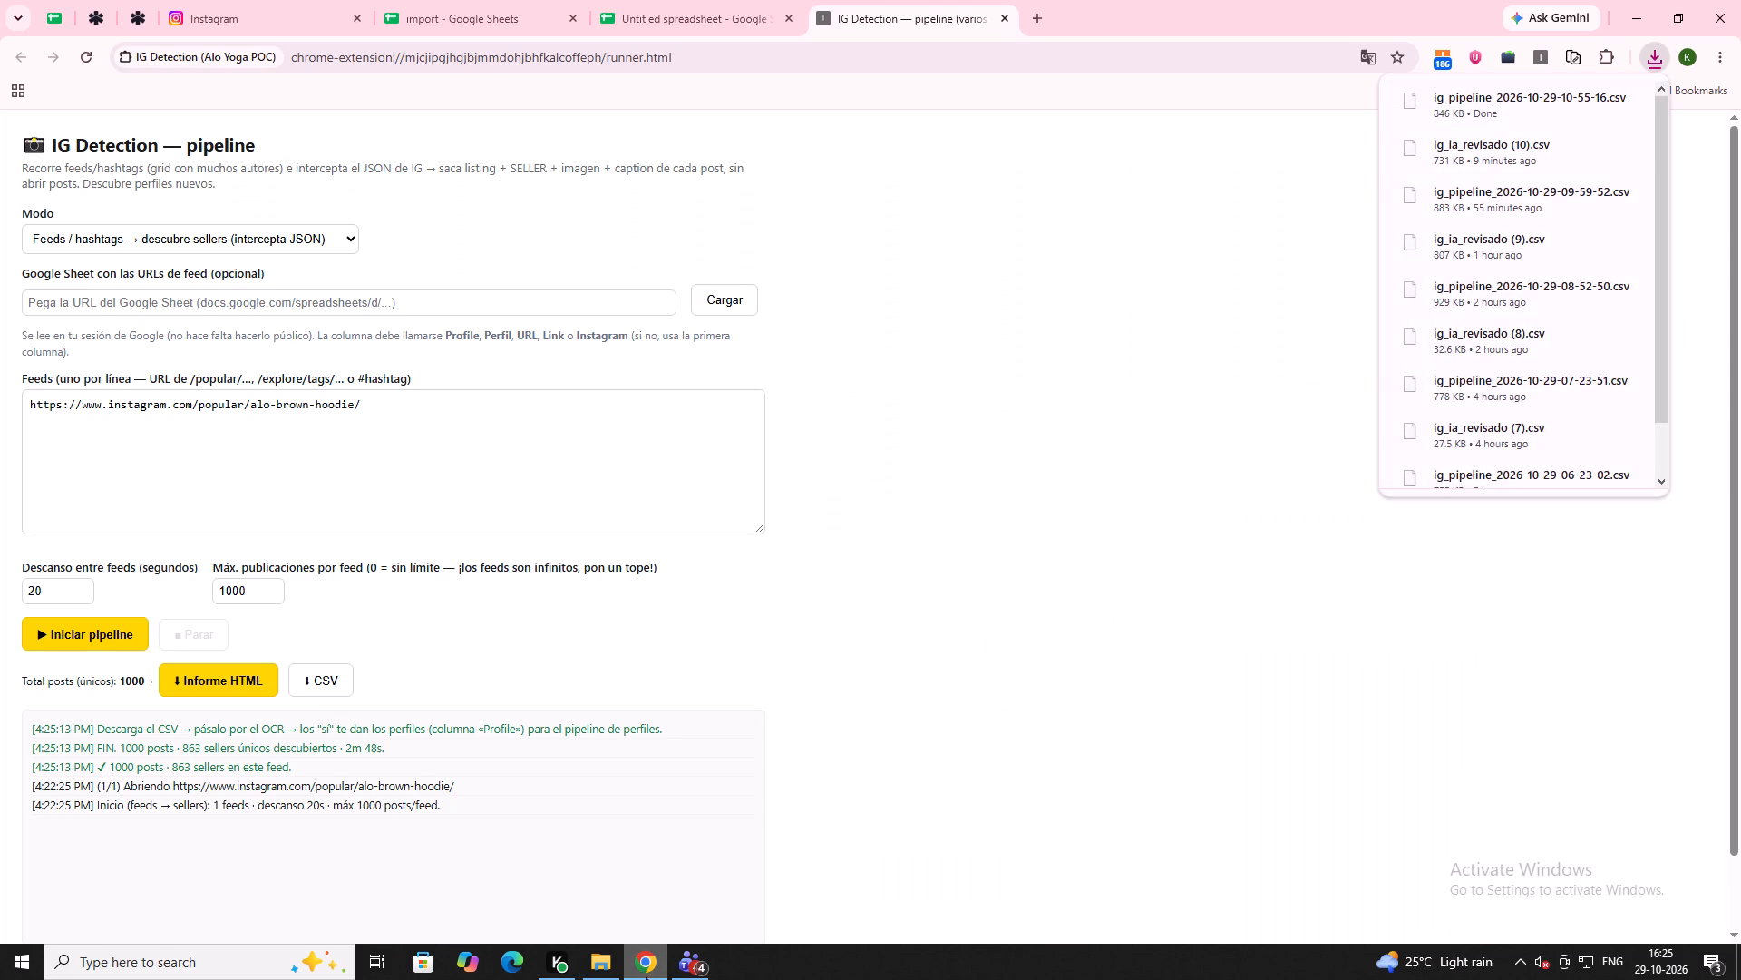
{"action": "left_click", "coordinate": [603, 949]}
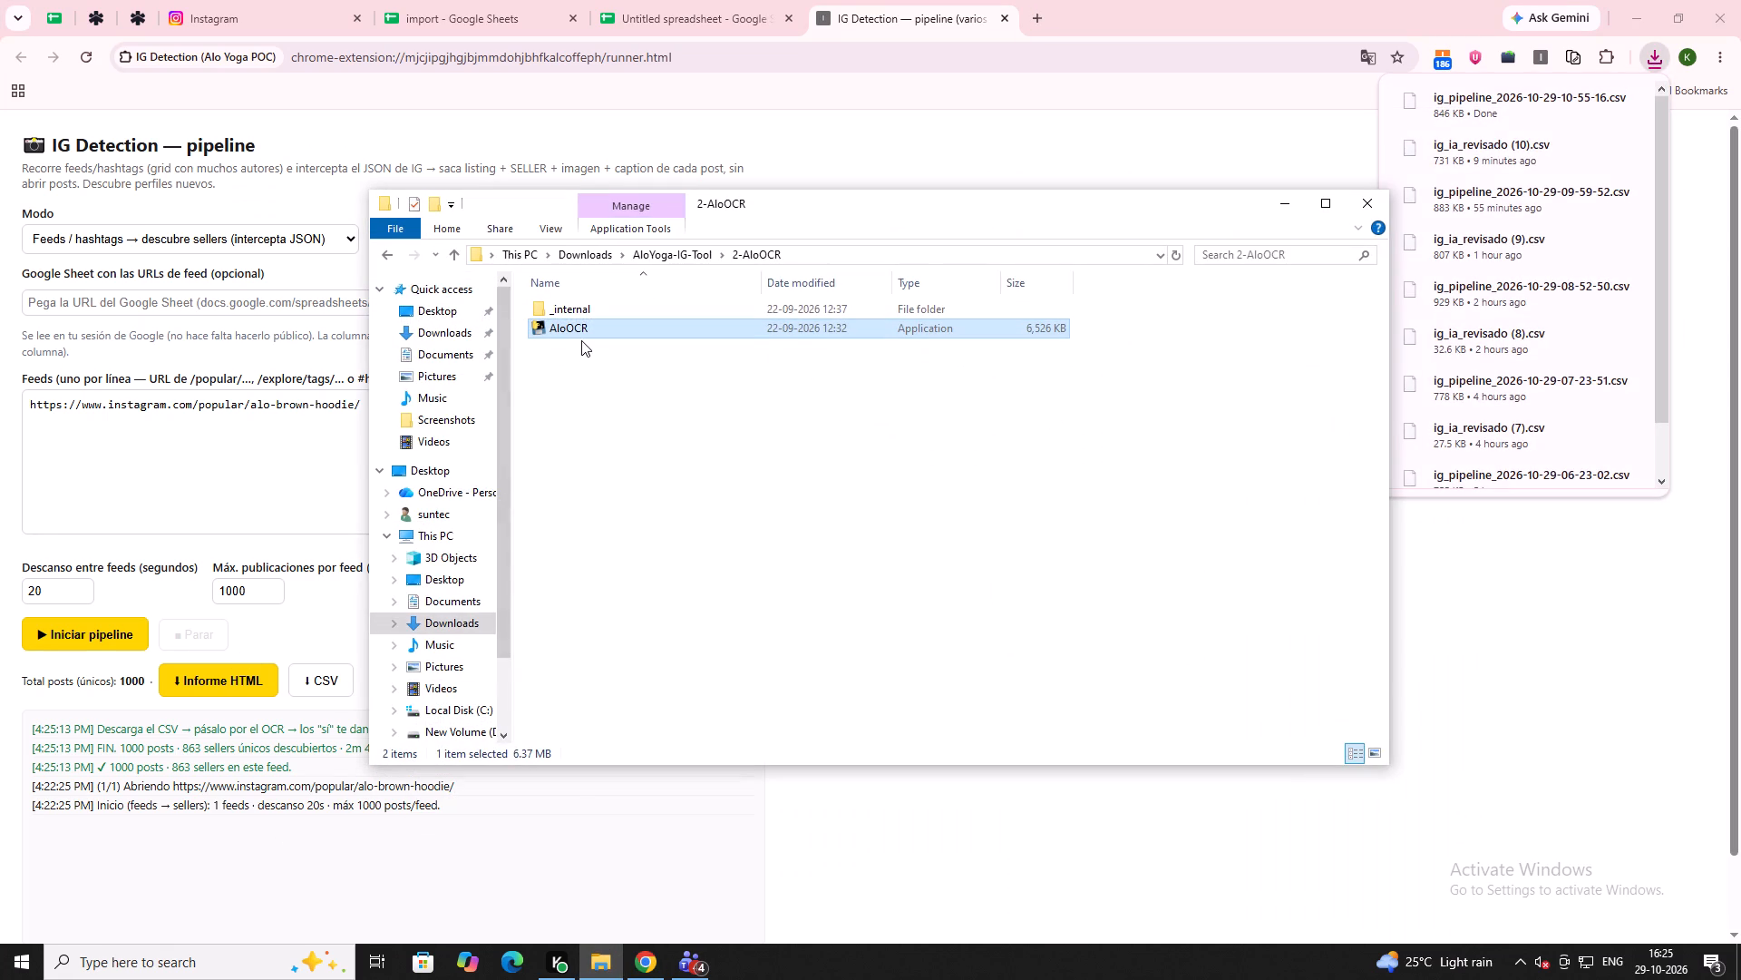
{"action": "double_click", "coordinate": [579, 335]}
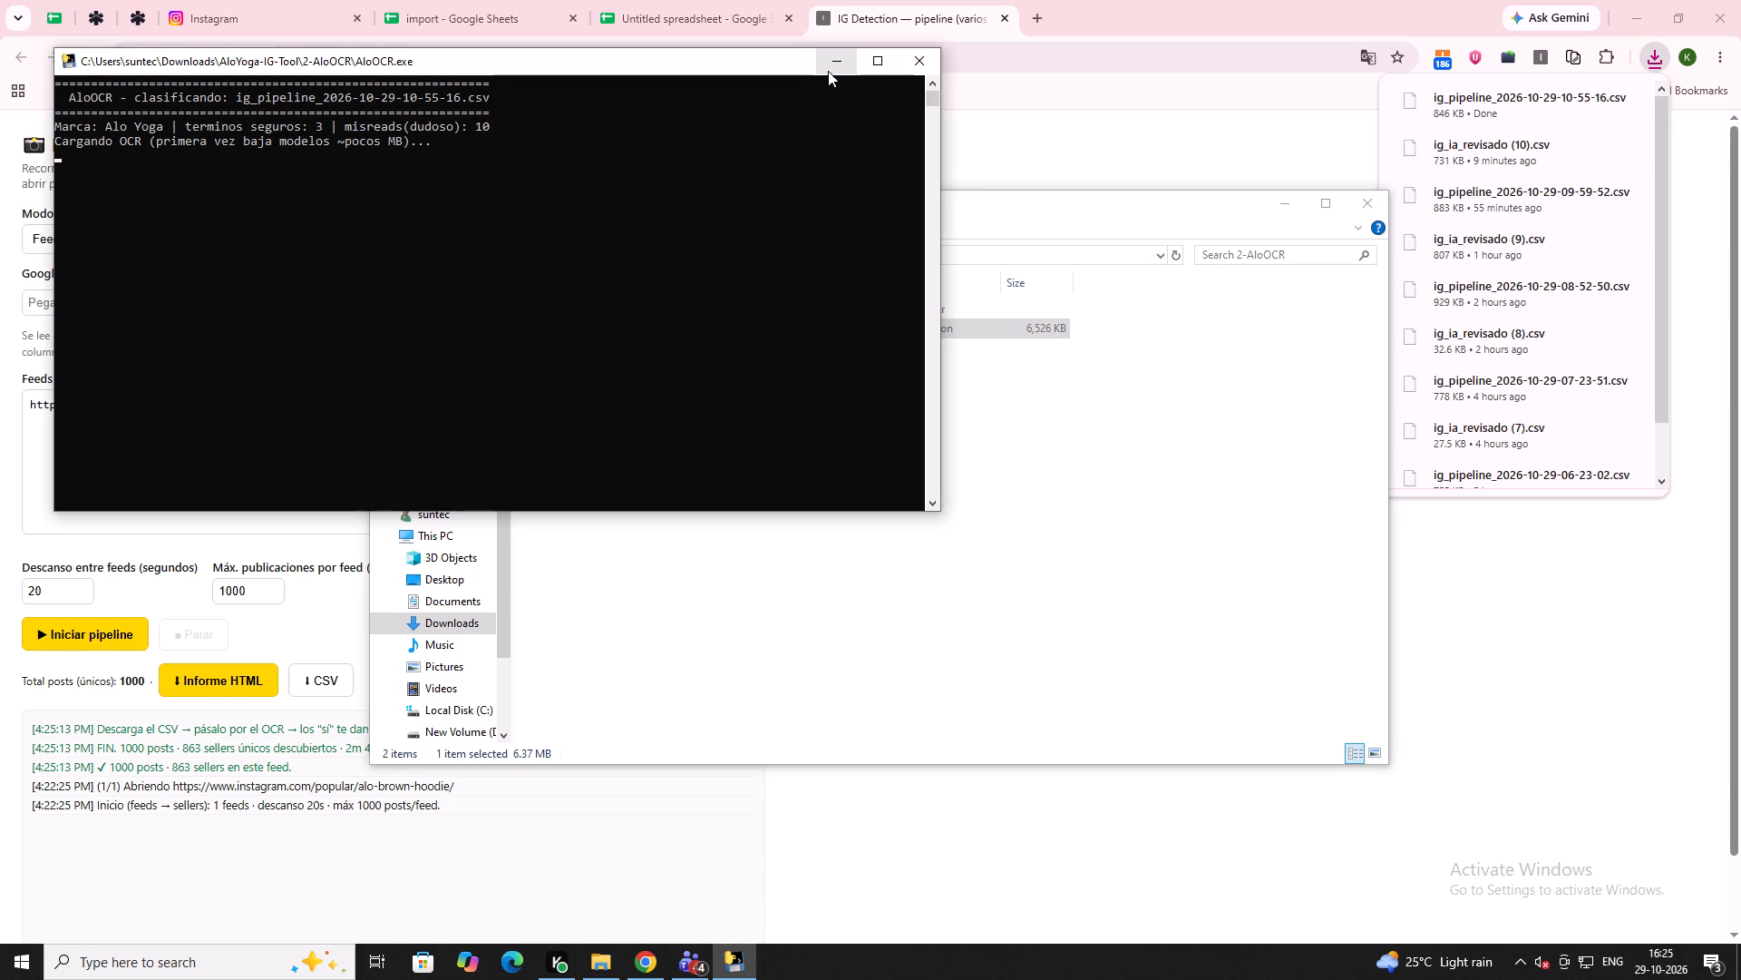
{"action": "left_click", "coordinate": [828, 67]}
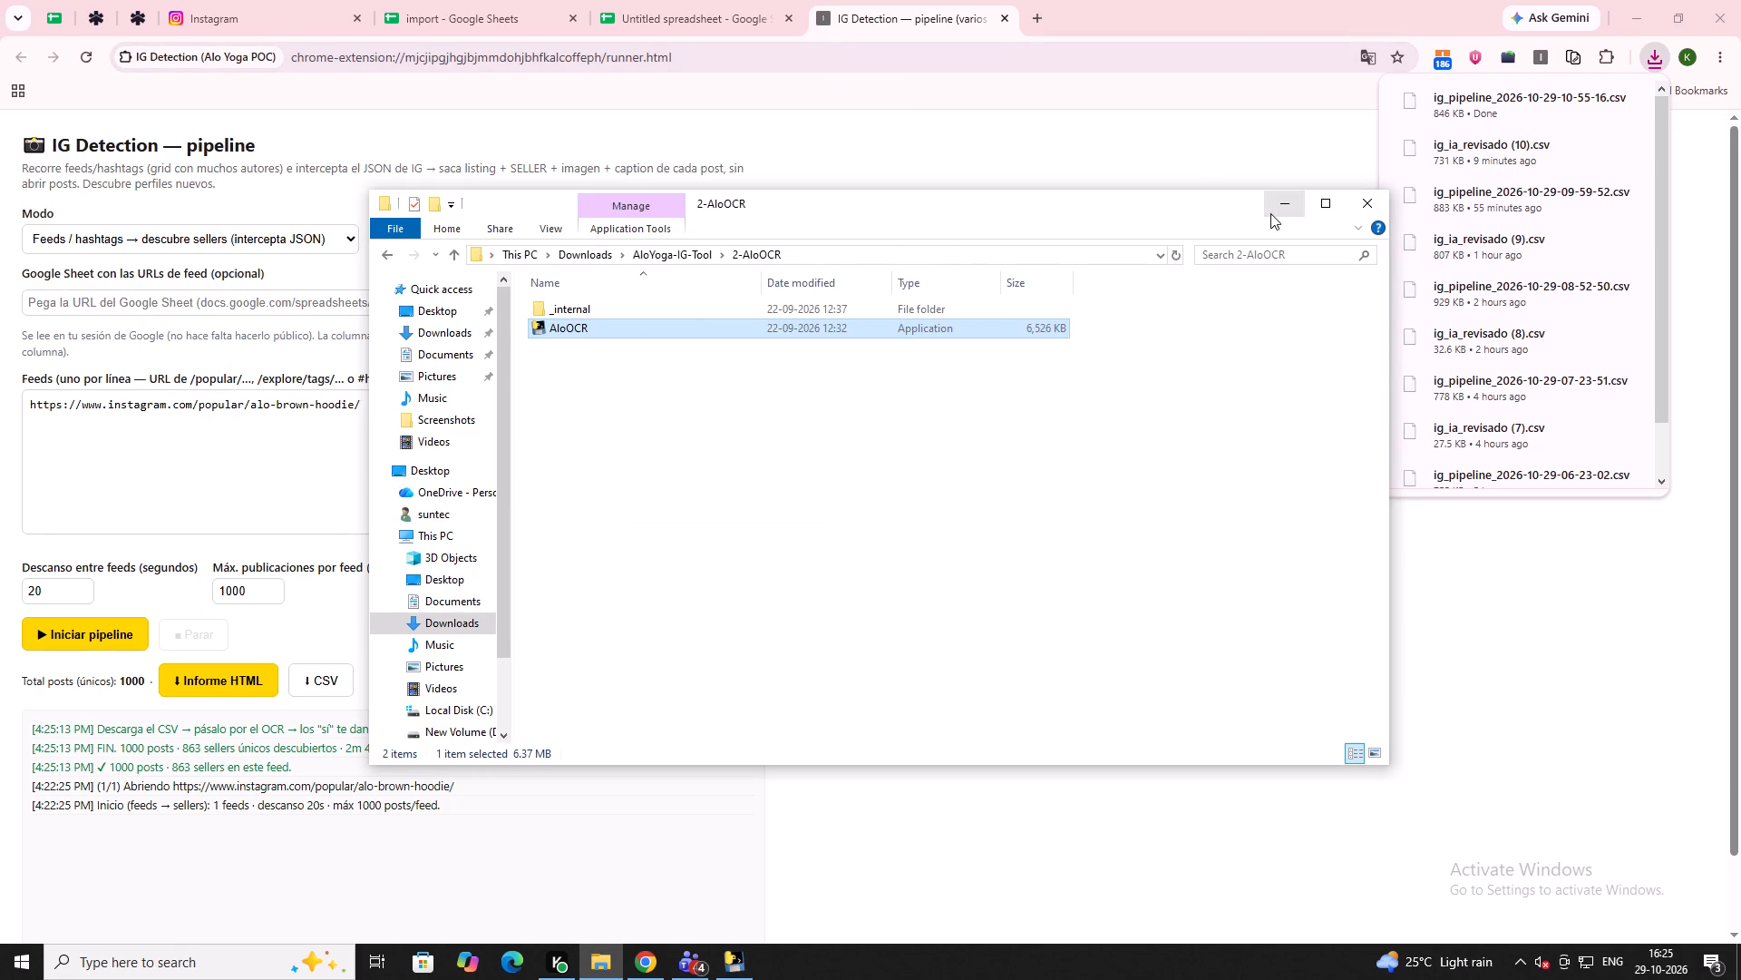
{"action": "left_click", "coordinate": [1266, 208]}
{"action": "key", "text": "ctrl+w"}
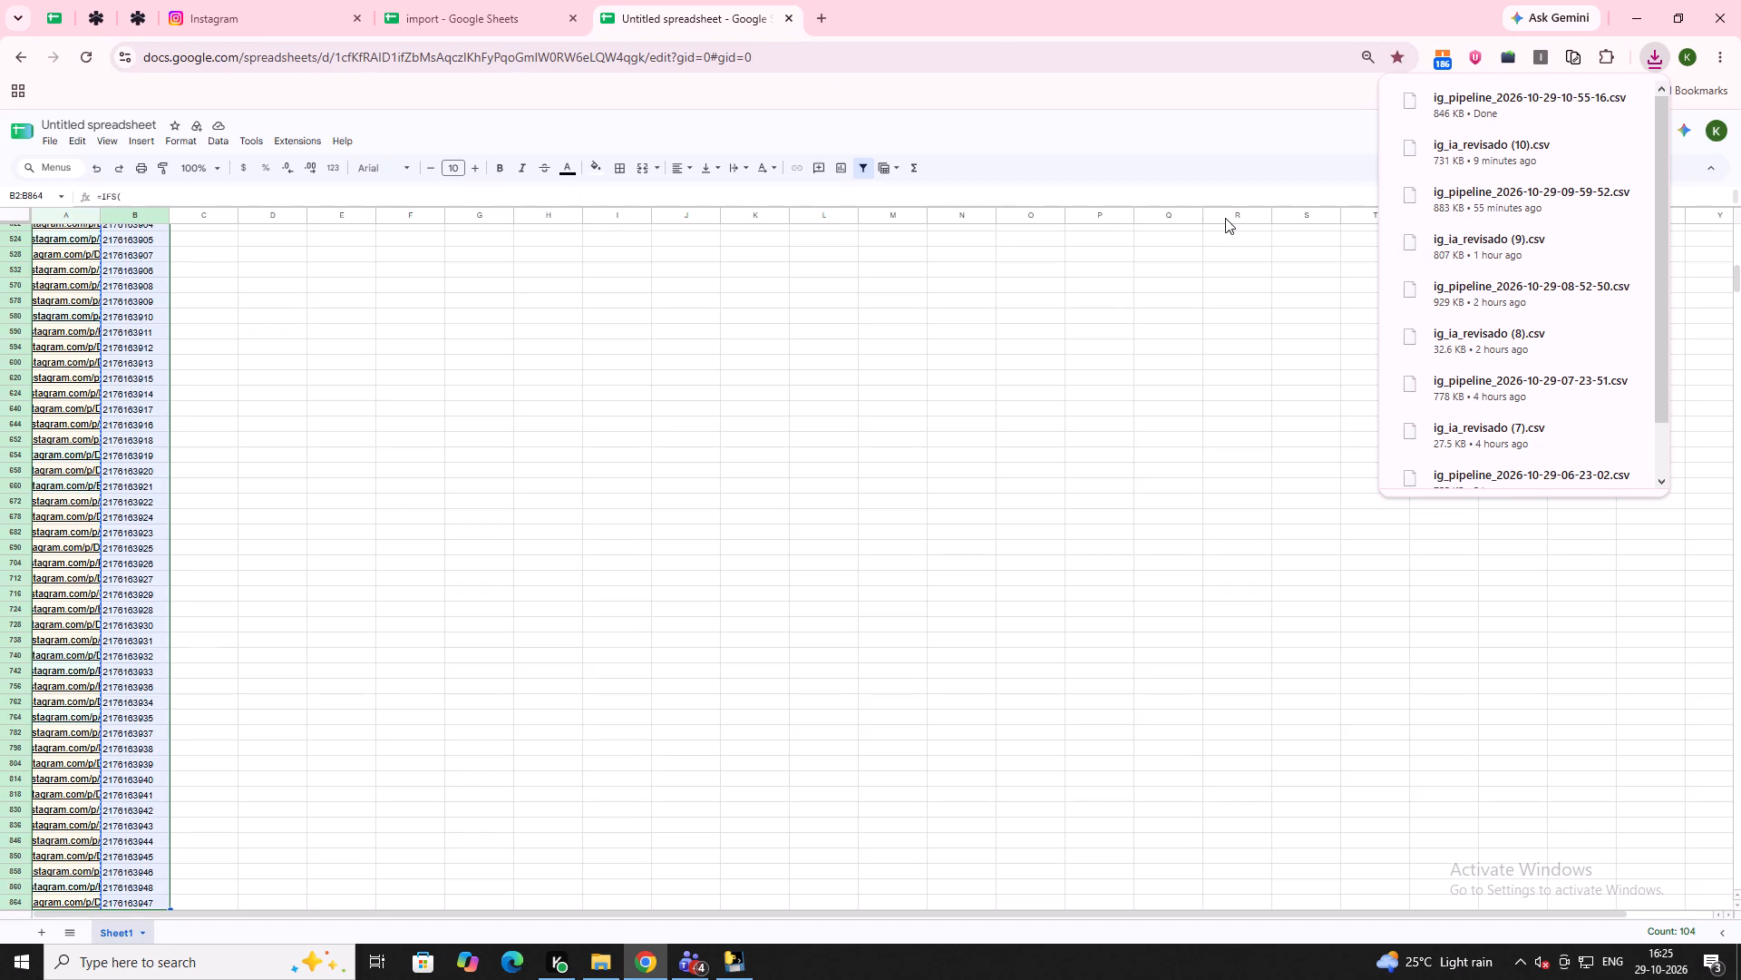
Copy the alo-brown-hoodie feed URL from Instagram and mark row 435 of Feed results as reviewed, with date 29/10/2026.
{"action": "left_click", "coordinate": [258, 0]}
{"action": "key", "text": "ctrl+l"}
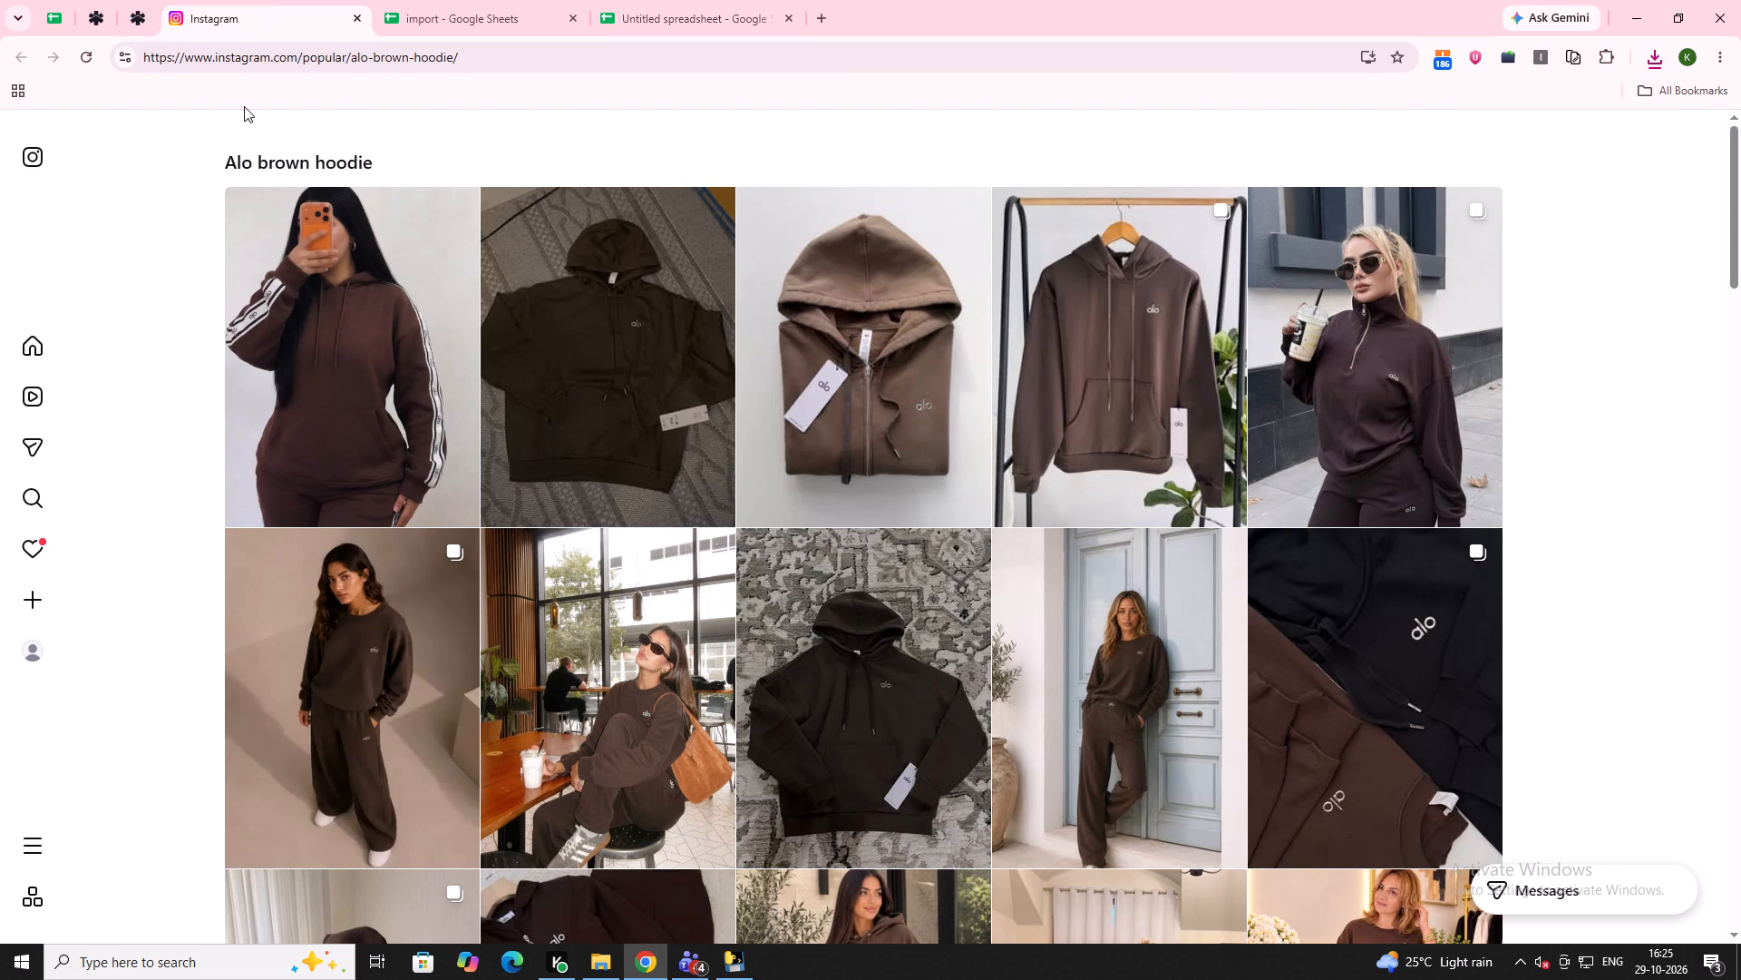
{"action": "key", "text": "ctrl+c"}
{"action": "left_click", "coordinate": [40, 0]}
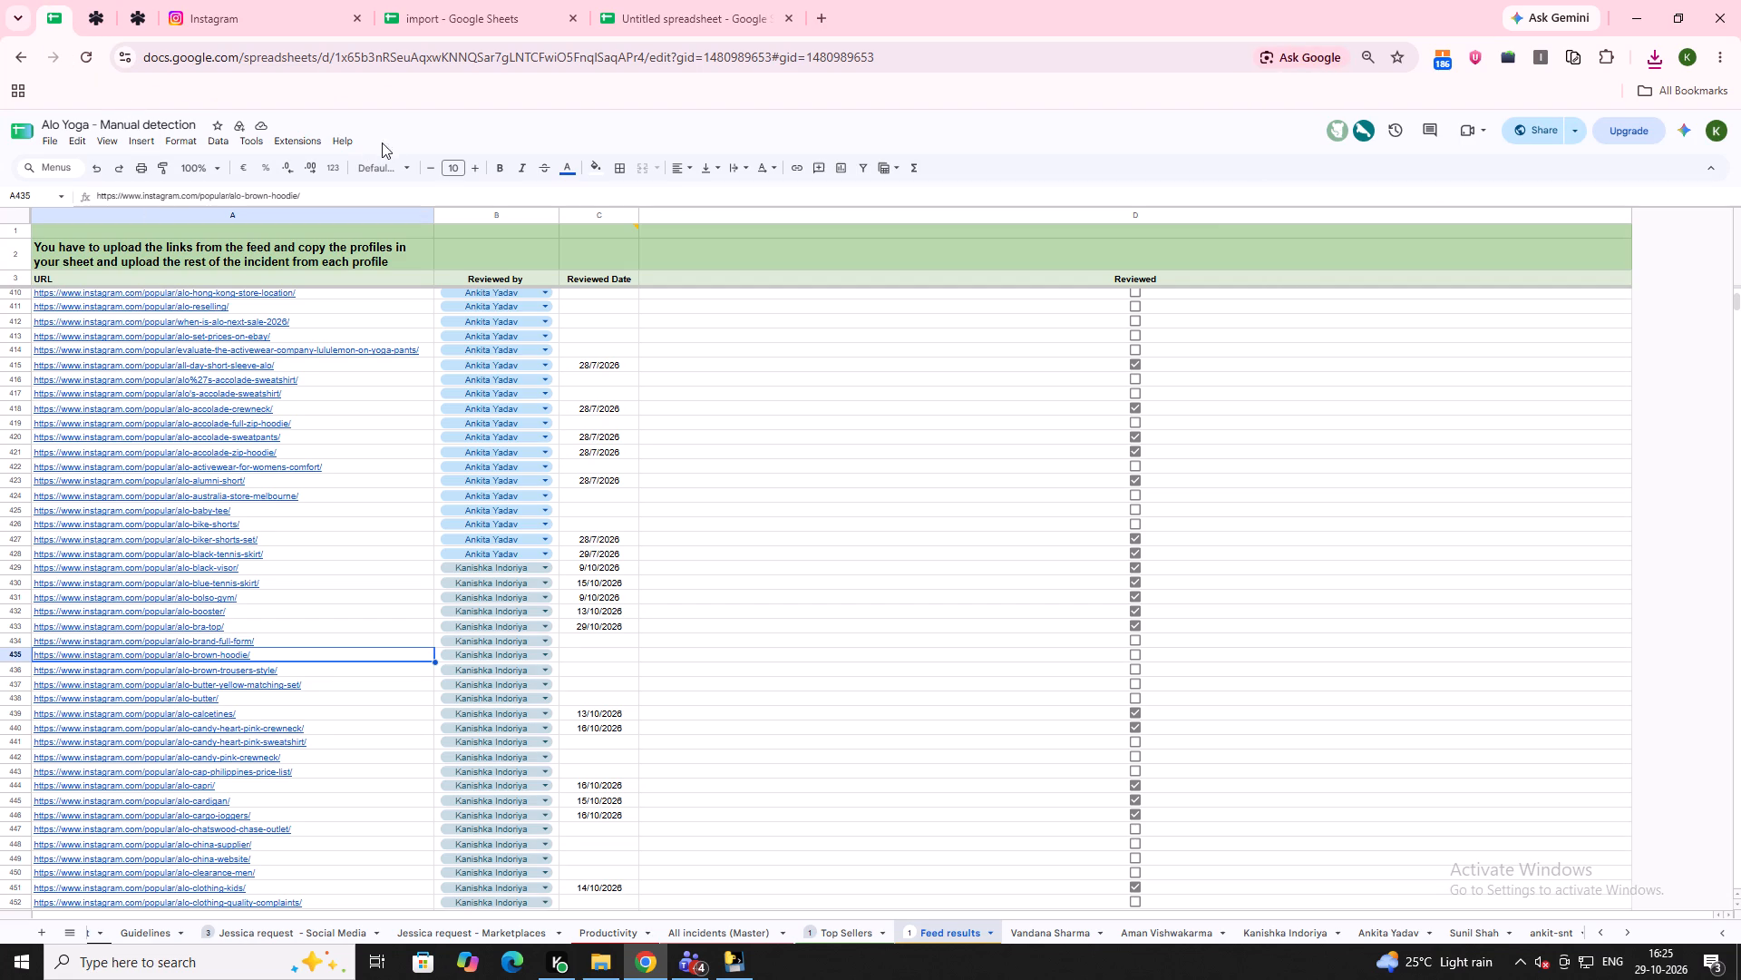
{"action": "key", "text": "Right"}
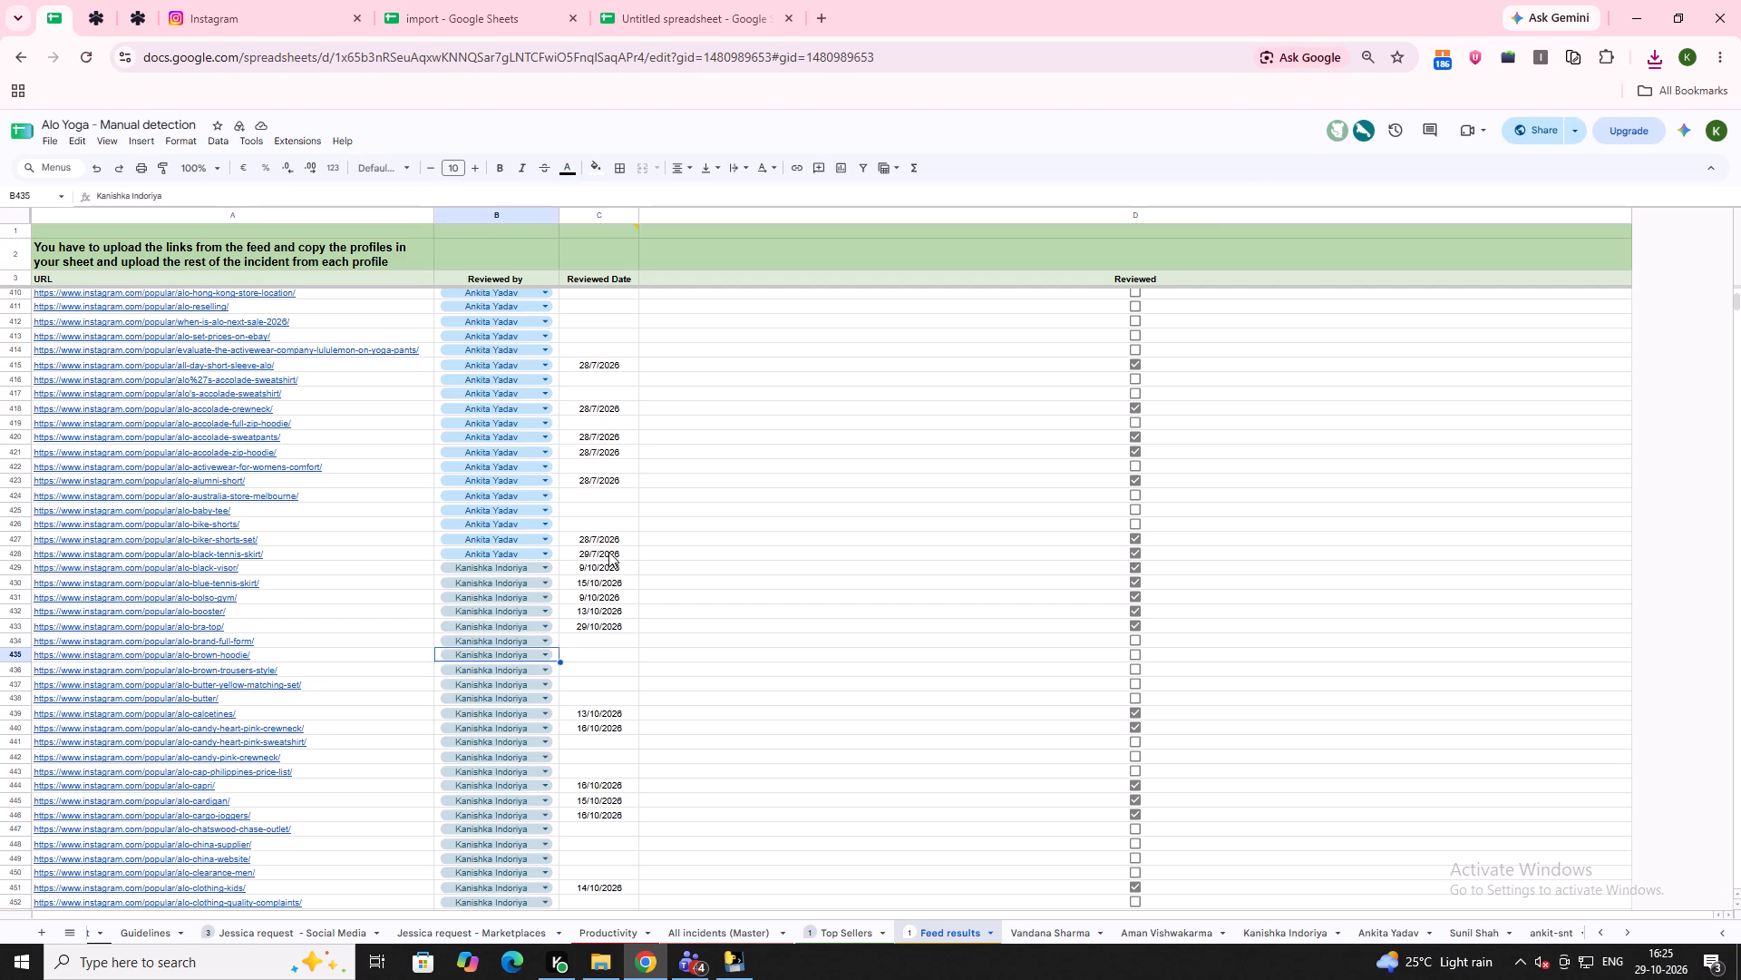
{"action": "key", "text": "Right"}
{"action": "key", "text": "ctrl+semicolon"}
{"action": "key", "text": "Right"}
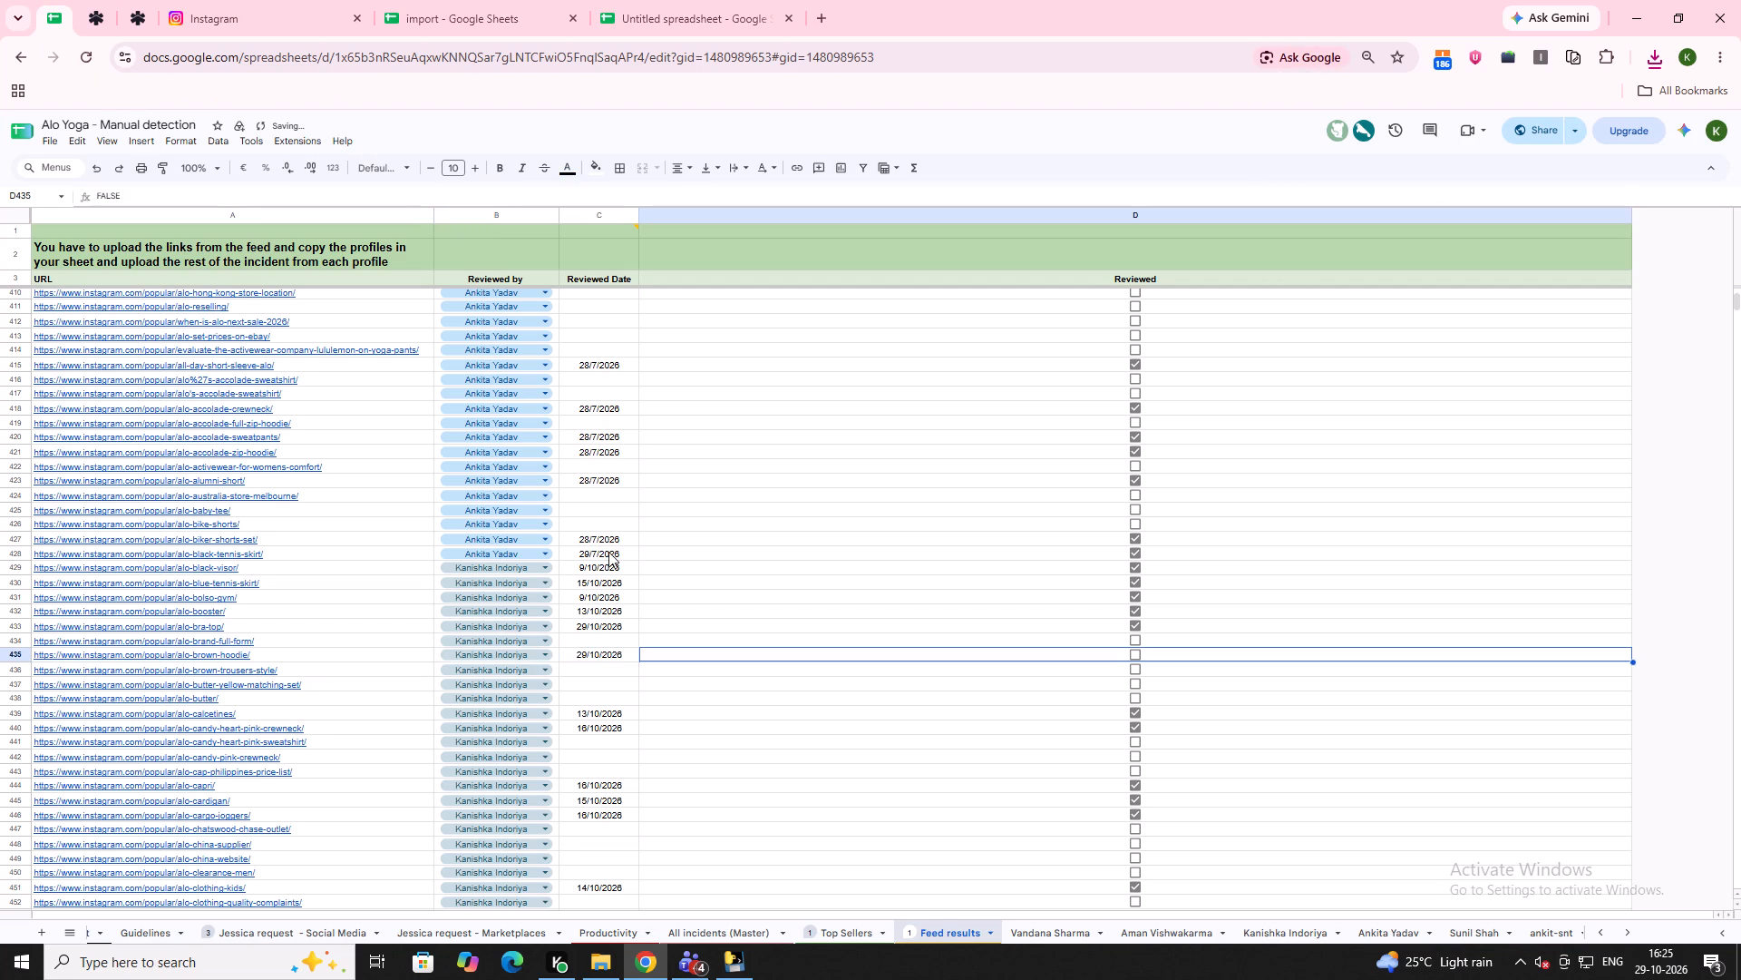
{"action": "left_click", "coordinate": [1140, 651]}
In the personal tracking sheet, paste the feed URL into Feed cell C31898 and enter 29/10 as its Date uploaded.
{"action": "left_click", "coordinate": [1299, 922]}
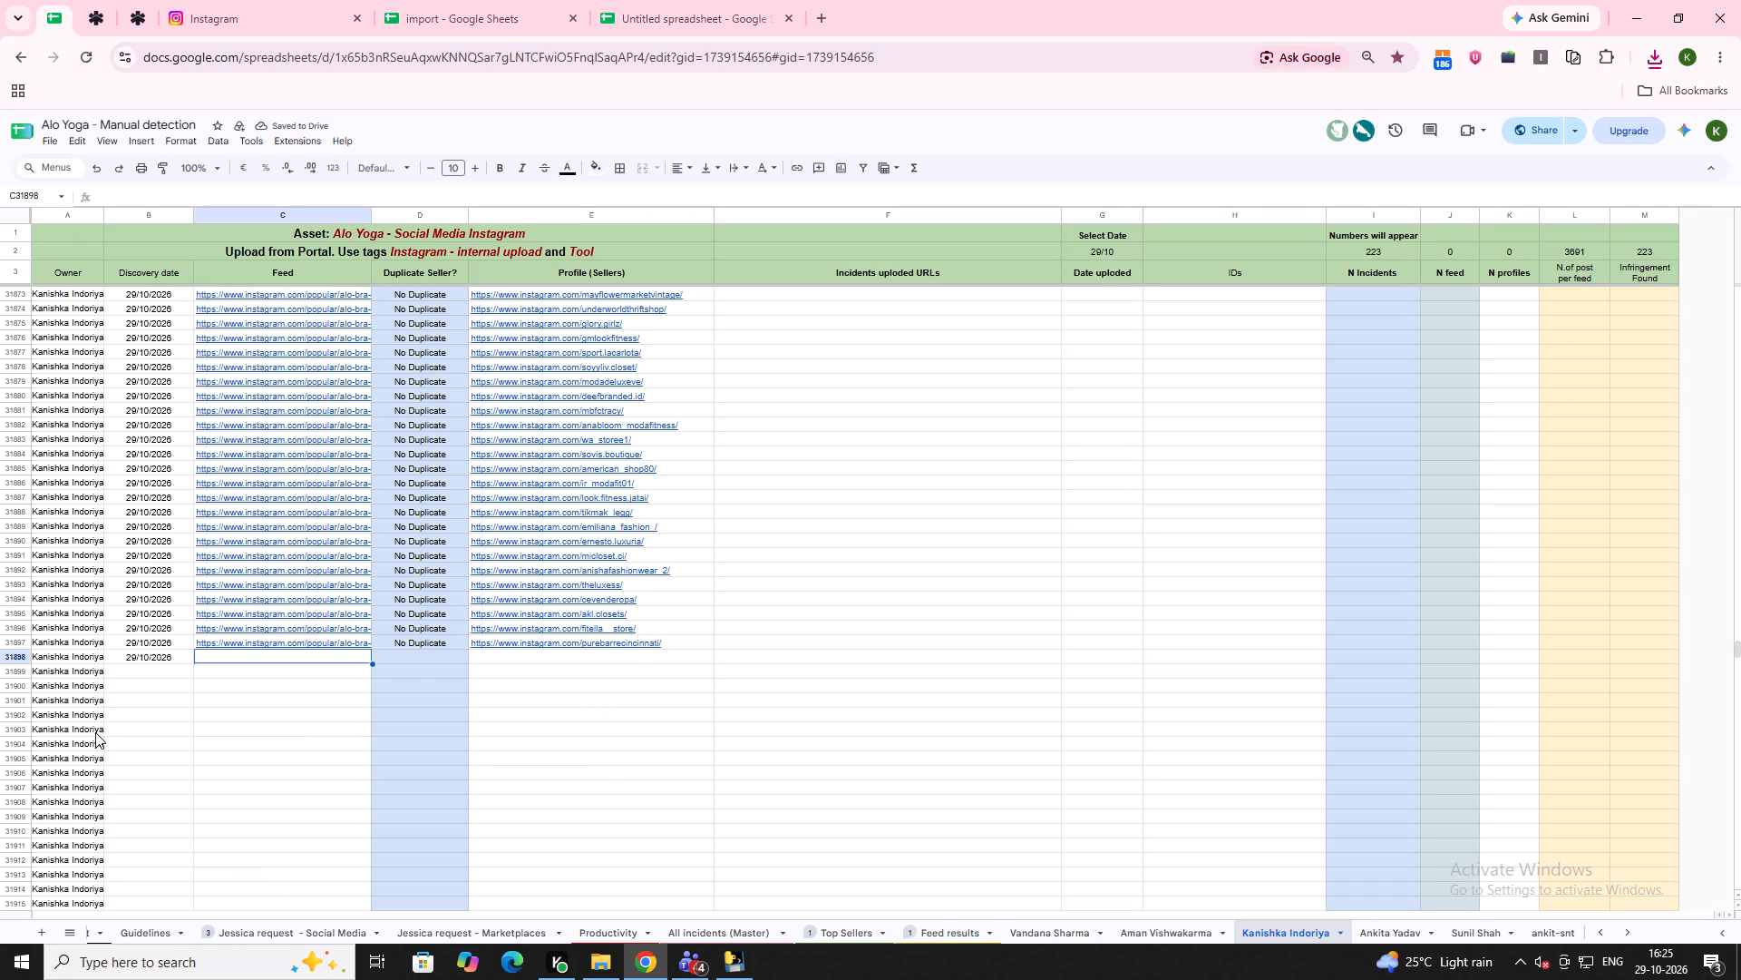
{"action": "key", "text": "ctrl+v"}
{"action": "key", "text": "Right"}
{"action": "key", "text": "Right"}
{"action": "key", "text": "Right"}
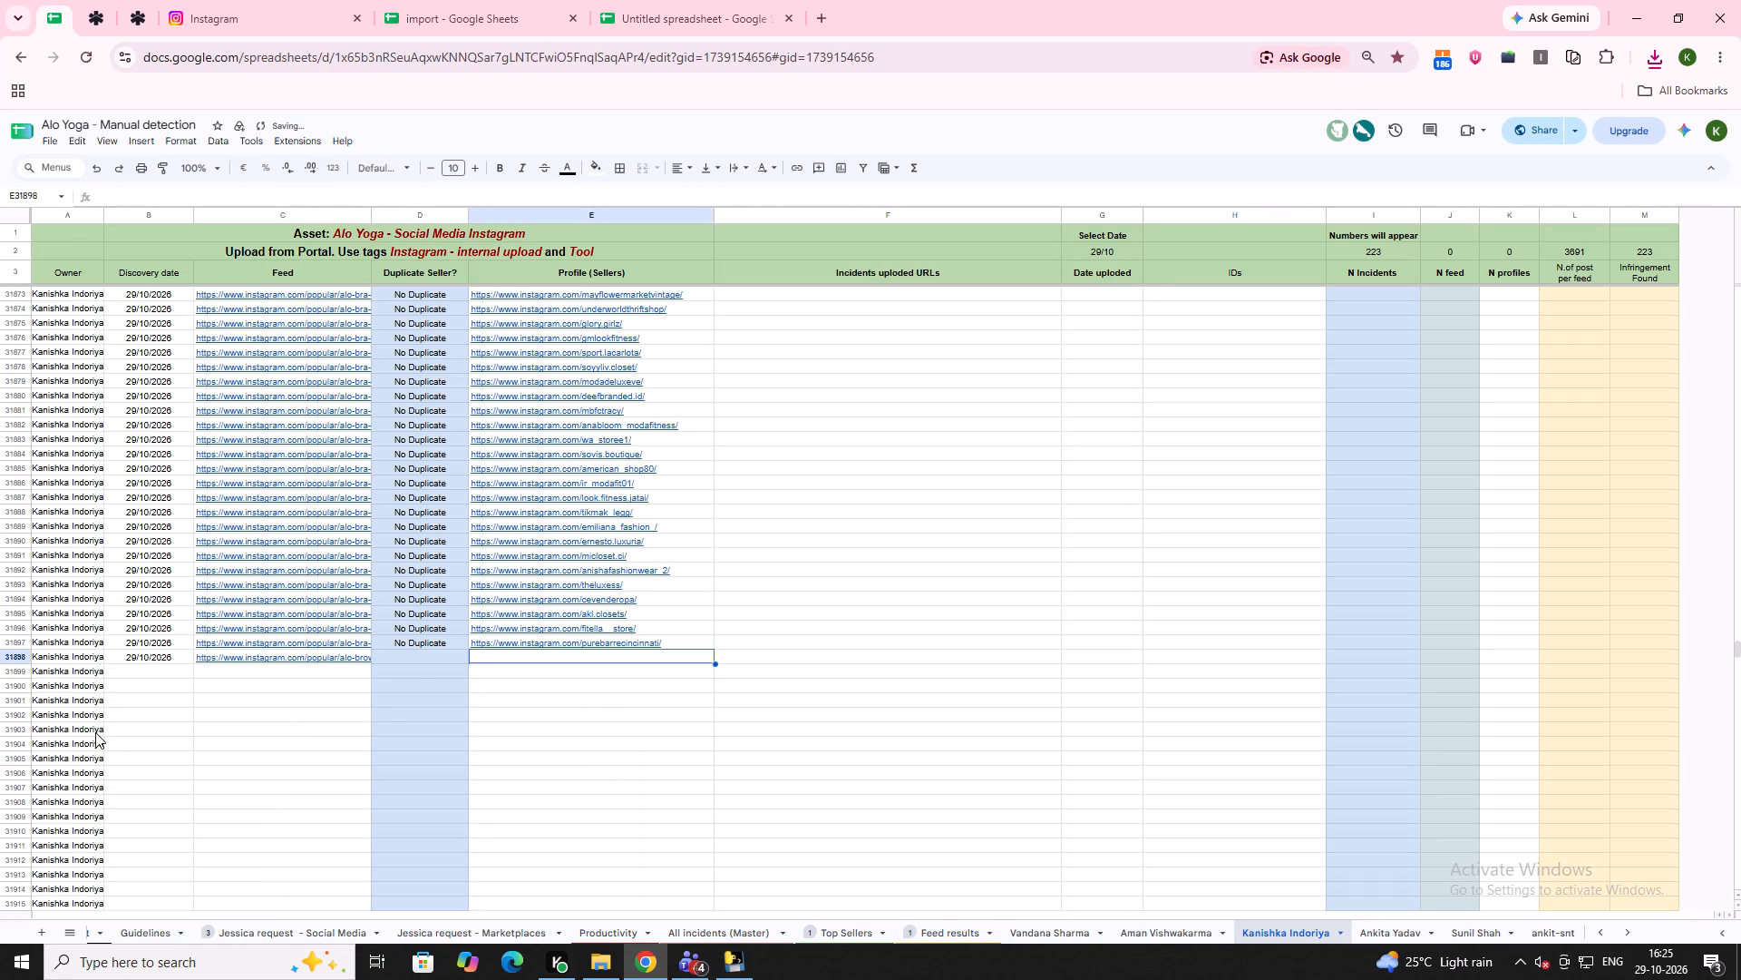
{"action": "key", "text": "Right"}
{"action": "key", "text": "ctrl+semicolon"}
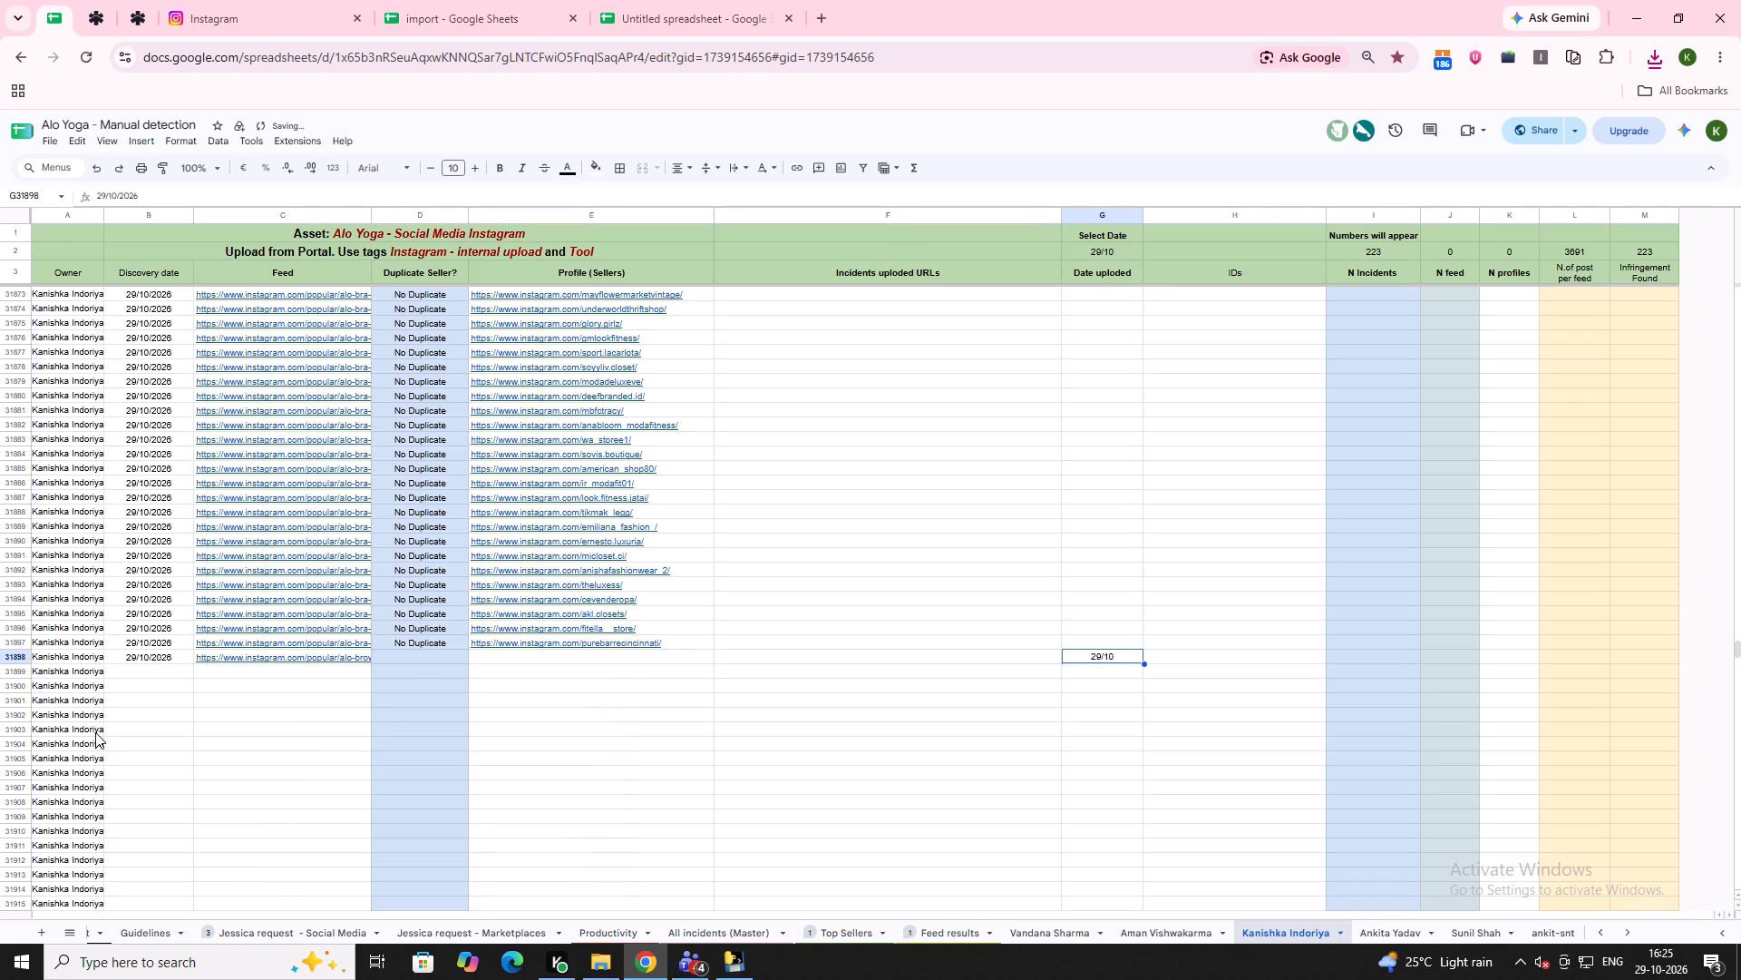
Enter 1000 as the number of posts per feed in row 31898, and close the Instagram feed page.
{"action": "key", "text": "Right"}
{"action": "key", "text": "Right"}
{"action": "key", "text": "Right"}
{"action": "key", "text": "Right"}
{"action": "key", "text": "Right"}
{"action": "key", "text": "Right"}
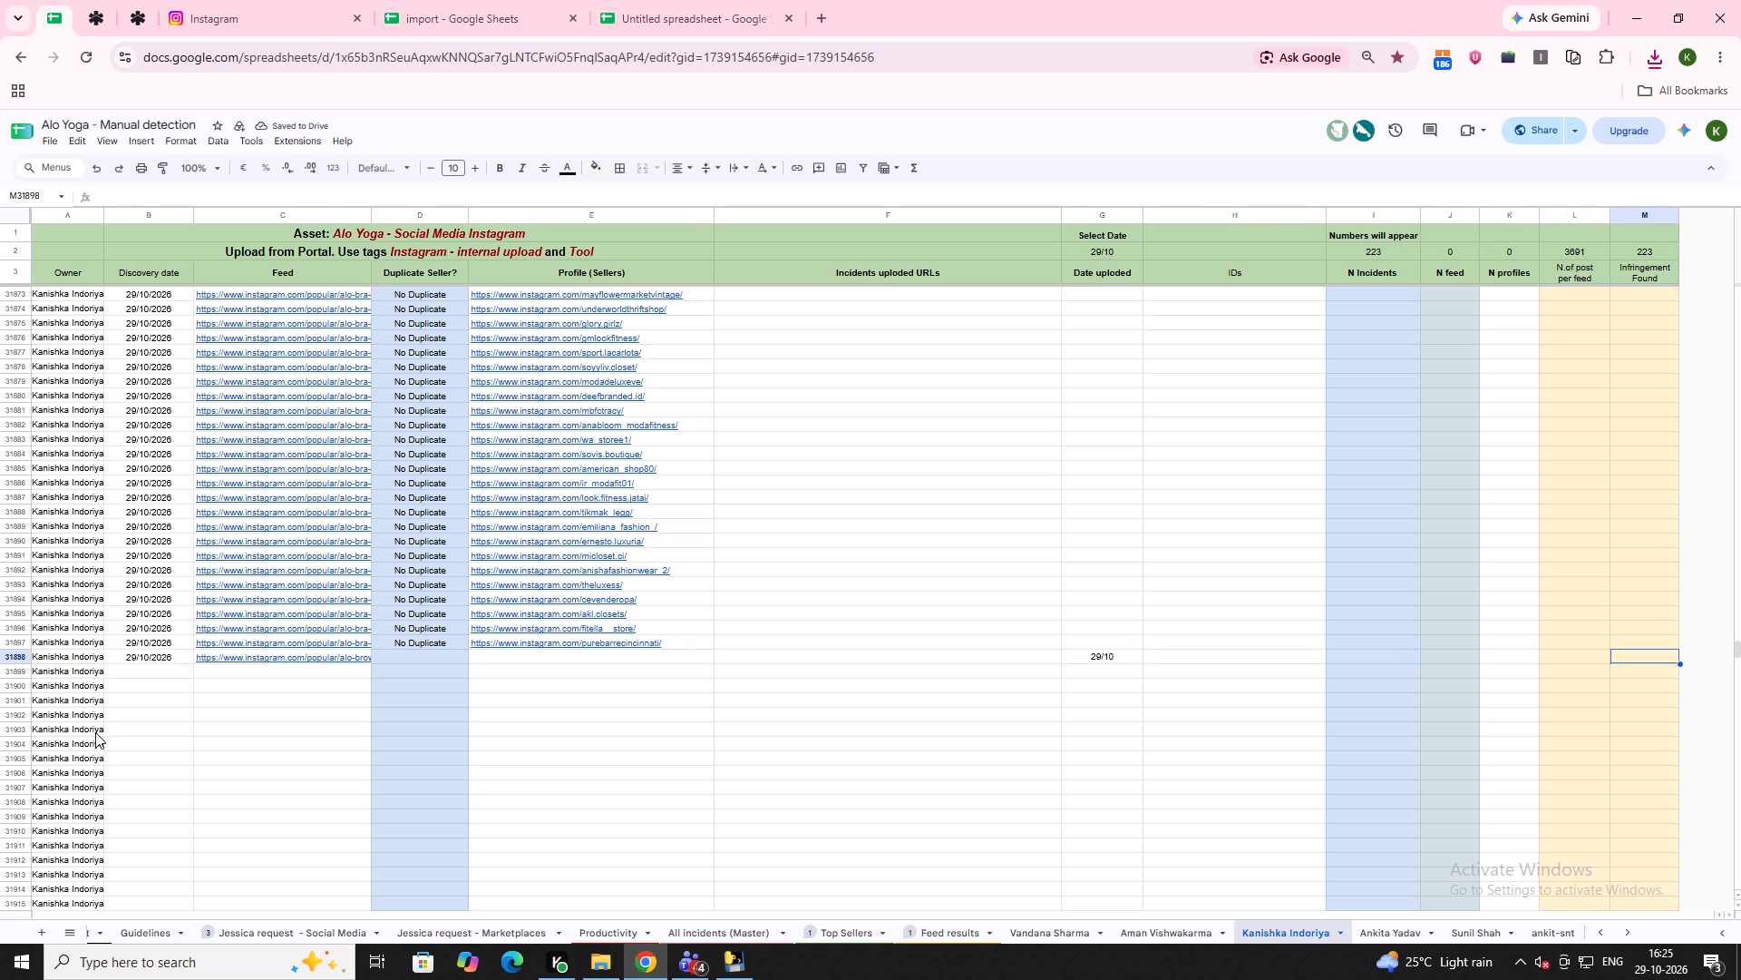
{"action": "key", "text": "Left"}
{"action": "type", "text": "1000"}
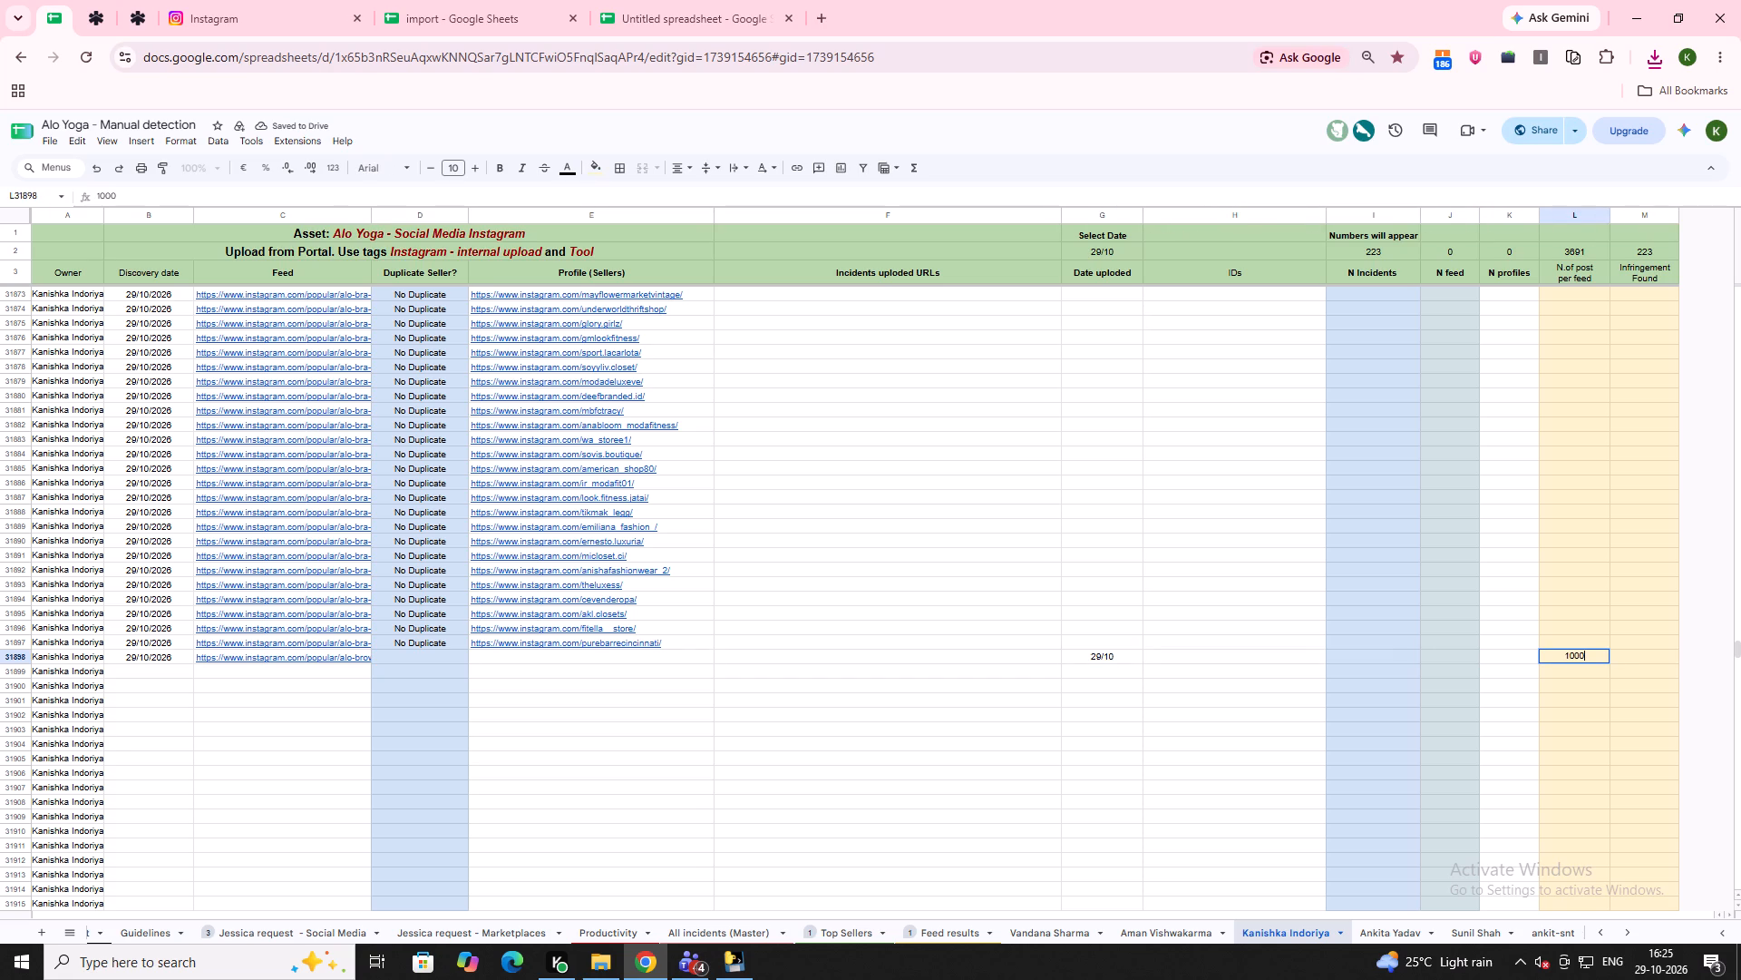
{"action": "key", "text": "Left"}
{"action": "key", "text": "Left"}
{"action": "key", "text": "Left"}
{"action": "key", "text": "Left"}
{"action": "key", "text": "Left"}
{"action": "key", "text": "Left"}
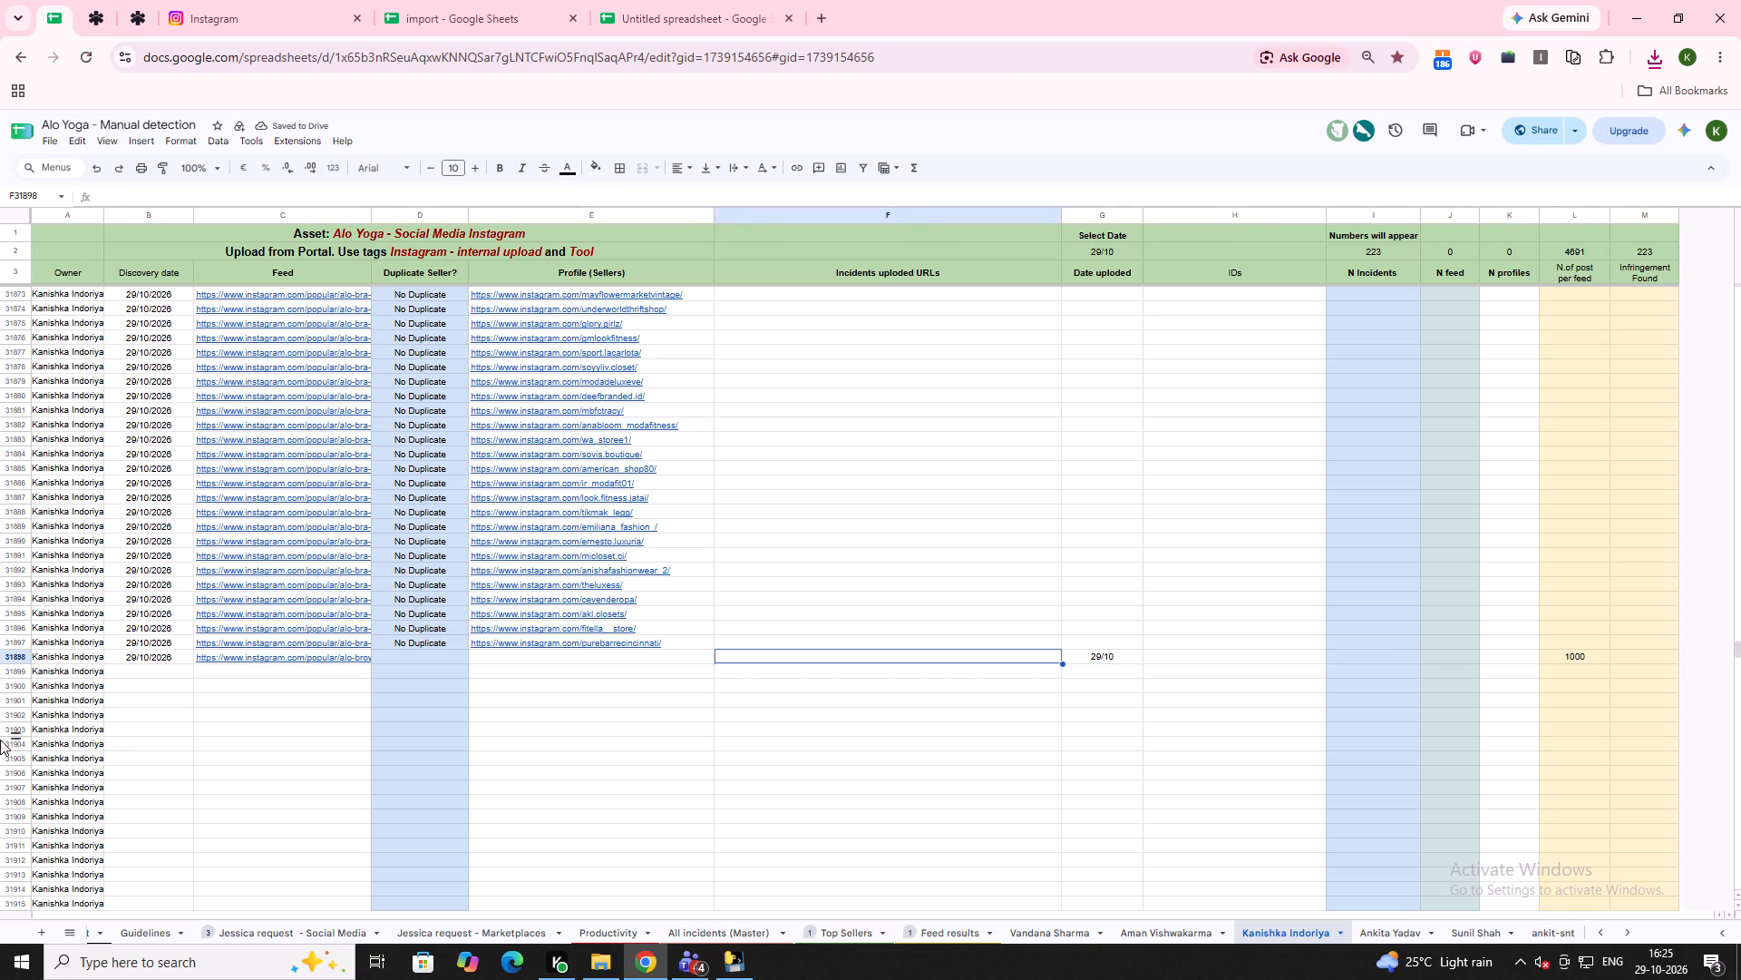
{"action": "left_click", "coordinate": [316, 0]}
{"action": "key", "text": "ctrl+w"}
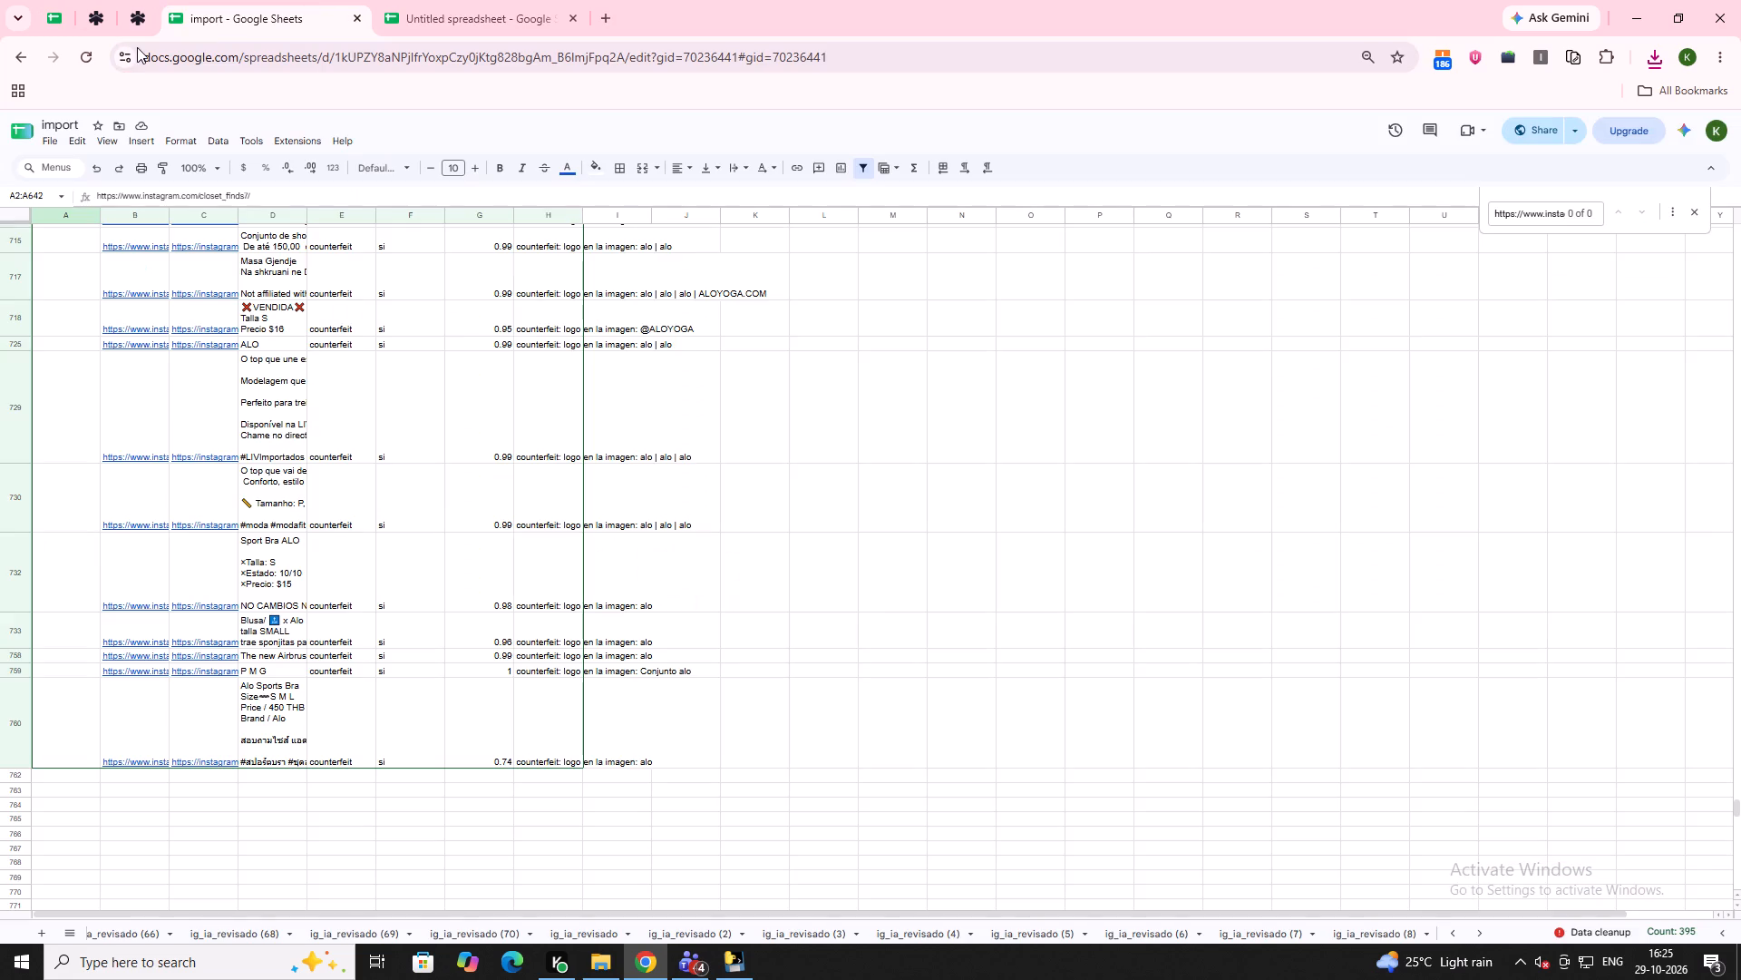
{"action": "left_click", "coordinate": [76, 0]}
{"action": "left_click", "coordinate": [68, 0]}
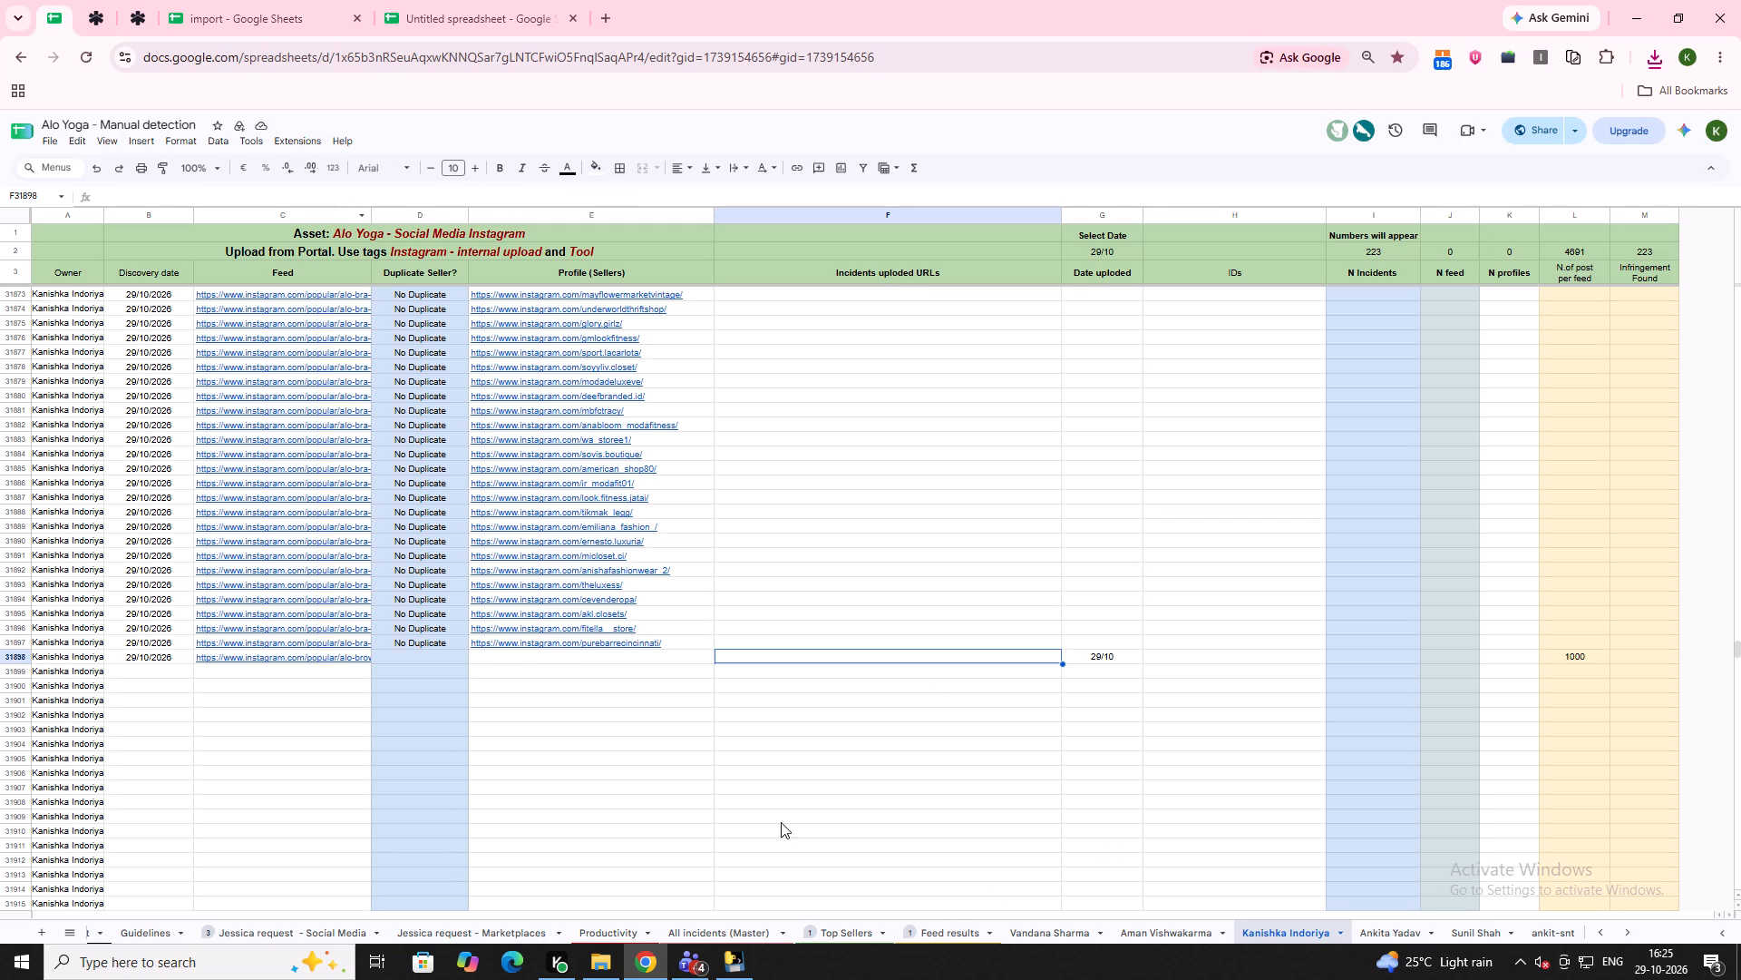
{"action": "scroll", "coordinate": [1001, 726], "scroll_direction": "up", "scroll_amount": 20}
{"action": "scroll", "coordinate": [1001, 726], "scroll_direction": "up", "scroll_amount": 16}
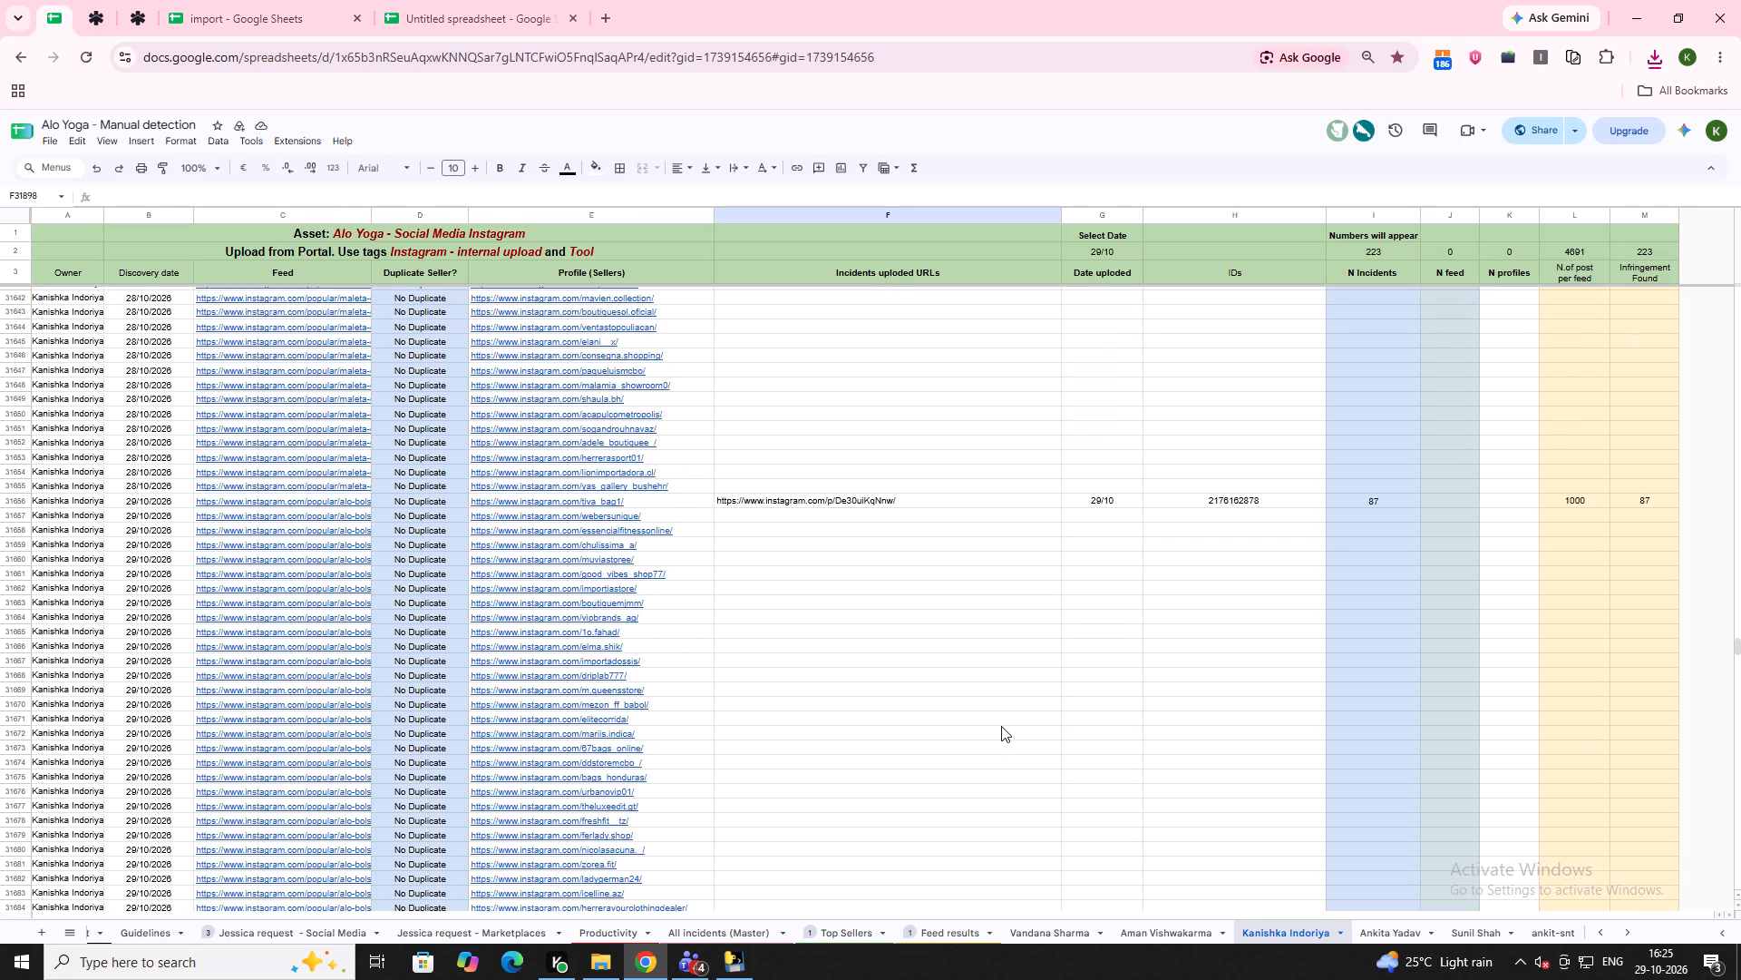
{"action": "scroll", "coordinate": [1001, 726], "scroll_direction": "up", "scroll_amount": 20}
{"action": "scroll", "coordinate": [1001, 726], "scroll_direction": "up", "scroll_amount": 2}
{"action": "scroll", "coordinate": [1001, 726], "scroll_direction": "down", "scroll_amount": 2}
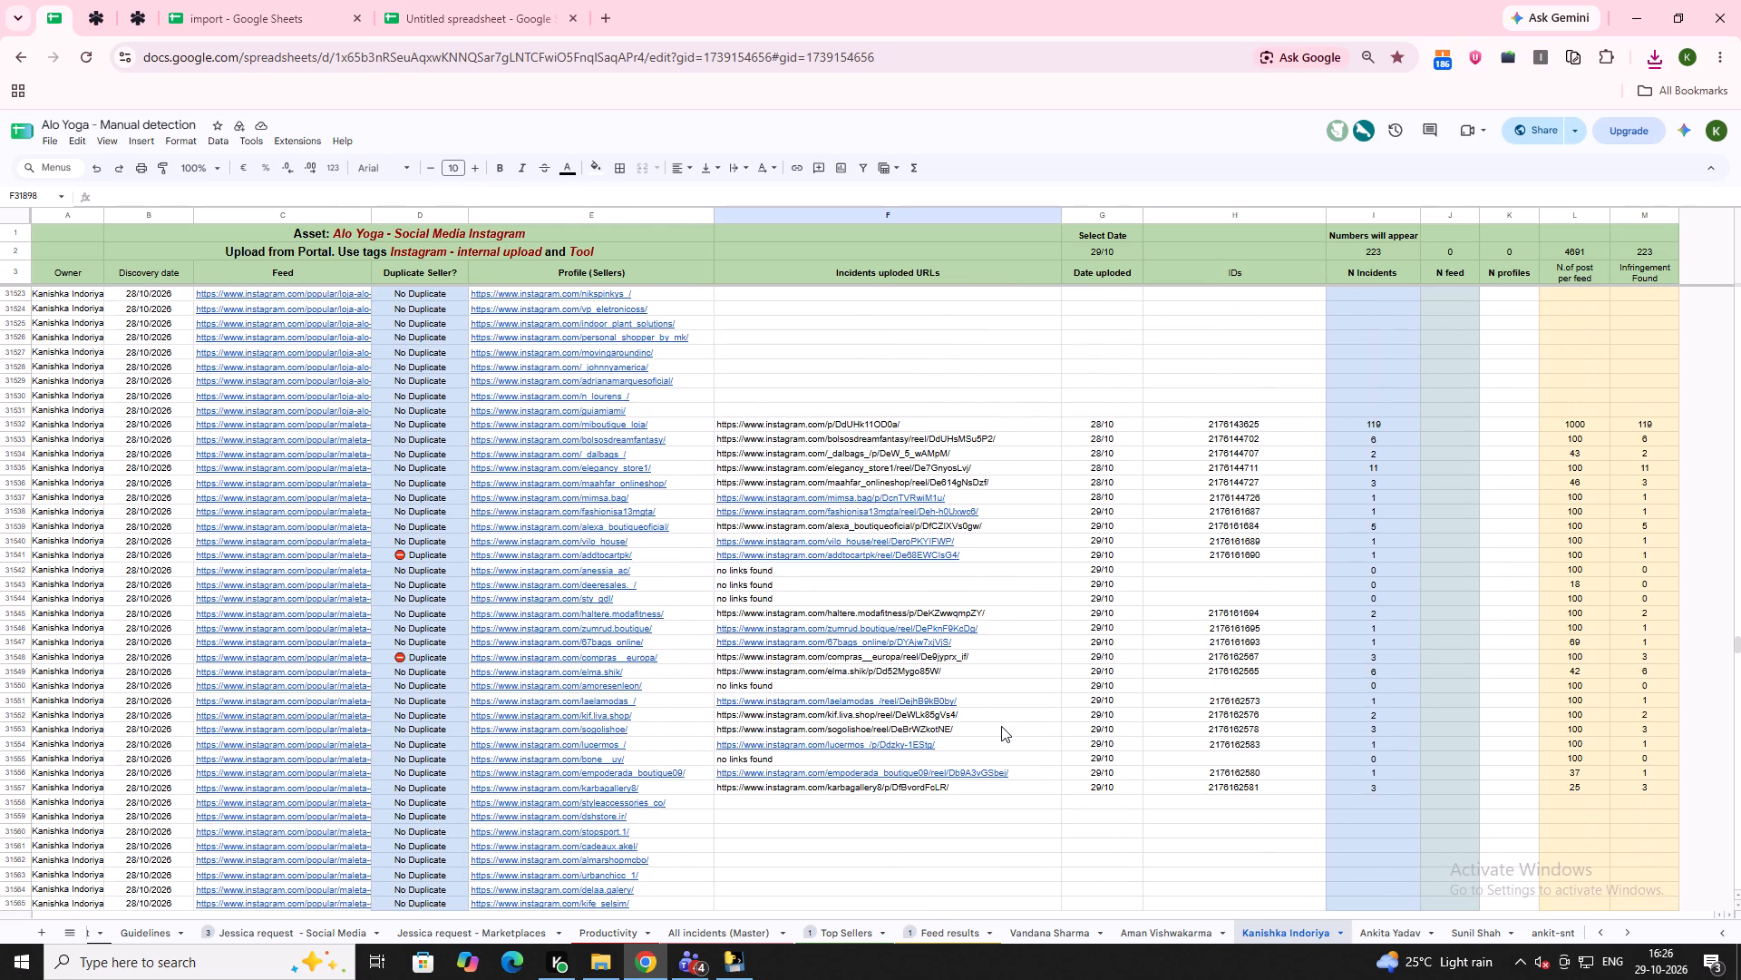
{"action": "scroll", "coordinate": [1184, 770], "scroll_direction": "up", "scroll_amount": 1}
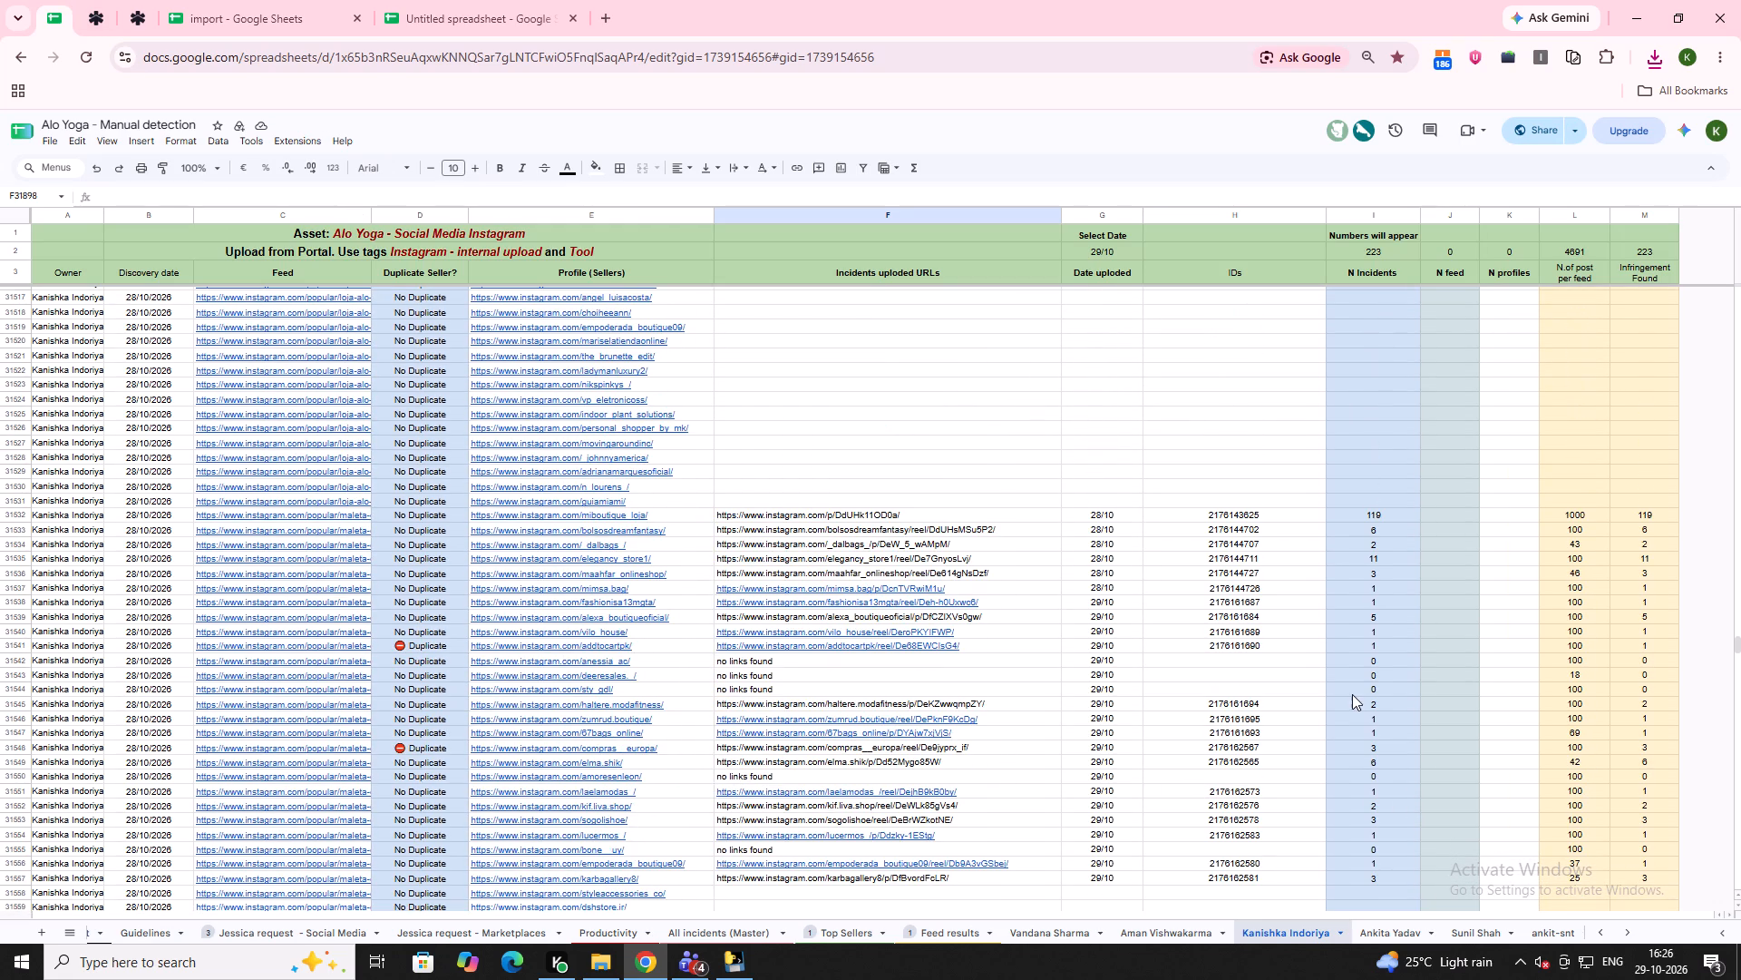
{"action": "left_click", "coordinate": [1121, 602]}
{"action": "key", "text": "Right"}
{"action": "key", "text": "Right"}
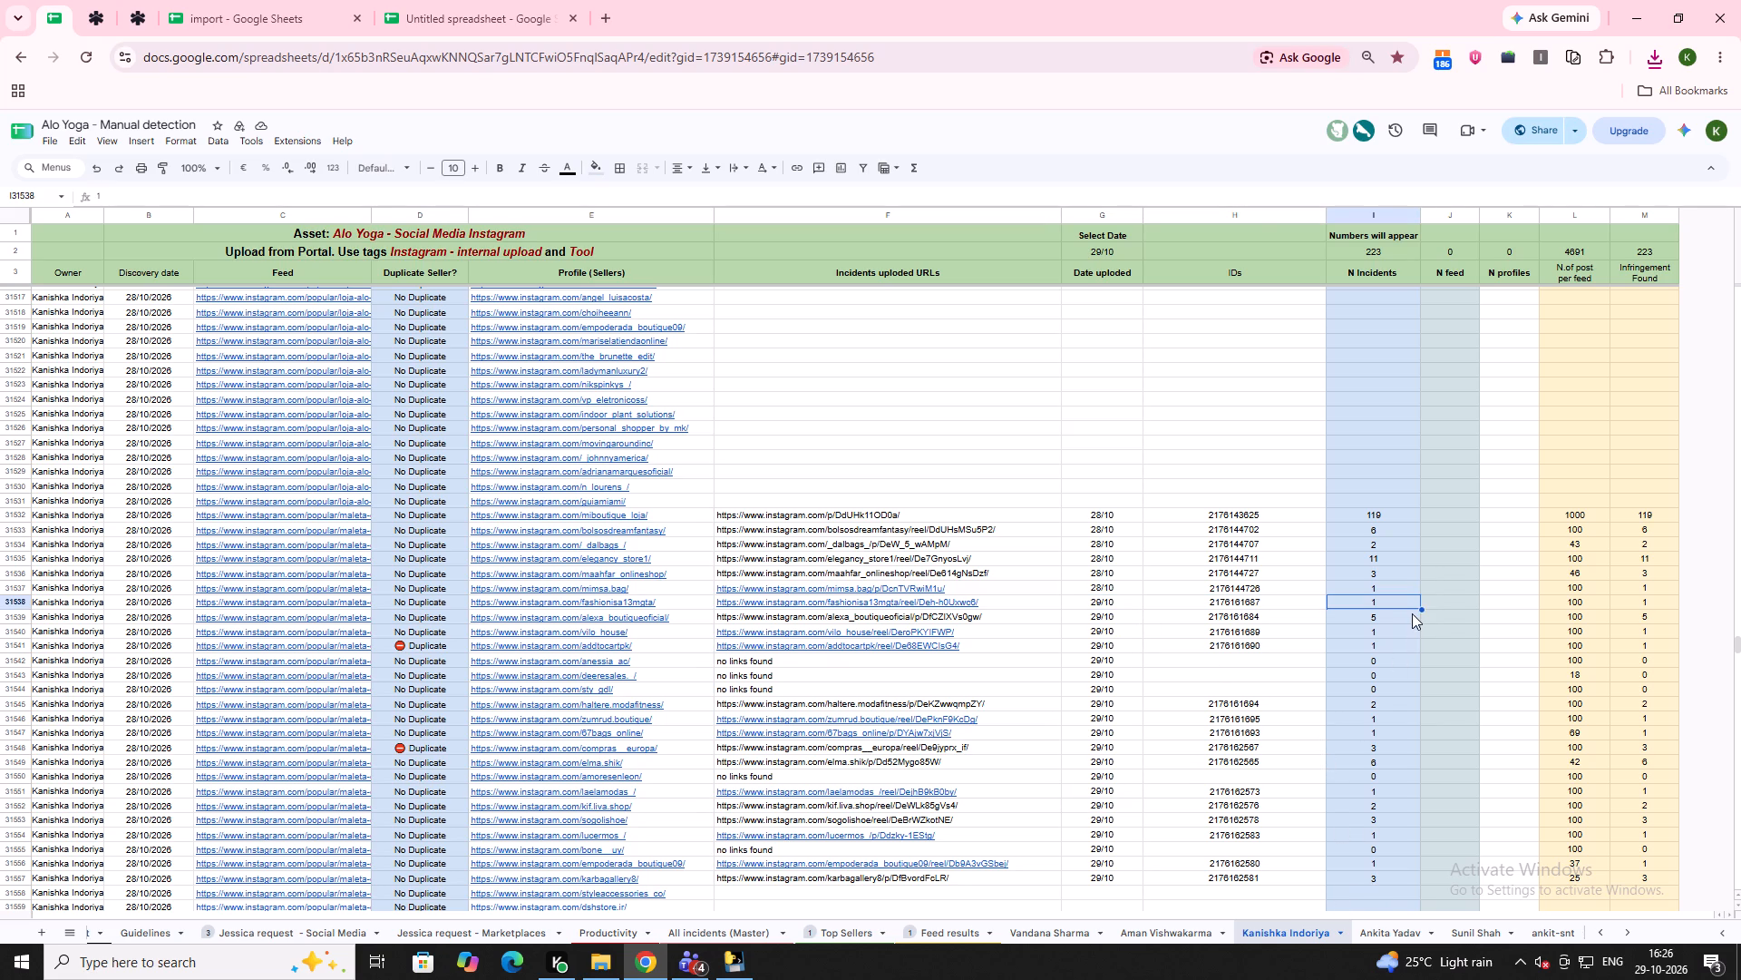
{"action": "left_click", "coordinate": [1379, 765]}
{"action": "key", "text": "Left"}
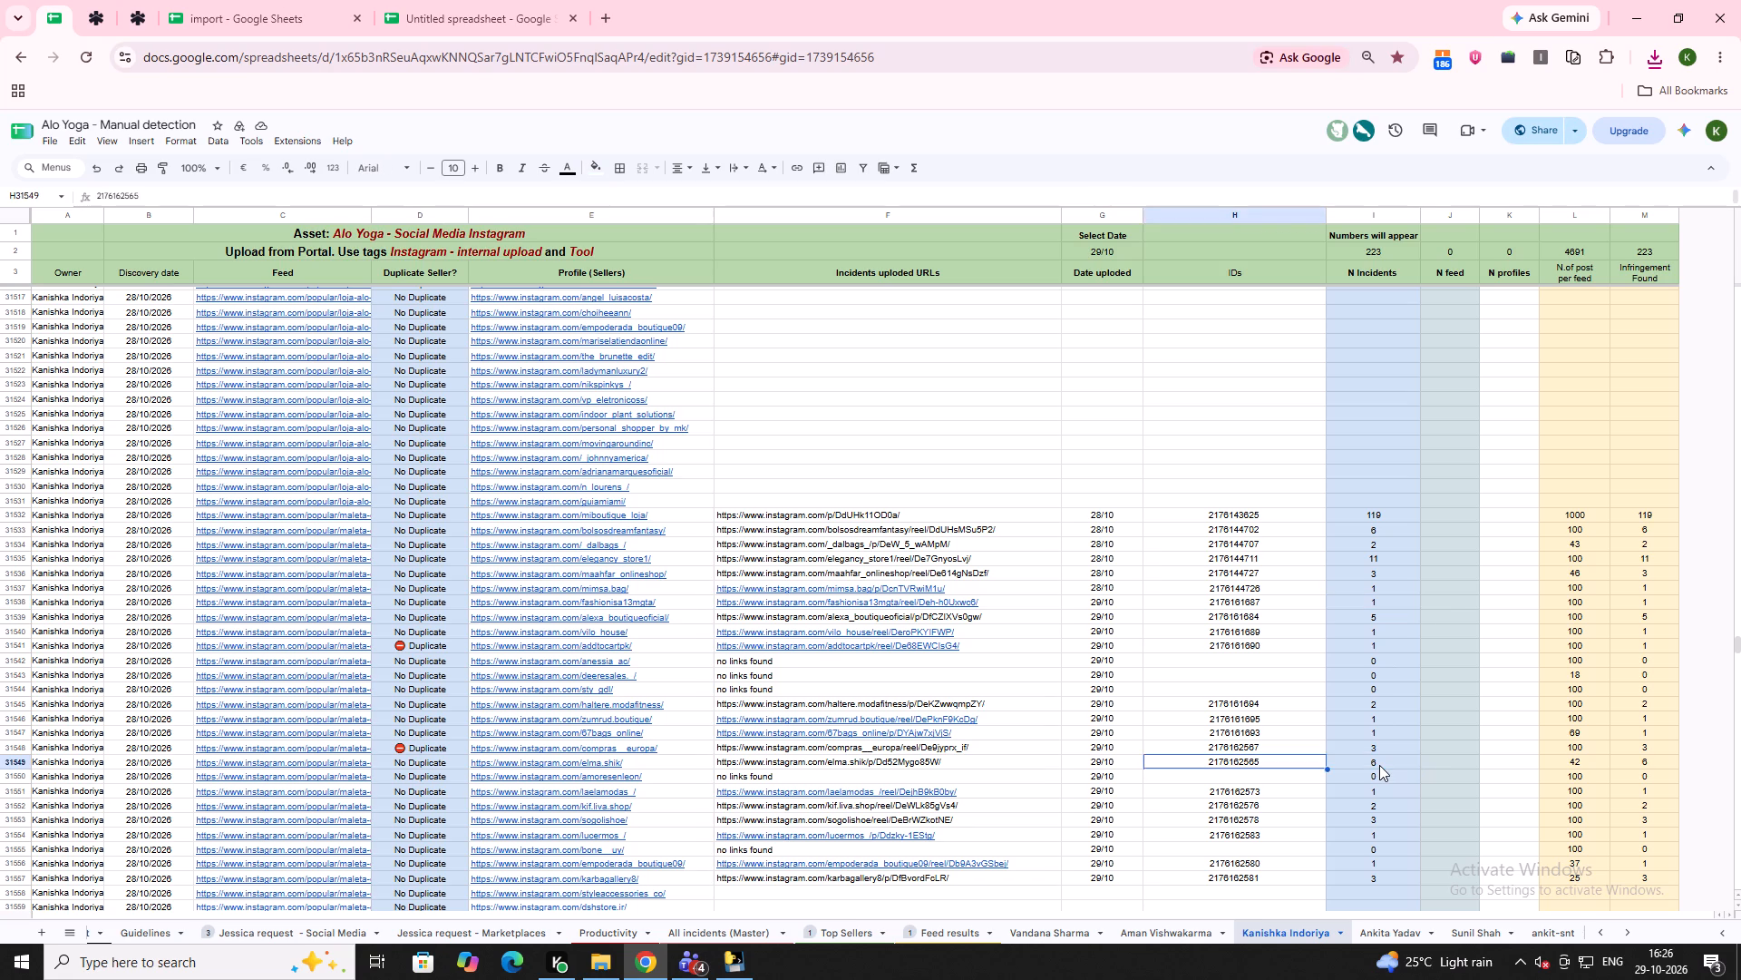
{"action": "key", "text": "Left"}
{"action": "key", "text": "Left"}
{"action": "key", "text": "Left"}
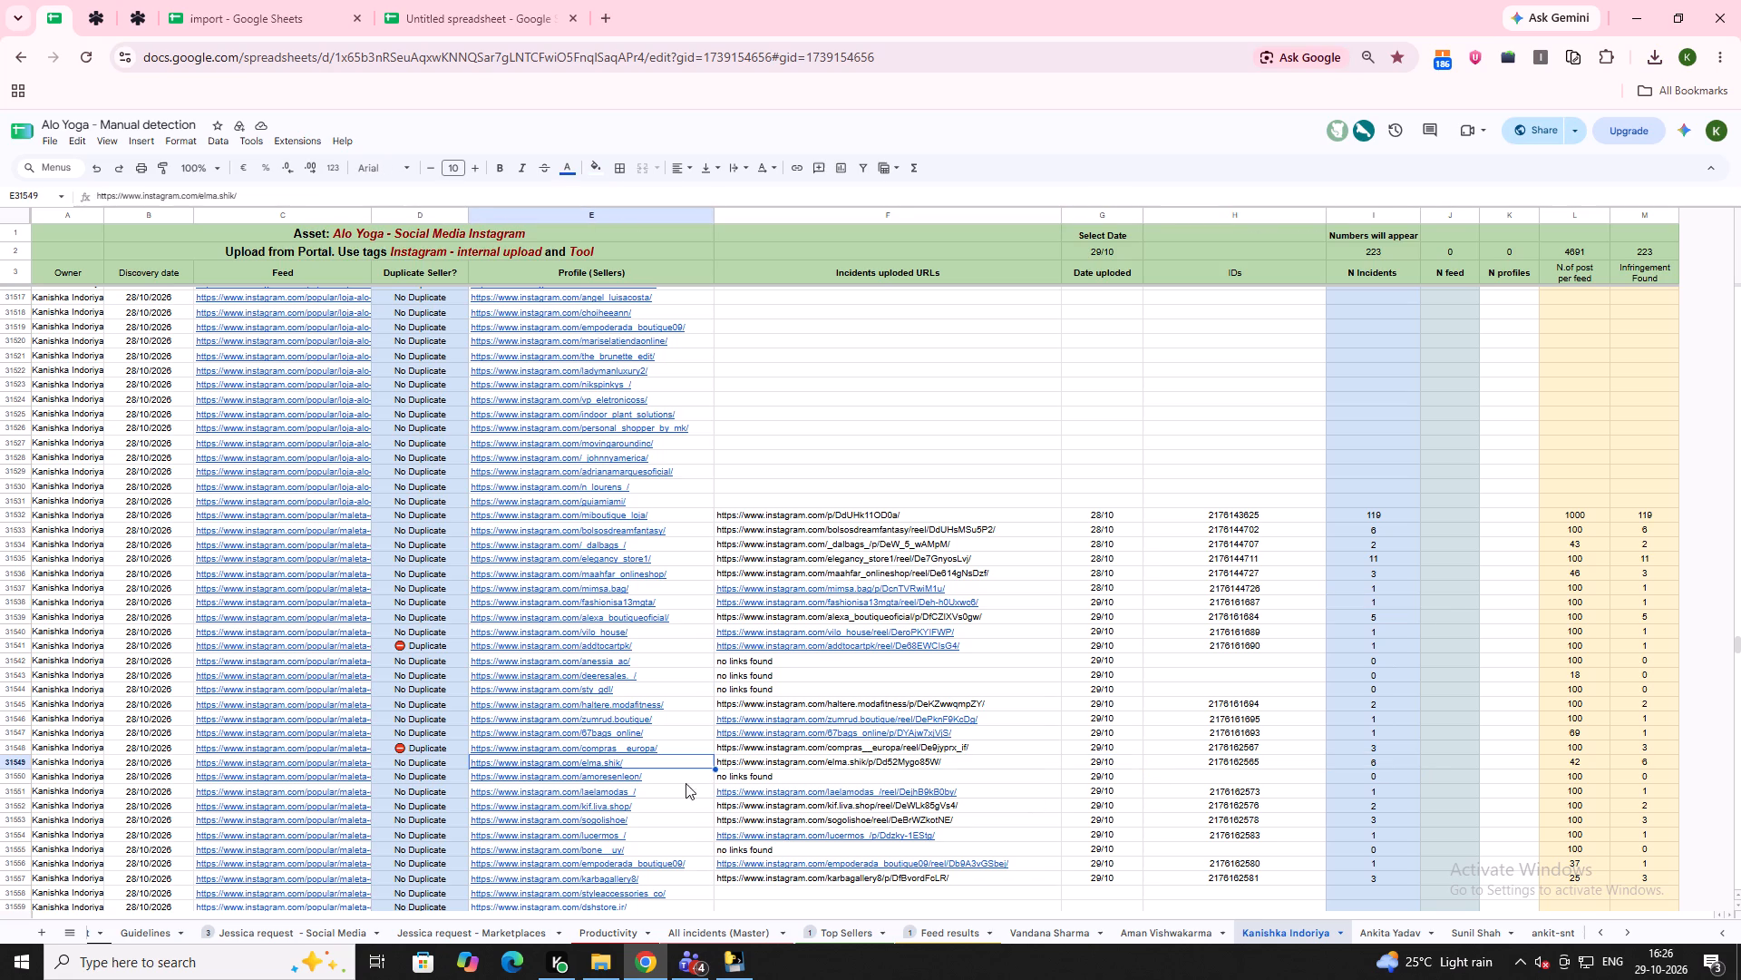
{"action": "left_click", "coordinate": [627, 762]}
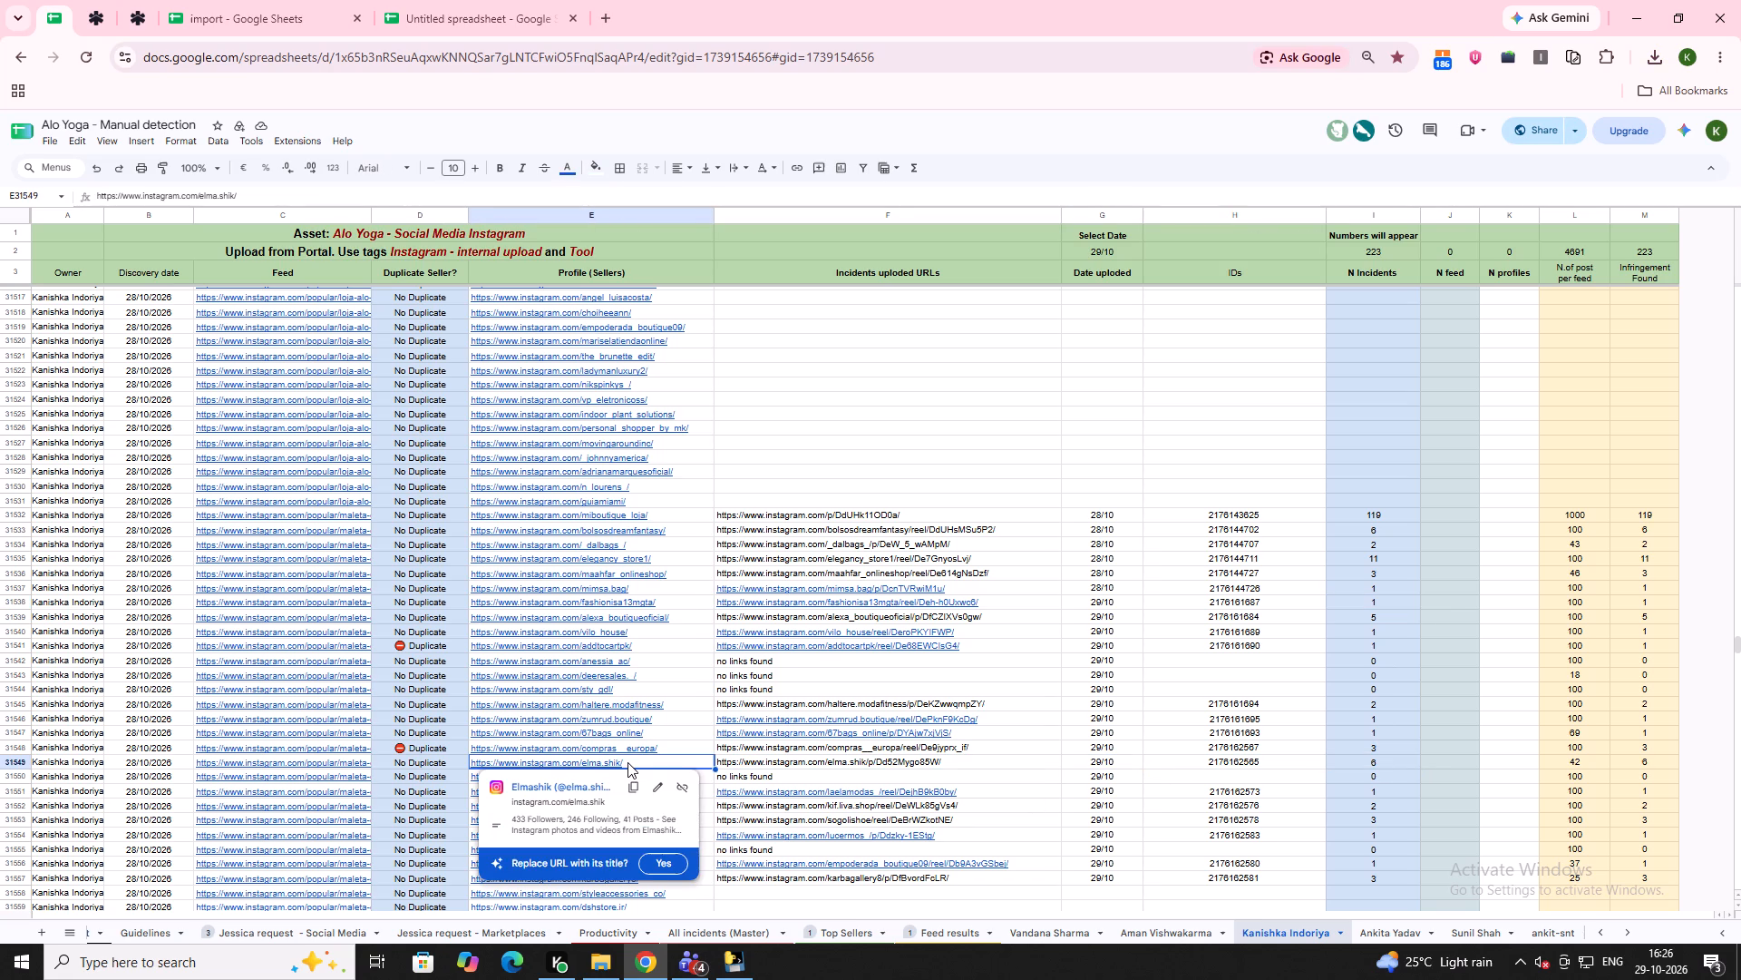
{"action": "key", "text": "ctrl+c"}
{"action": "left_click", "coordinate": [850, 930]}
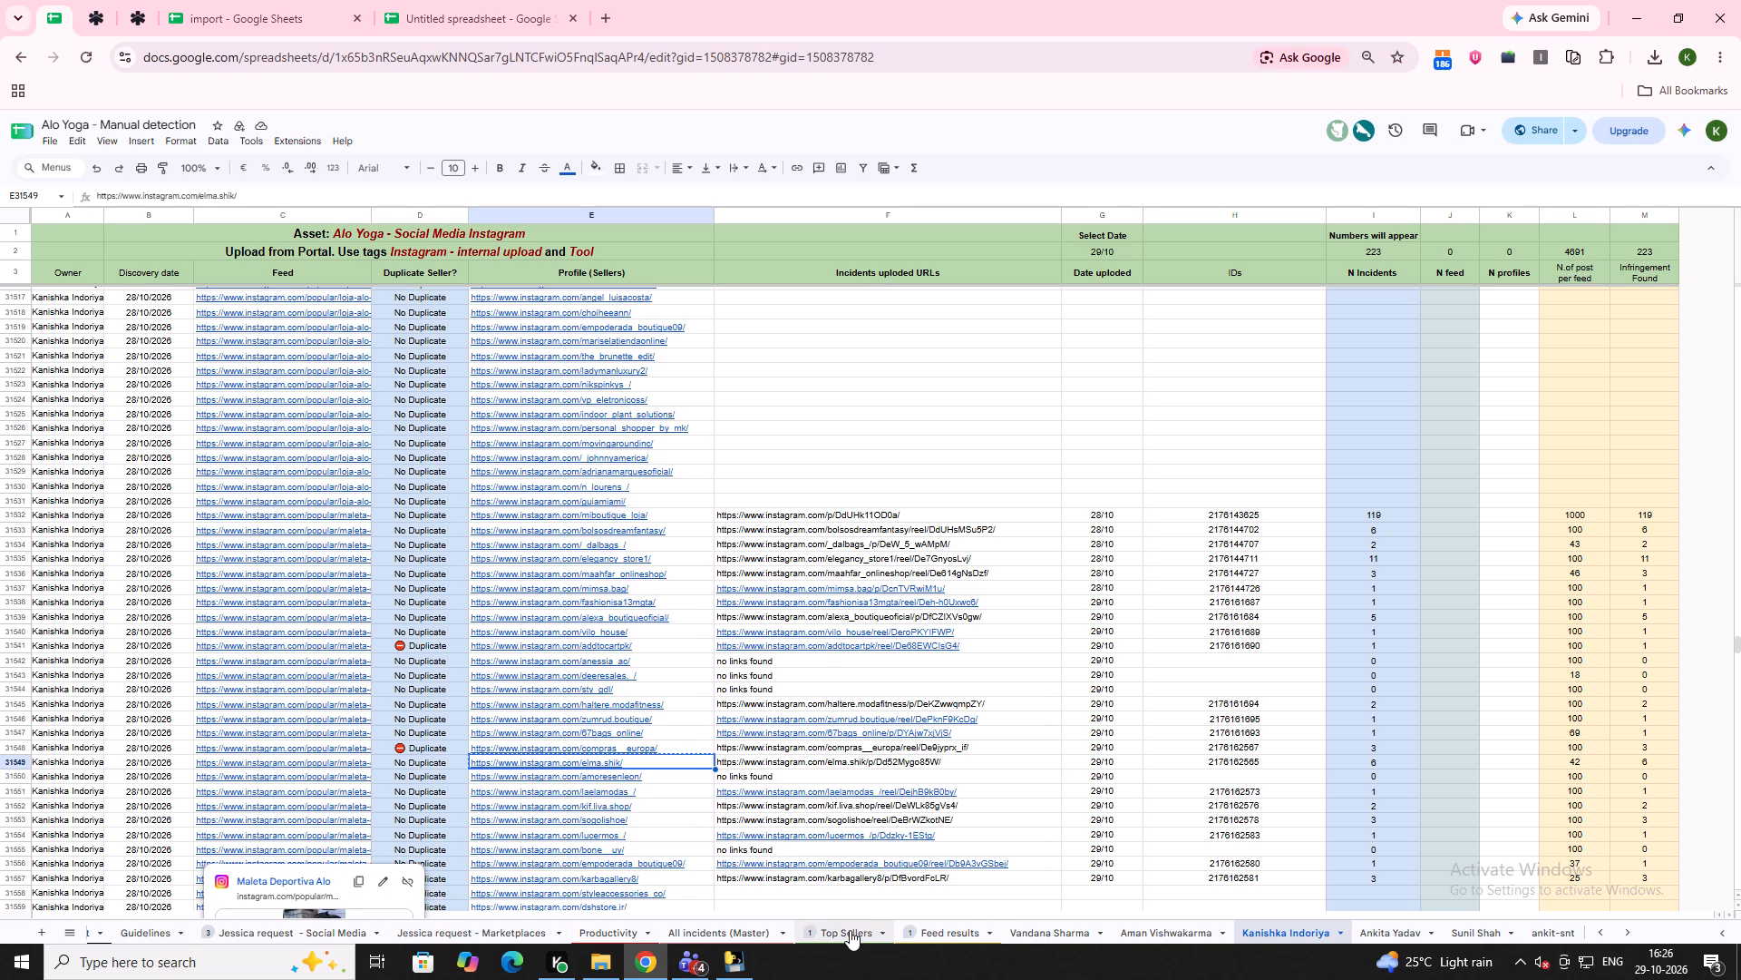
{"action": "scroll", "coordinate": [452, 706], "scroll_direction": "down", "scroll_amount": 20}
{"action": "scroll", "coordinate": [452, 706], "scroll_direction": "down", "scroll_amount": 7}
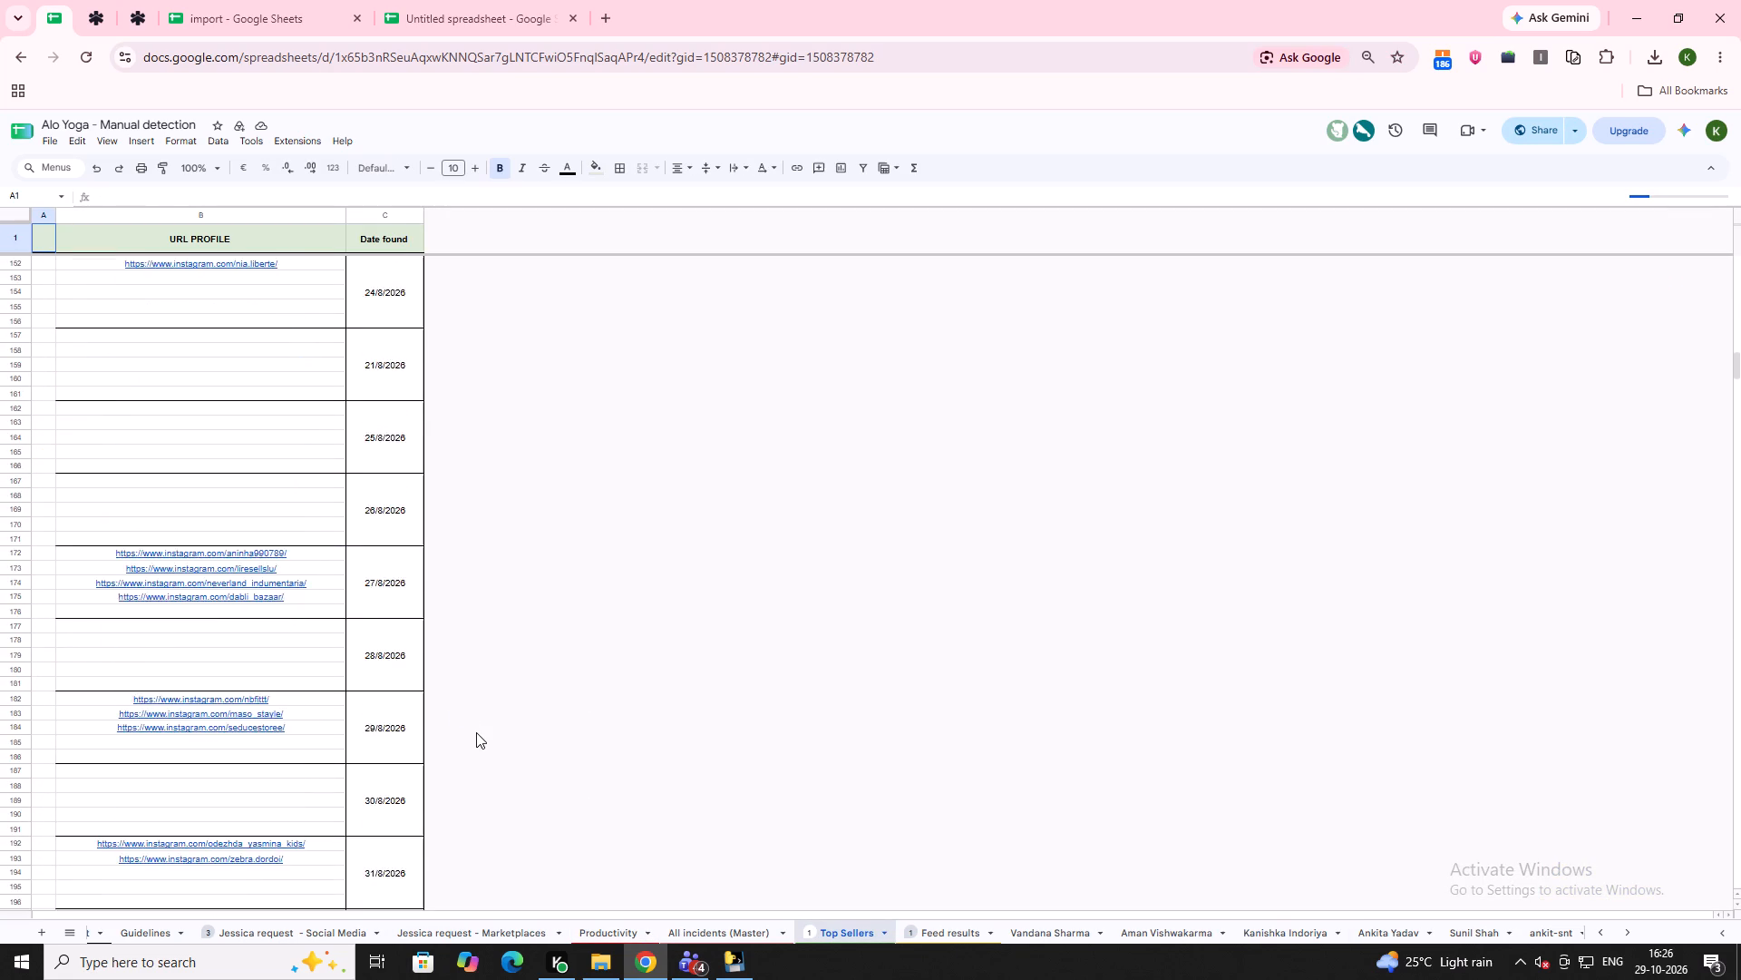
{"action": "scroll", "coordinate": [476, 732], "scroll_direction": "down", "scroll_amount": 10}
{"action": "scroll", "coordinate": [476, 732], "scroll_direction": "up", "scroll_amount": 7}
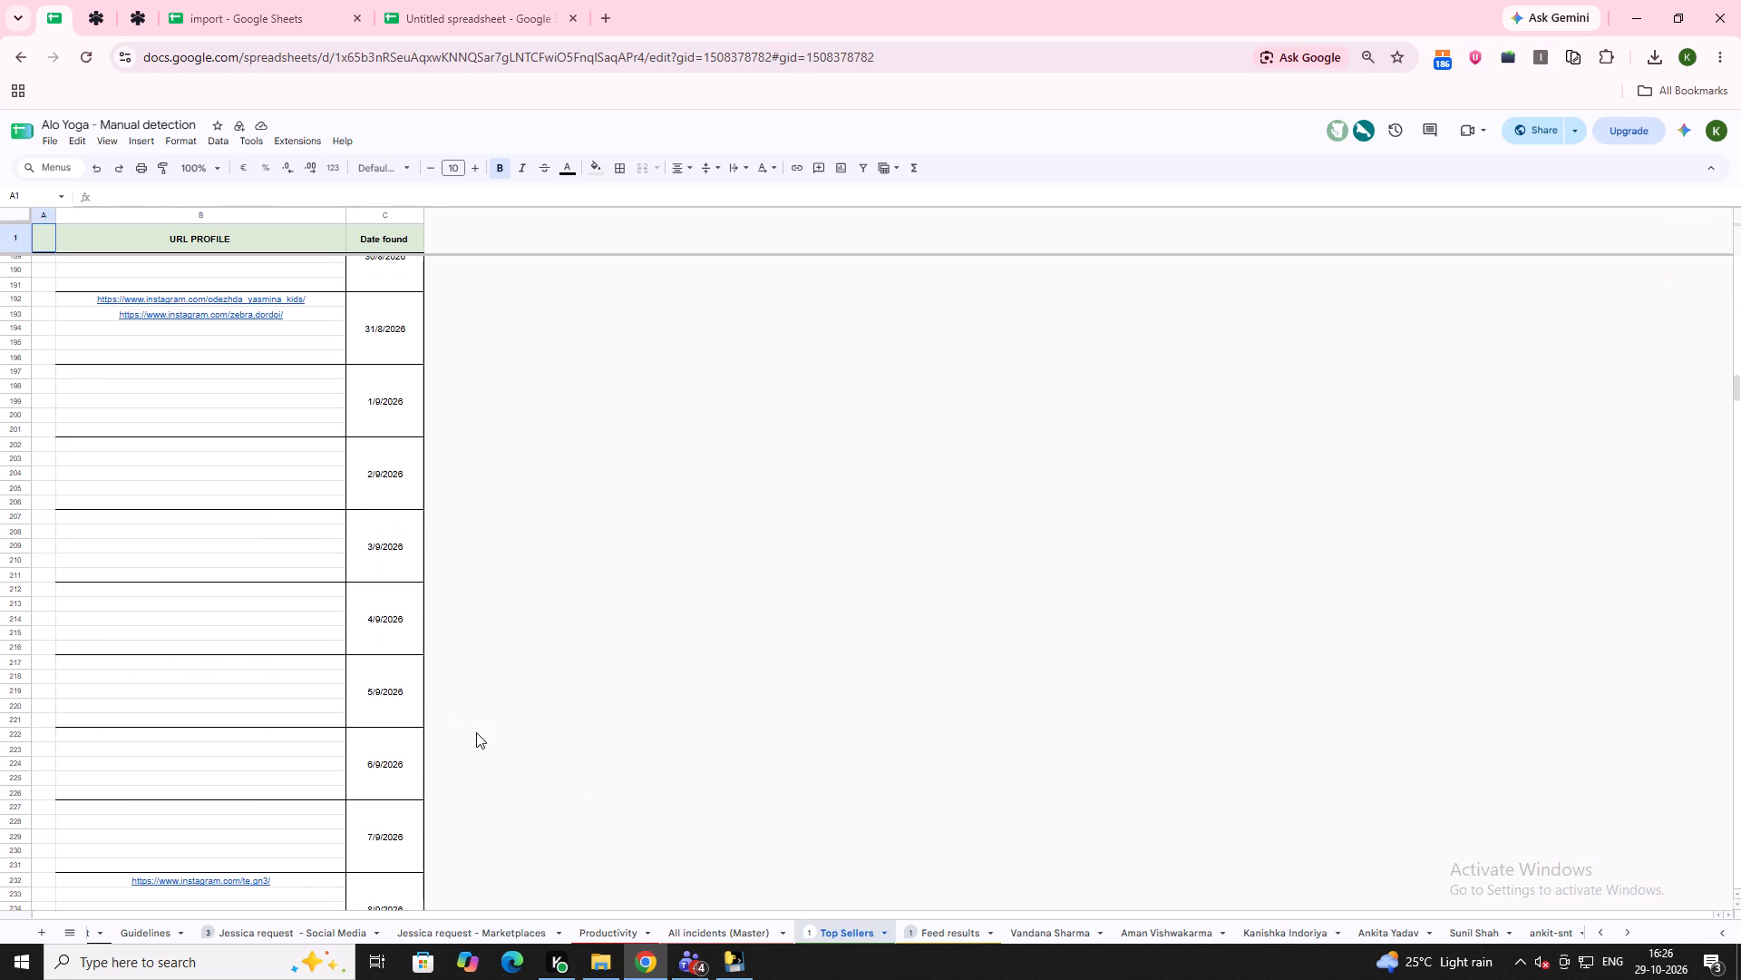
{"action": "scroll", "coordinate": [476, 732], "scroll_direction": "down", "scroll_amount": 20}
{"action": "scroll", "coordinate": [476, 732], "scroll_direction": "down", "scroll_amount": 1}
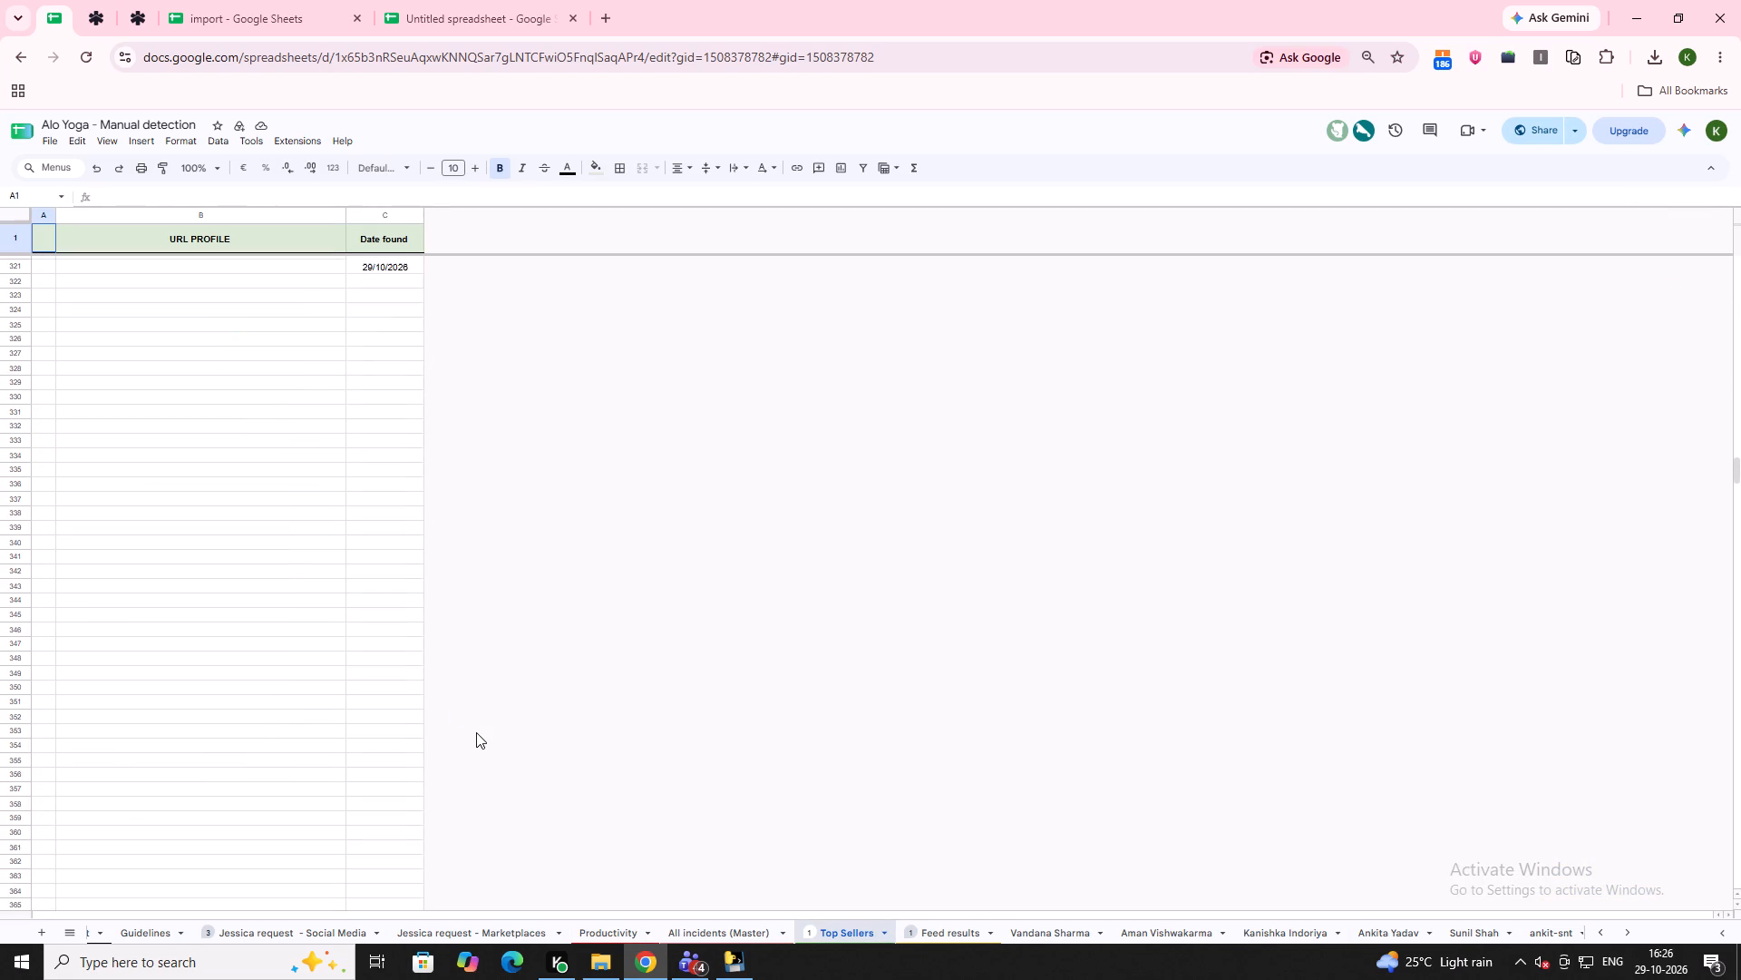
{"action": "scroll", "coordinate": [476, 732], "scroll_direction": "up", "scroll_amount": 4}
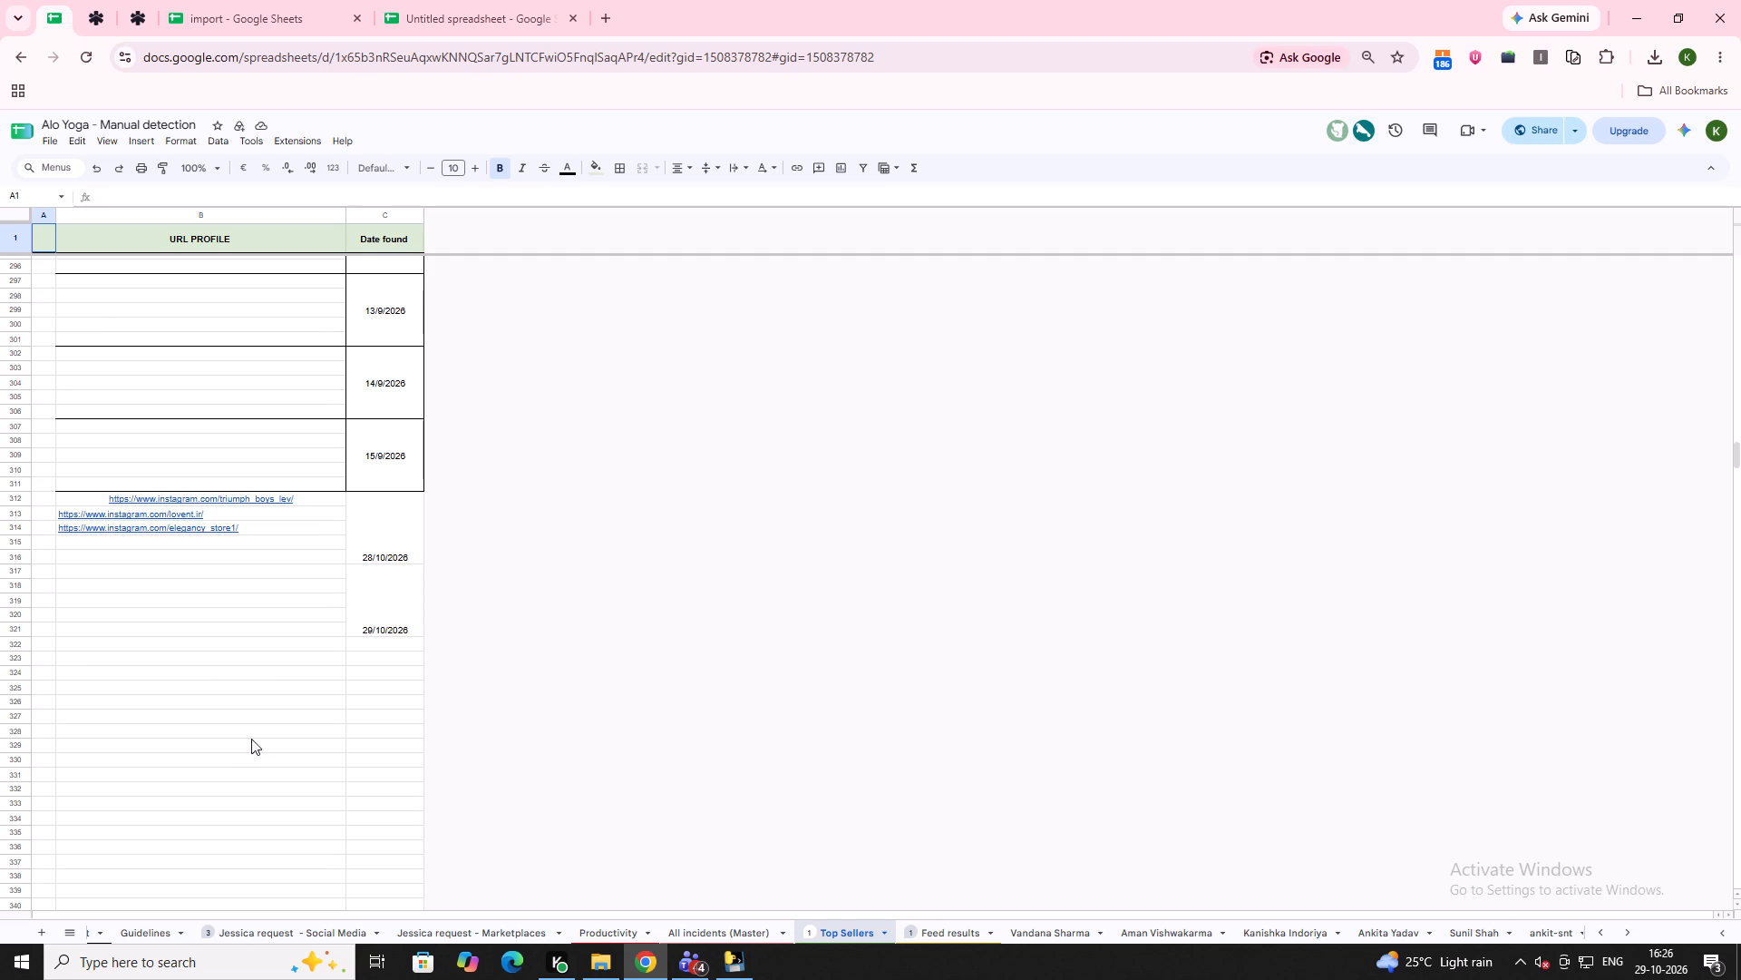
{"action": "left_click", "coordinate": [316, 613]}
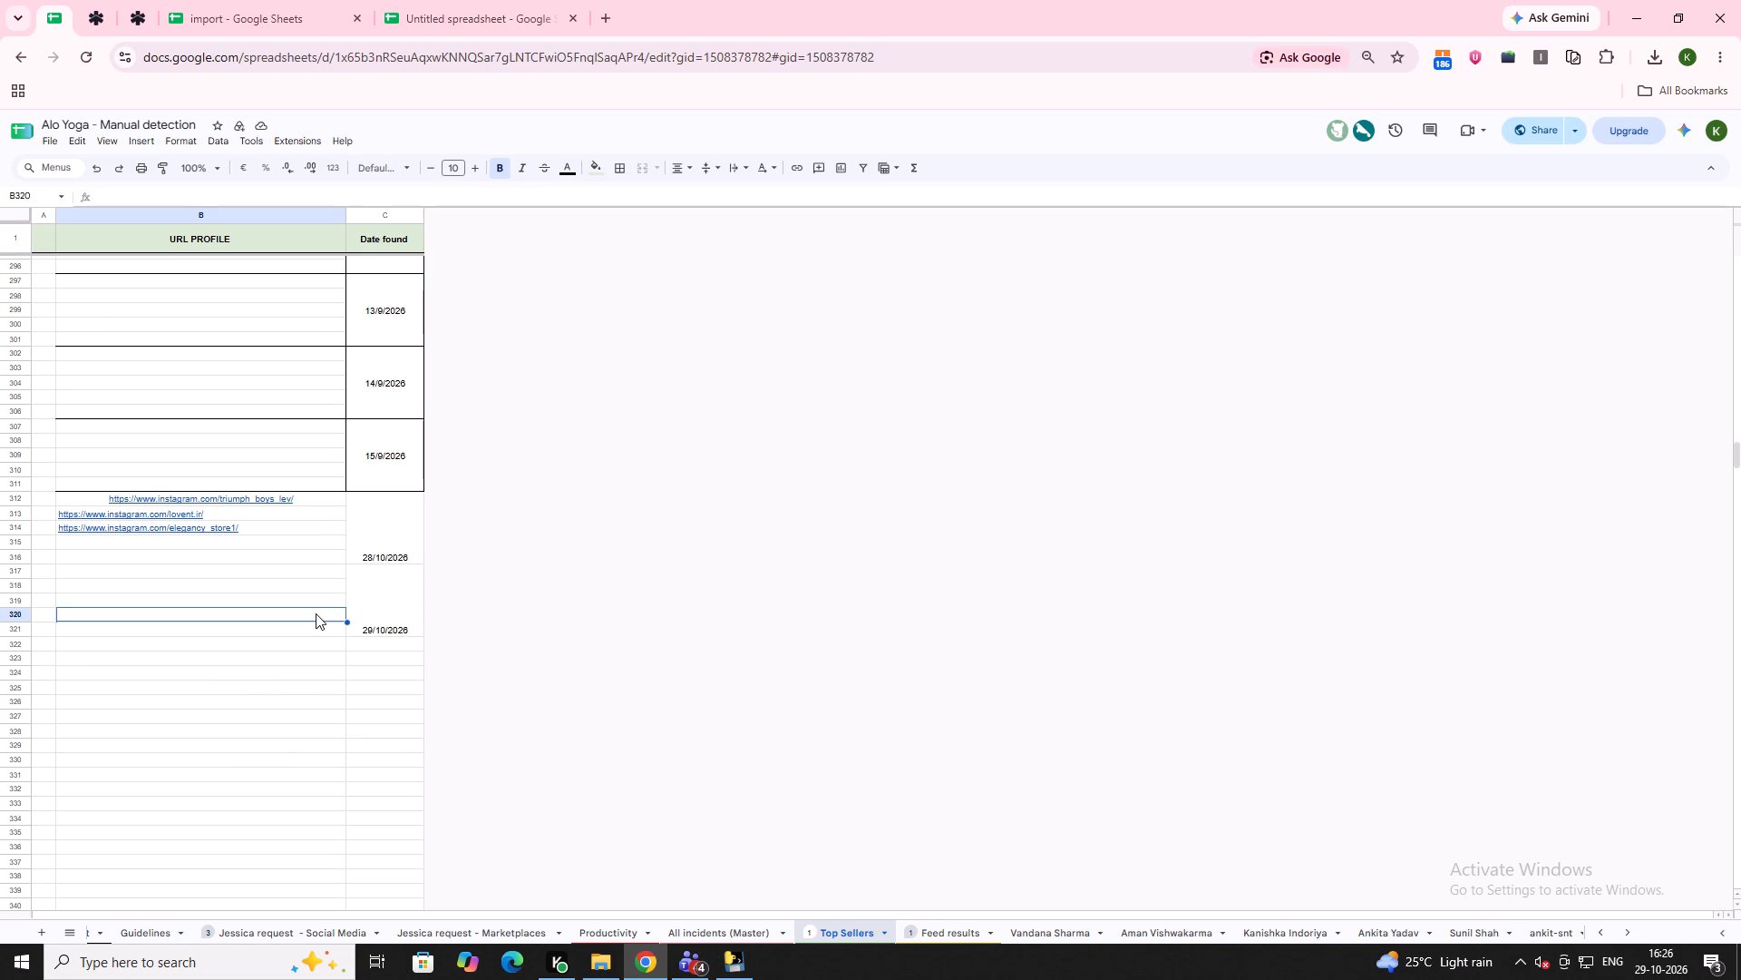
{"action": "key", "text": "ctrl+v"}
{"action": "left_click", "coordinate": [256, 632]}
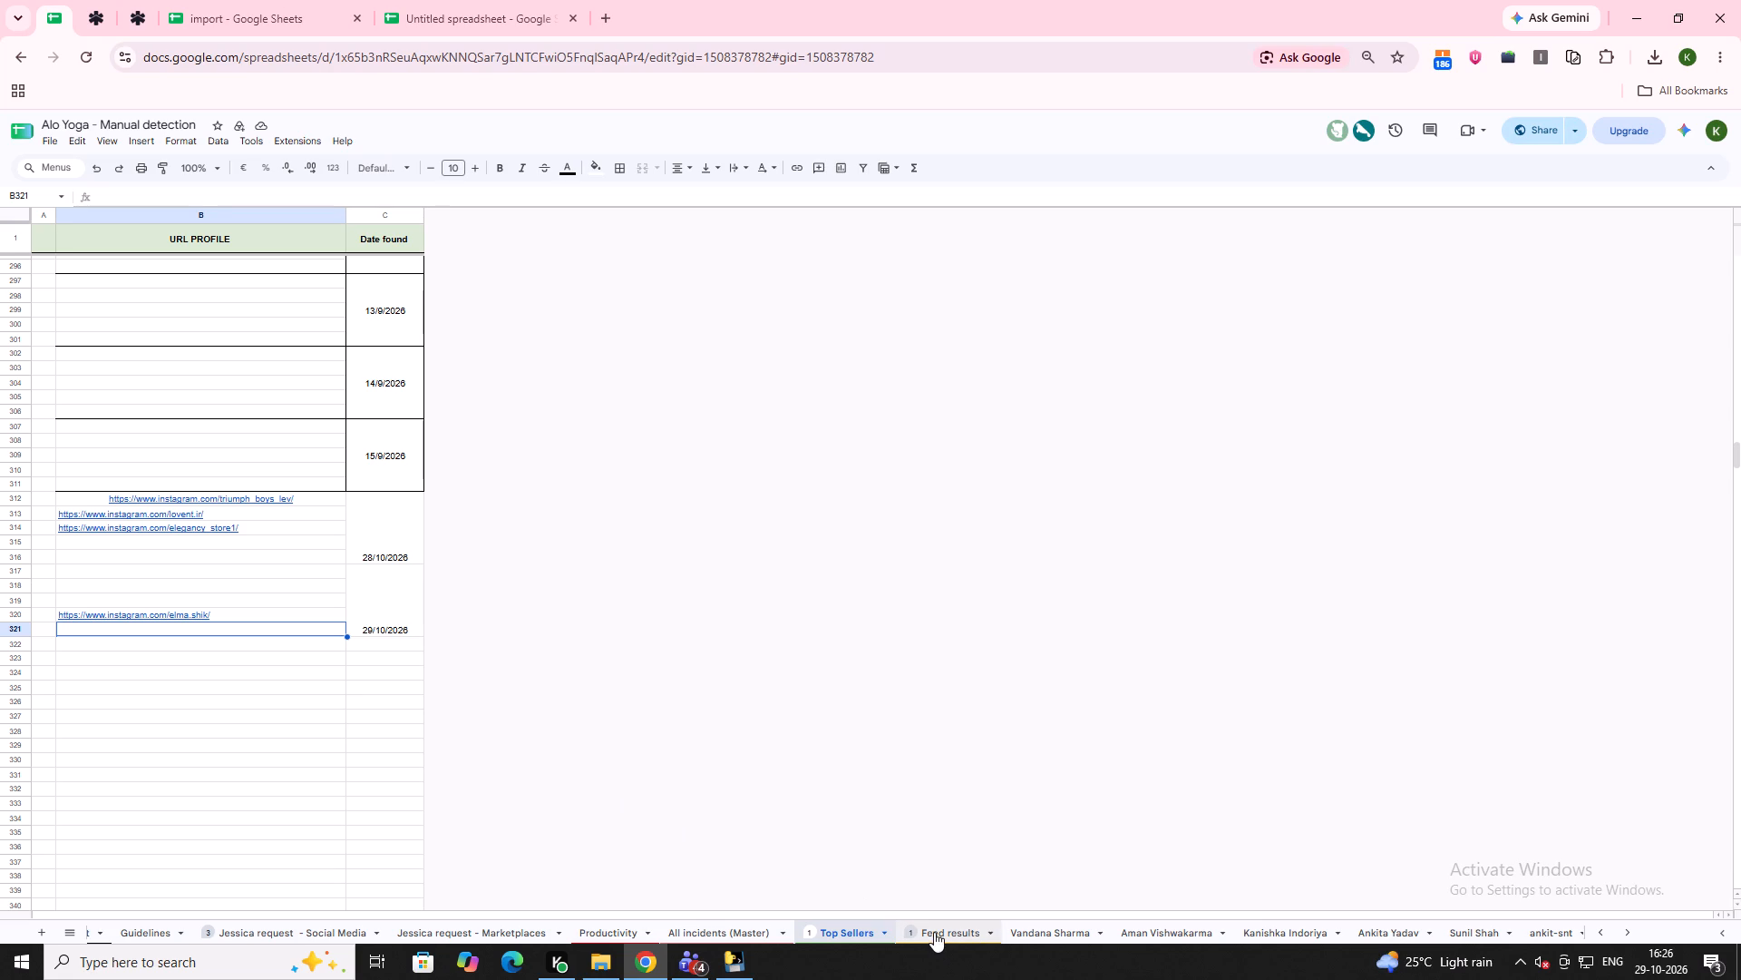
{"action": "left_click", "coordinate": [1289, 932]}
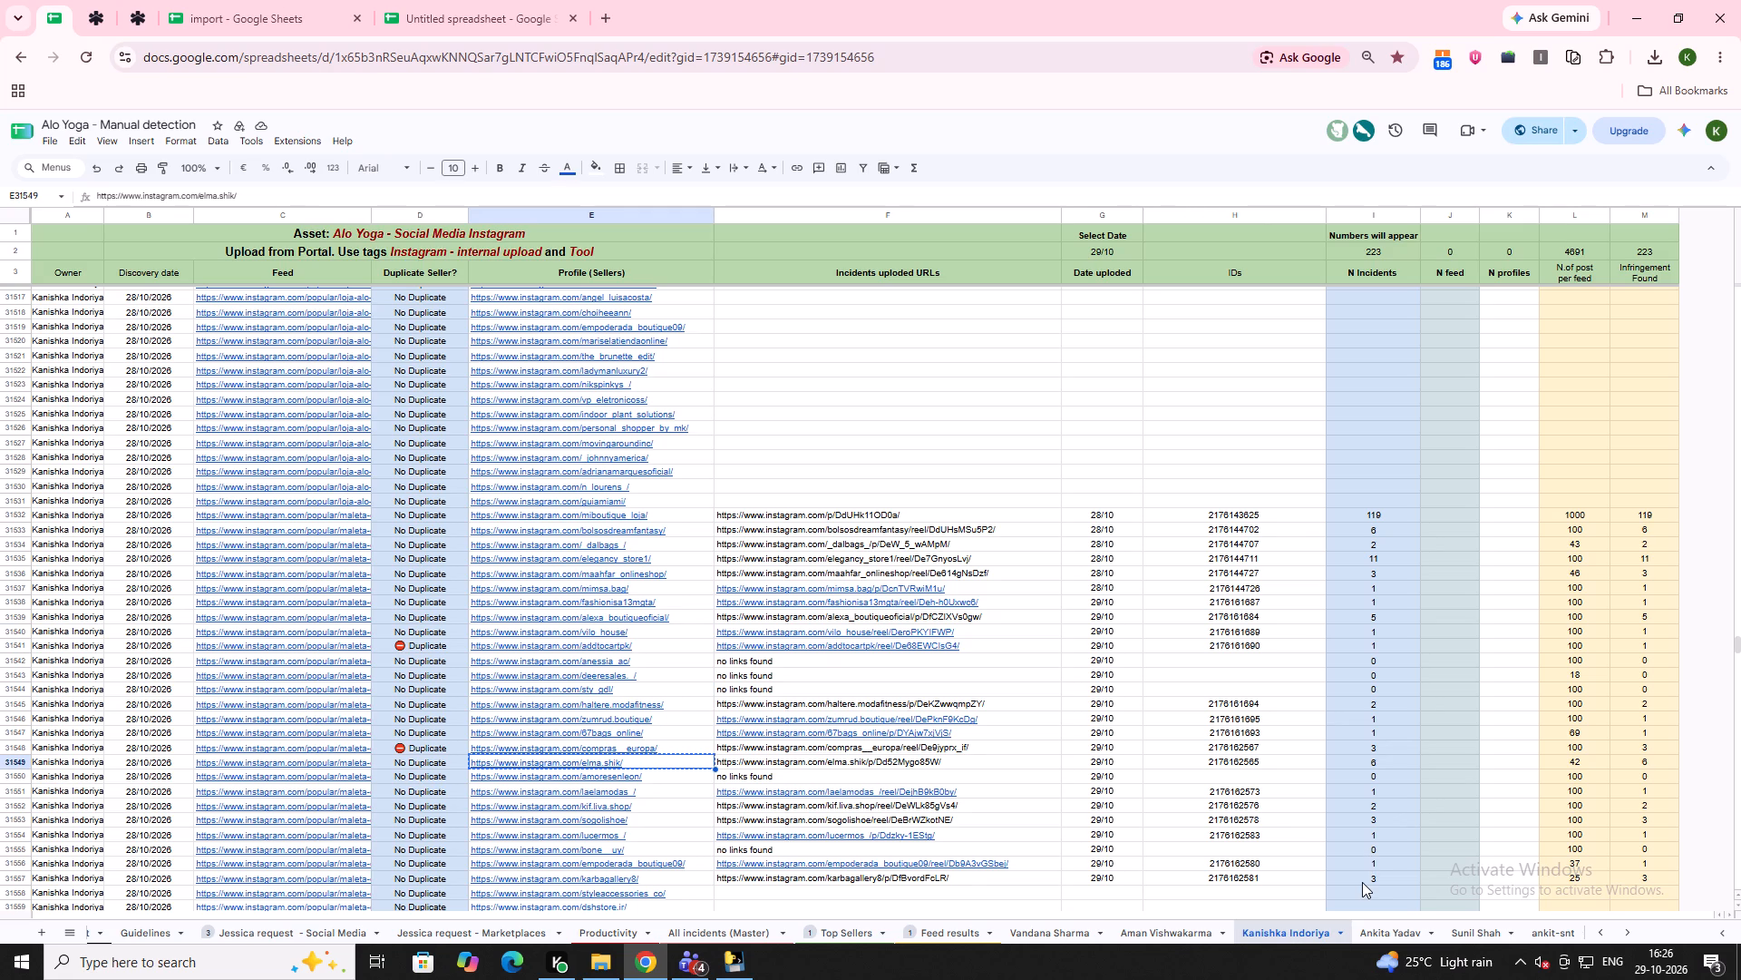
{"action": "left_click", "coordinate": [625, 762]}
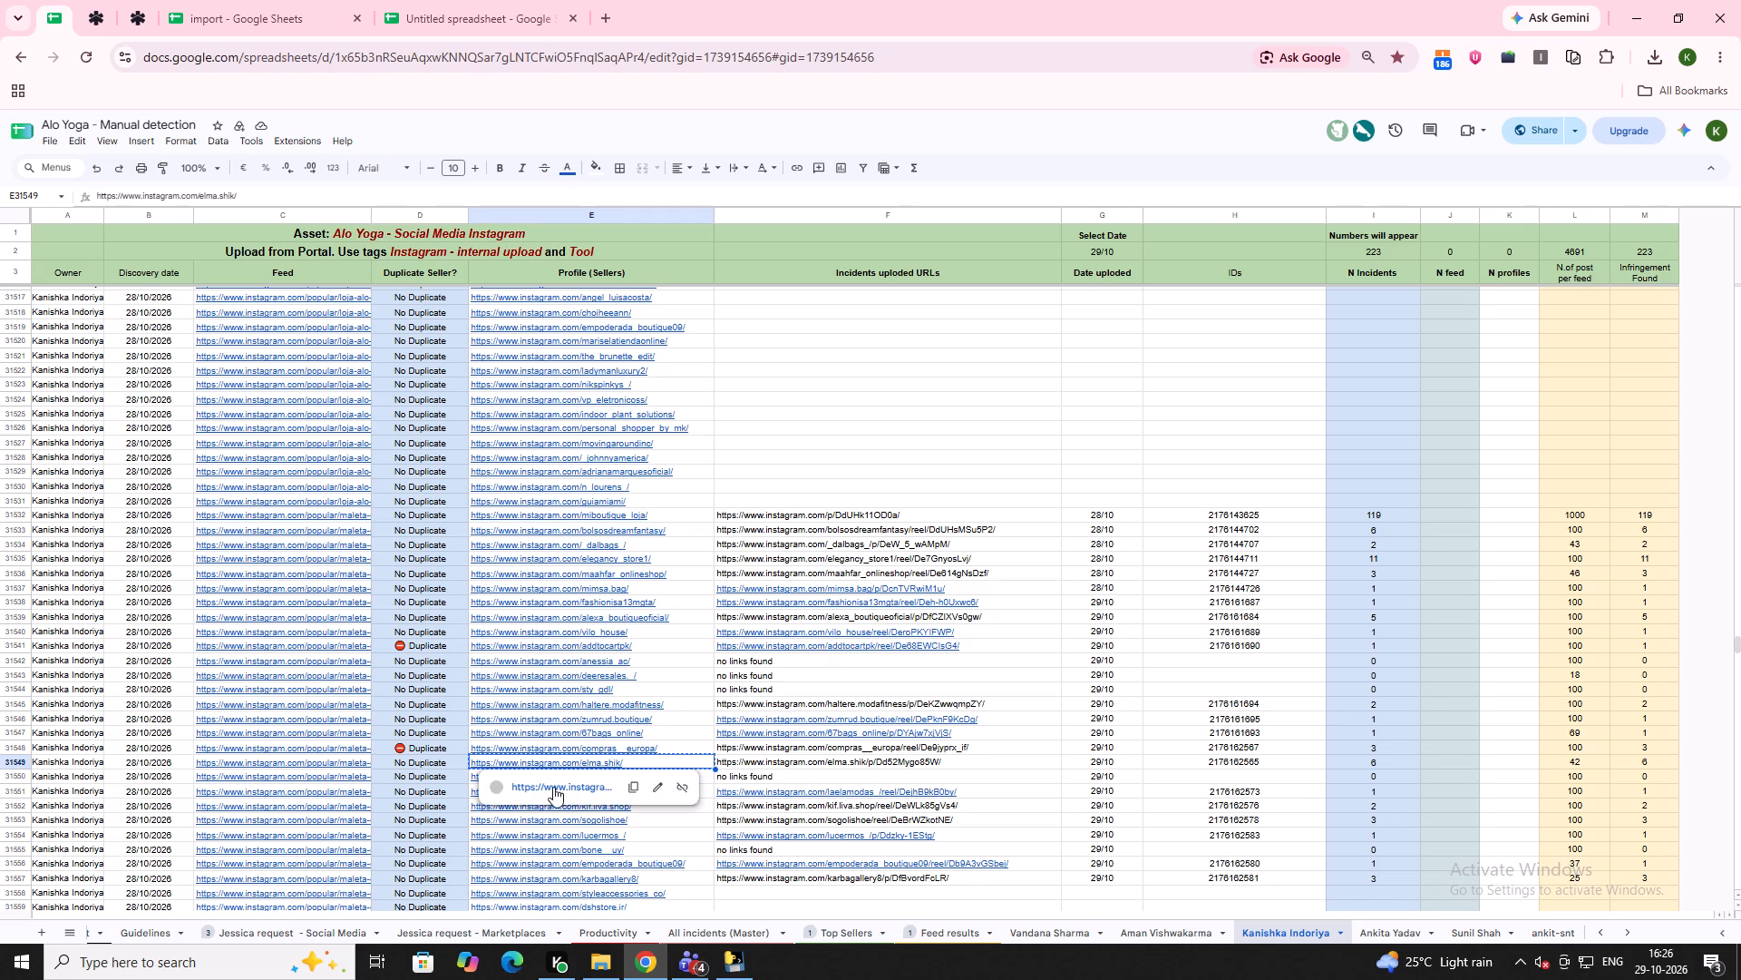
{"action": "left_click", "coordinate": [542, 789]}
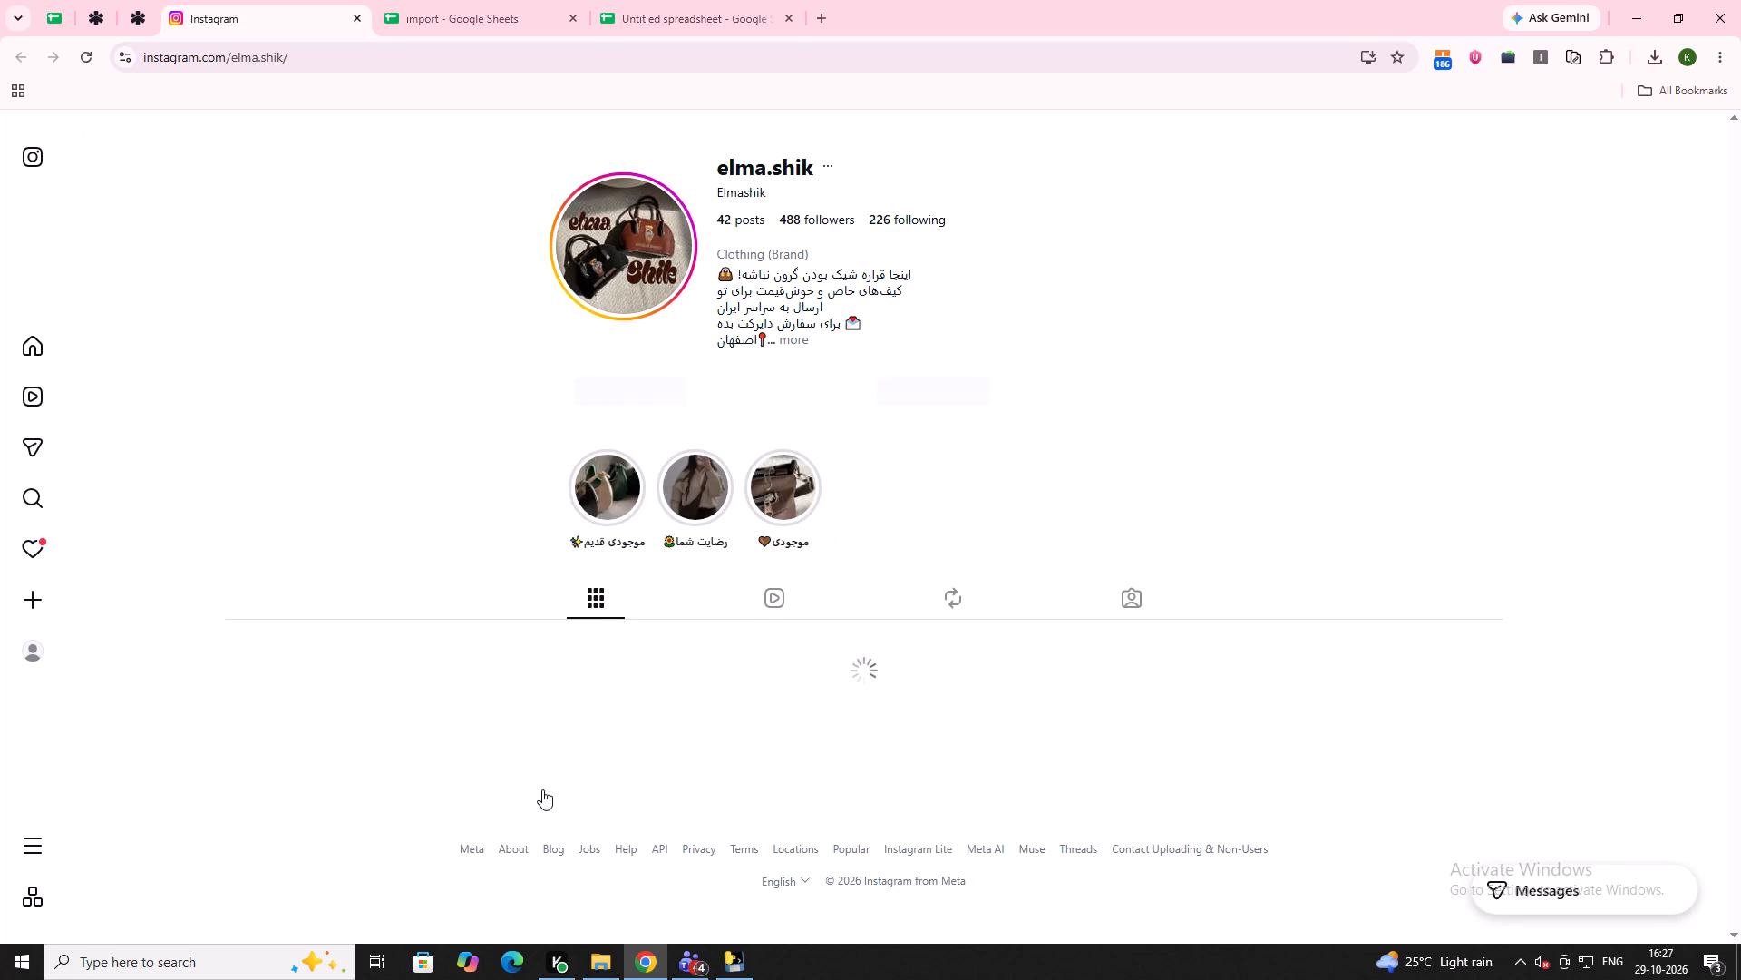
{"action": "scroll", "coordinate": [543, 795], "scroll_direction": "down", "scroll_amount": 7}
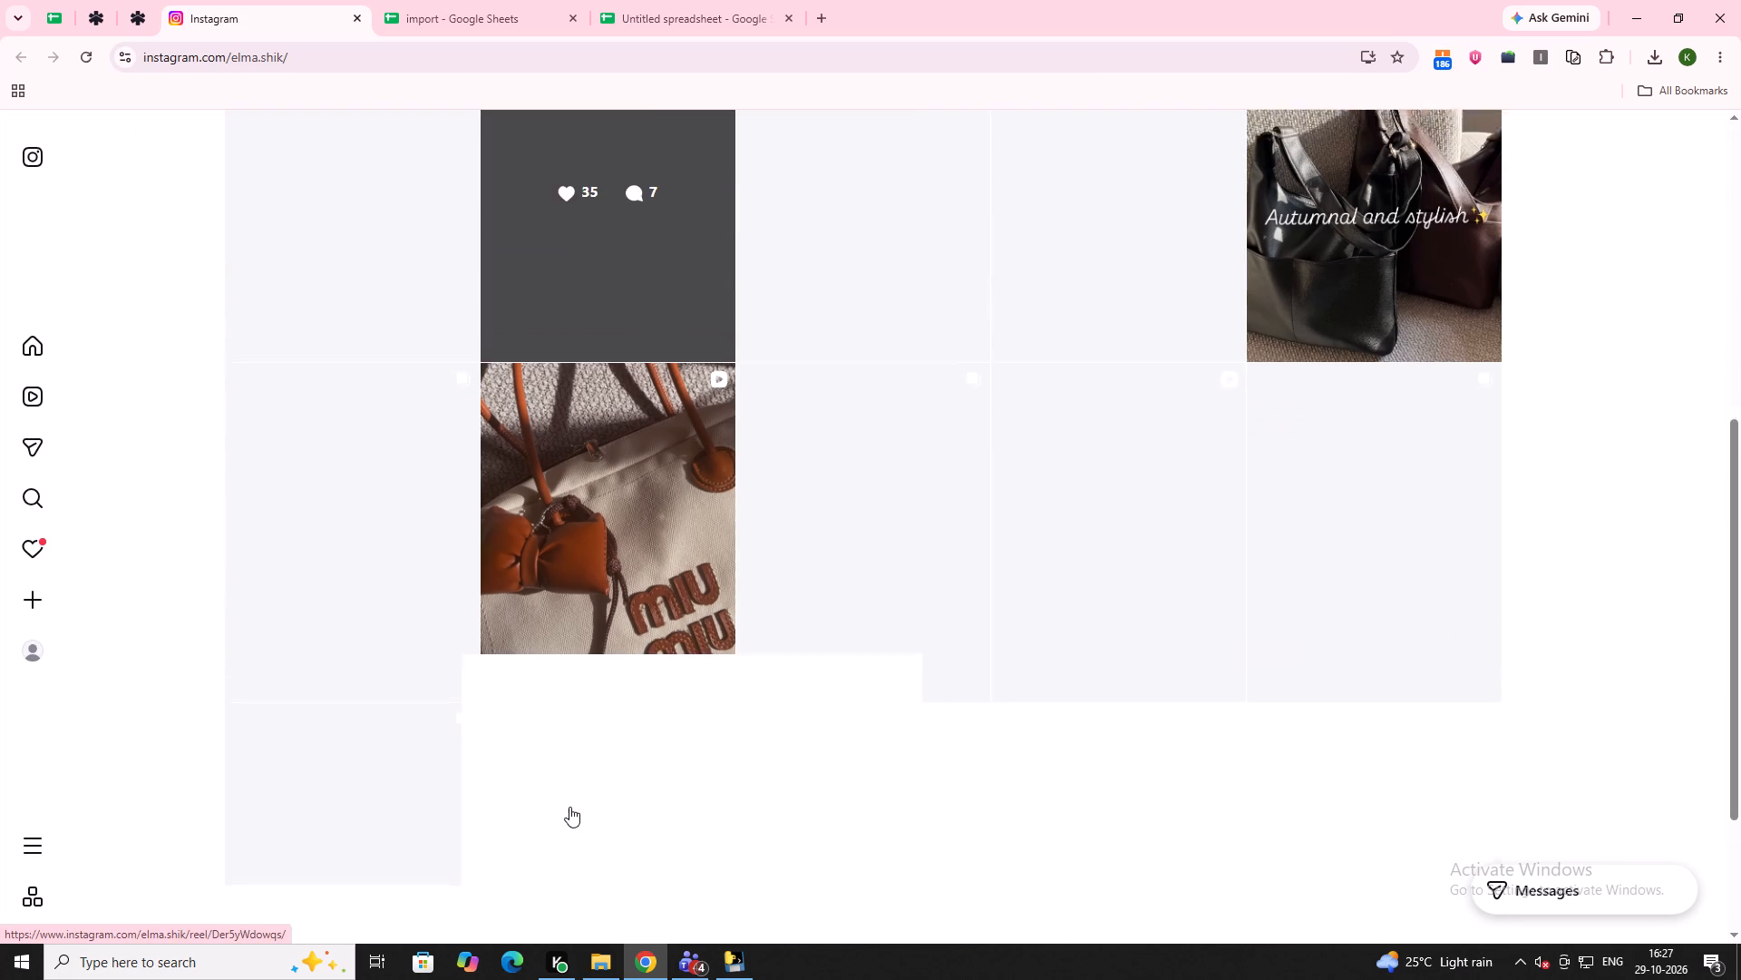
{"action": "scroll", "coordinate": [569, 807], "scroll_direction": "down", "scroll_amount": 7}
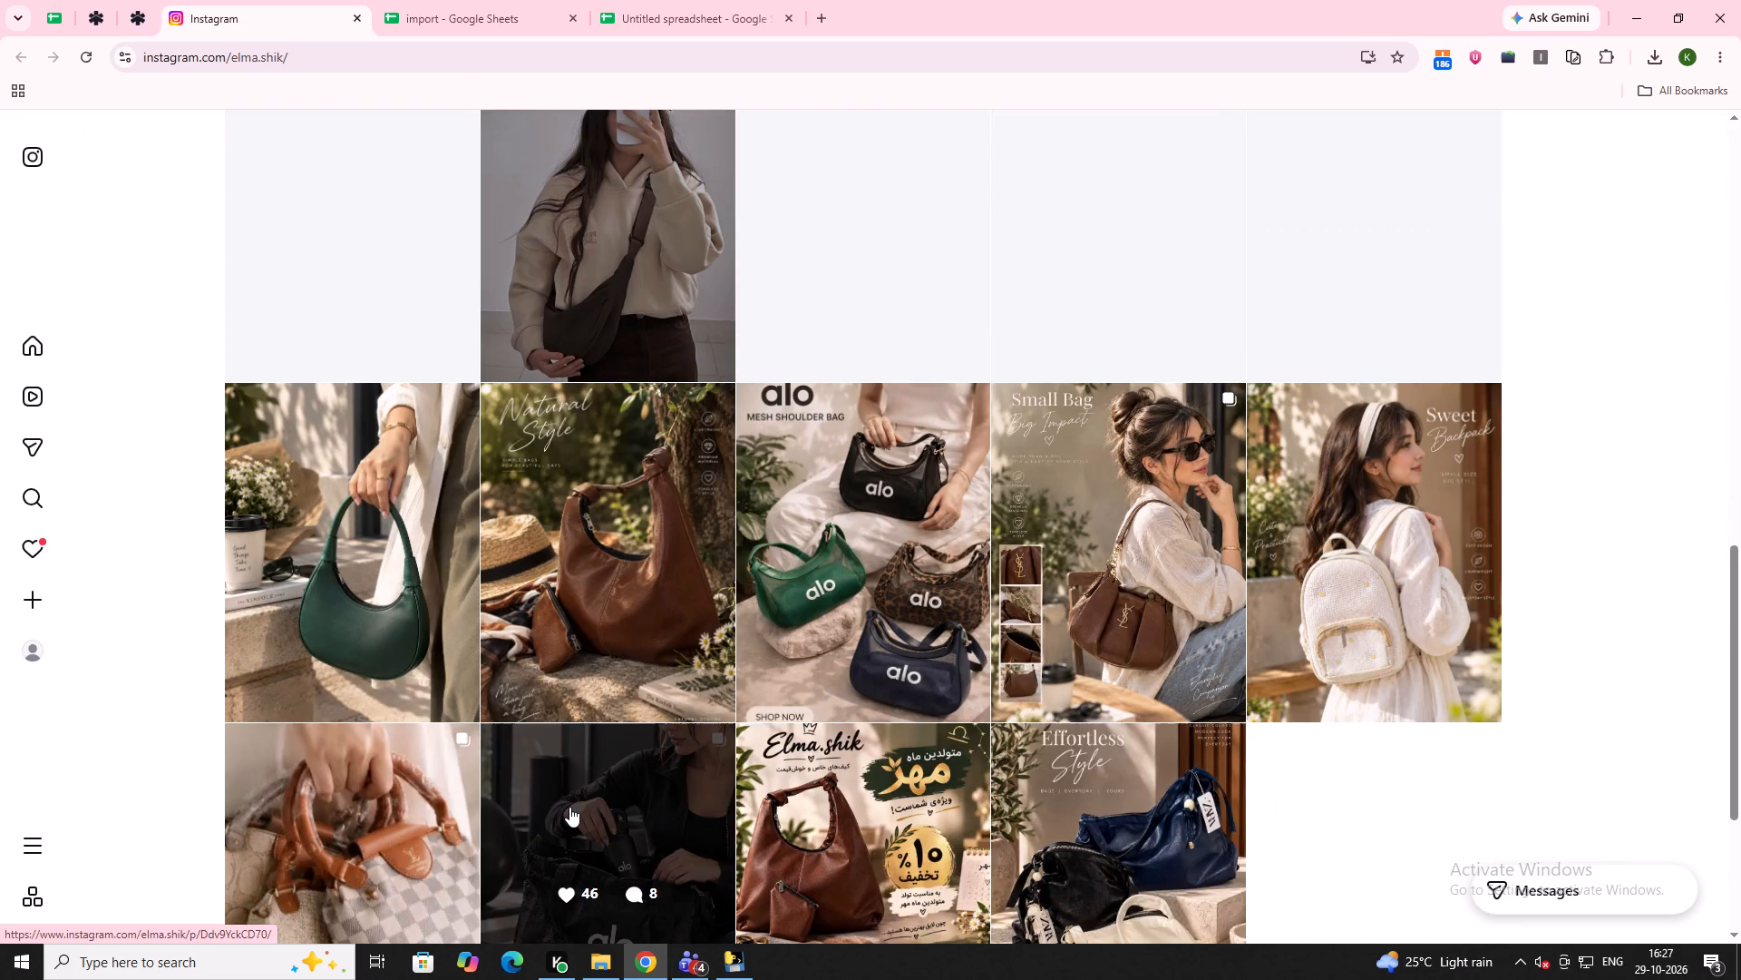
{"action": "scroll", "coordinate": [569, 807], "scroll_direction": "down", "scroll_amount": 8}
{"action": "key", "text": "ctrl+w"}
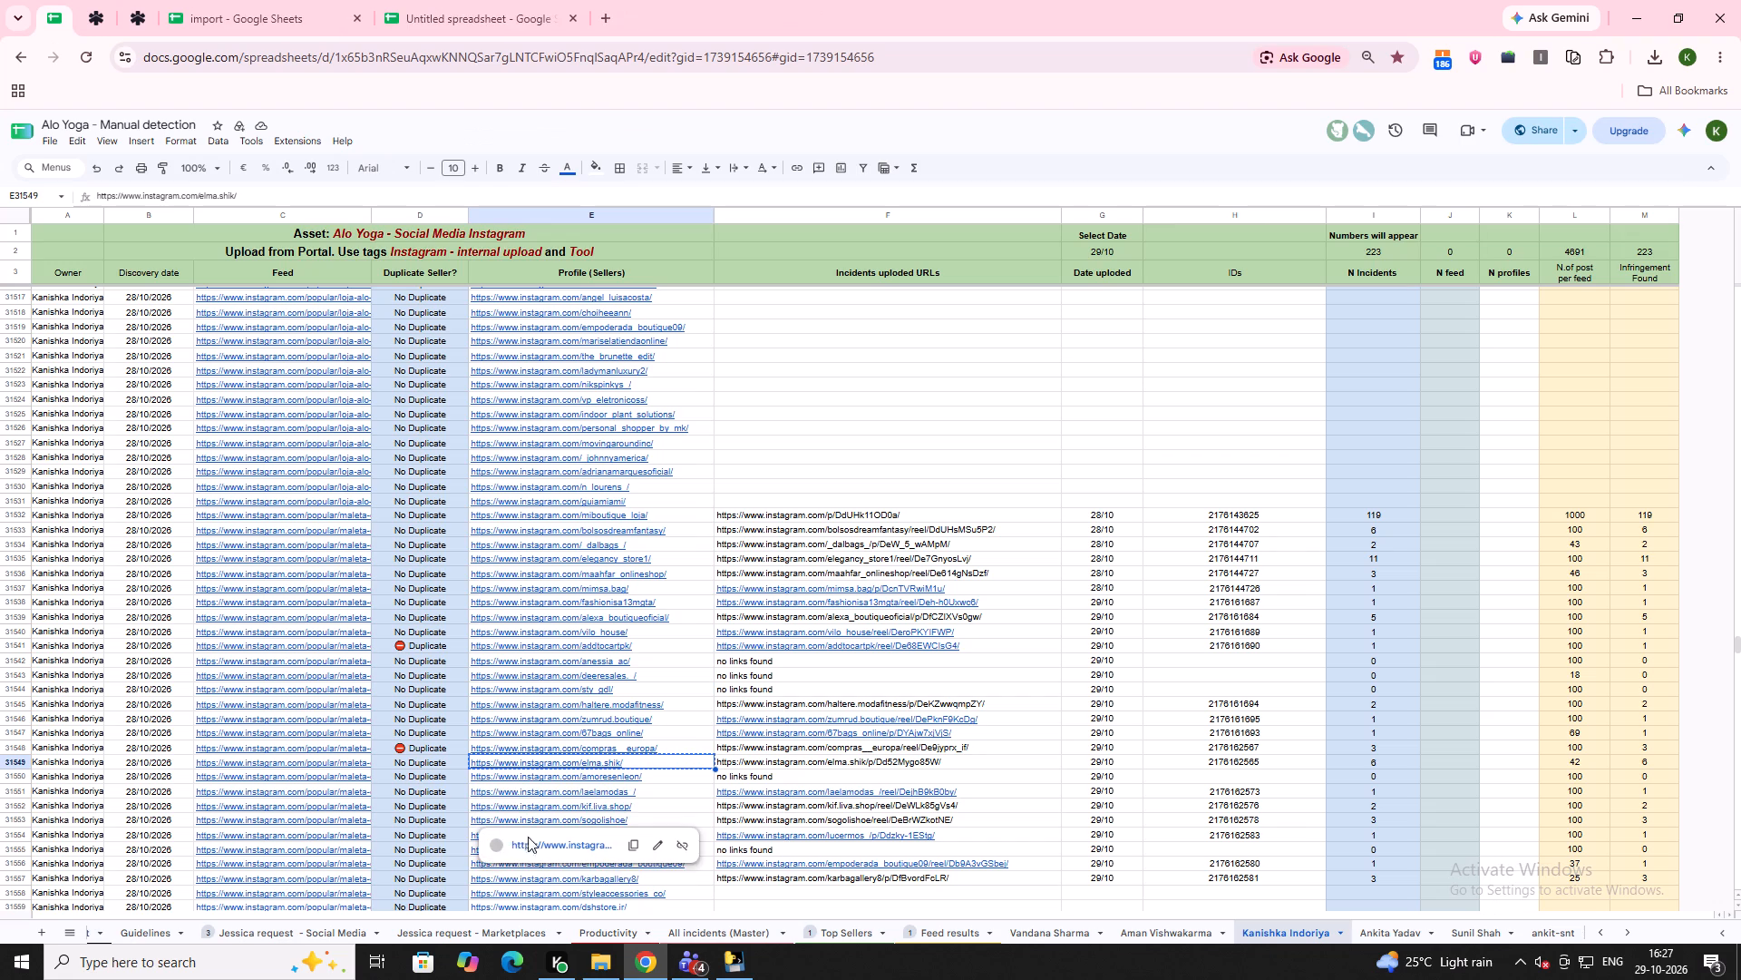
Find the latest 29/10 feed entry in row 31898 and select its Incidents uploaded URLs cell.
{"action": "scroll", "coordinate": [1019, 520], "scroll_direction": "down", "scroll_amount": 20}
{"action": "scroll", "coordinate": [1019, 520], "scroll_direction": "down", "scroll_amount": 20}
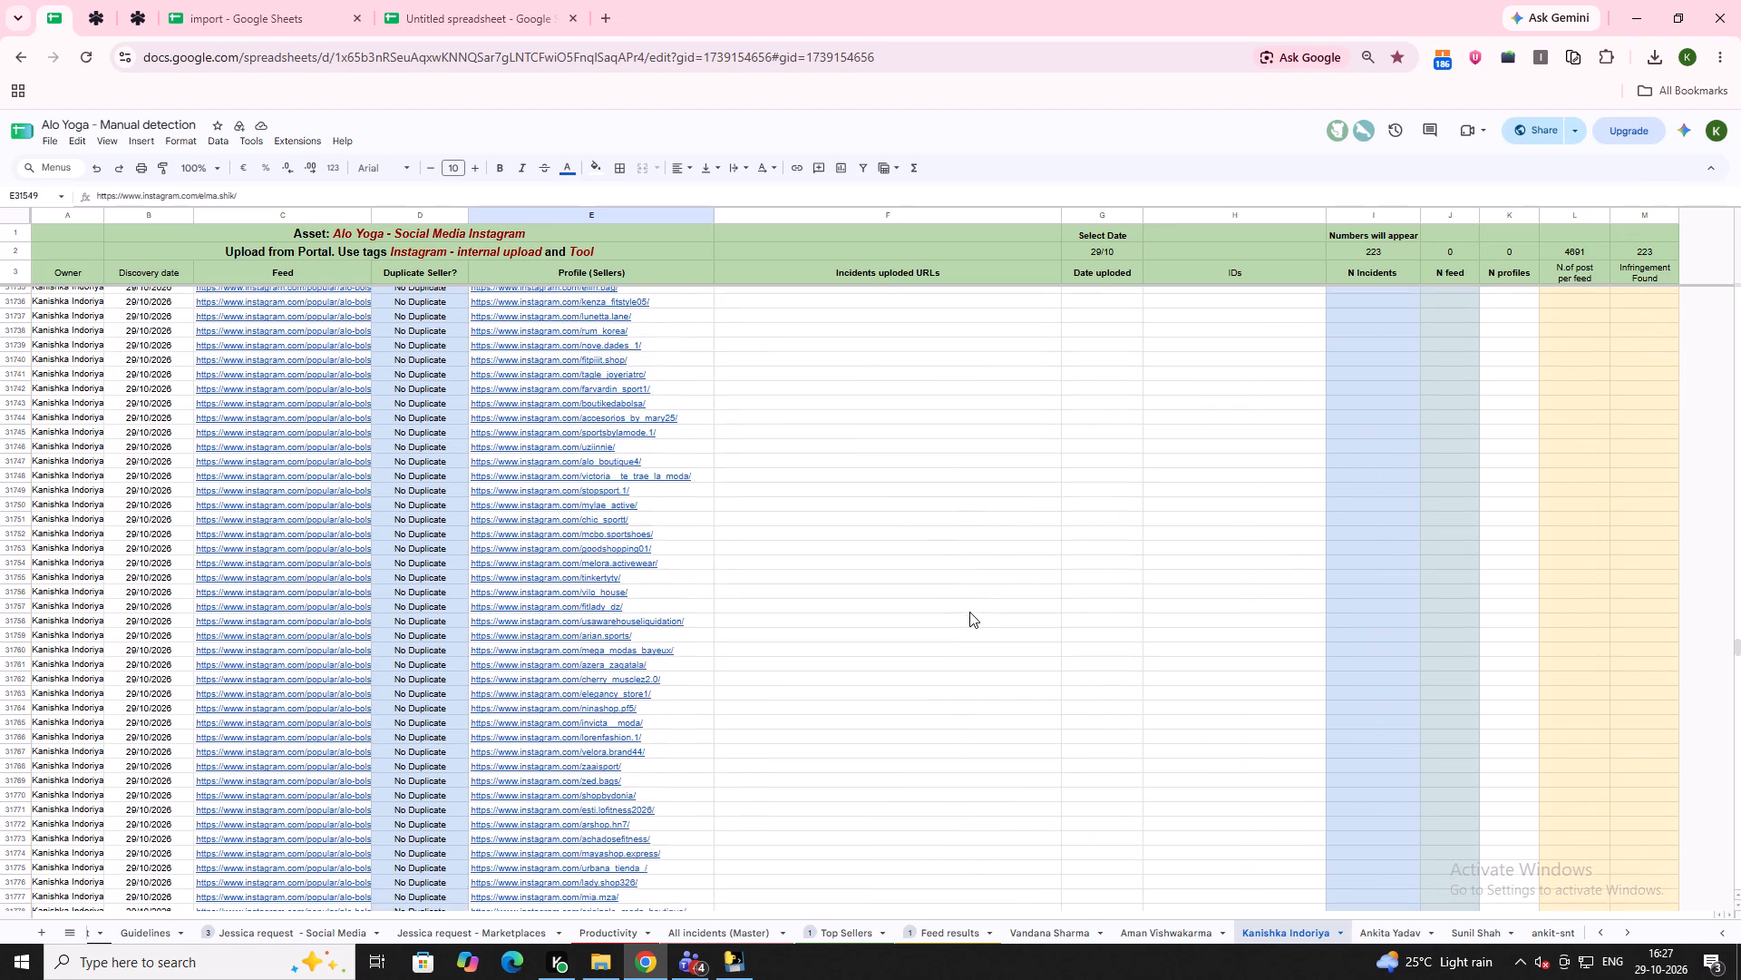
{"action": "scroll", "coordinate": [969, 612], "scroll_direction": "down", "scroll_amount": 20}
{"action": "scroll", "coordinate": [969, 612], "scroll_direction": "down", "scroll_amount": 2}
{"action": "scroll", "coordinate": [959, 632], "scroll_direction": "up", "scroll_amount": 5}
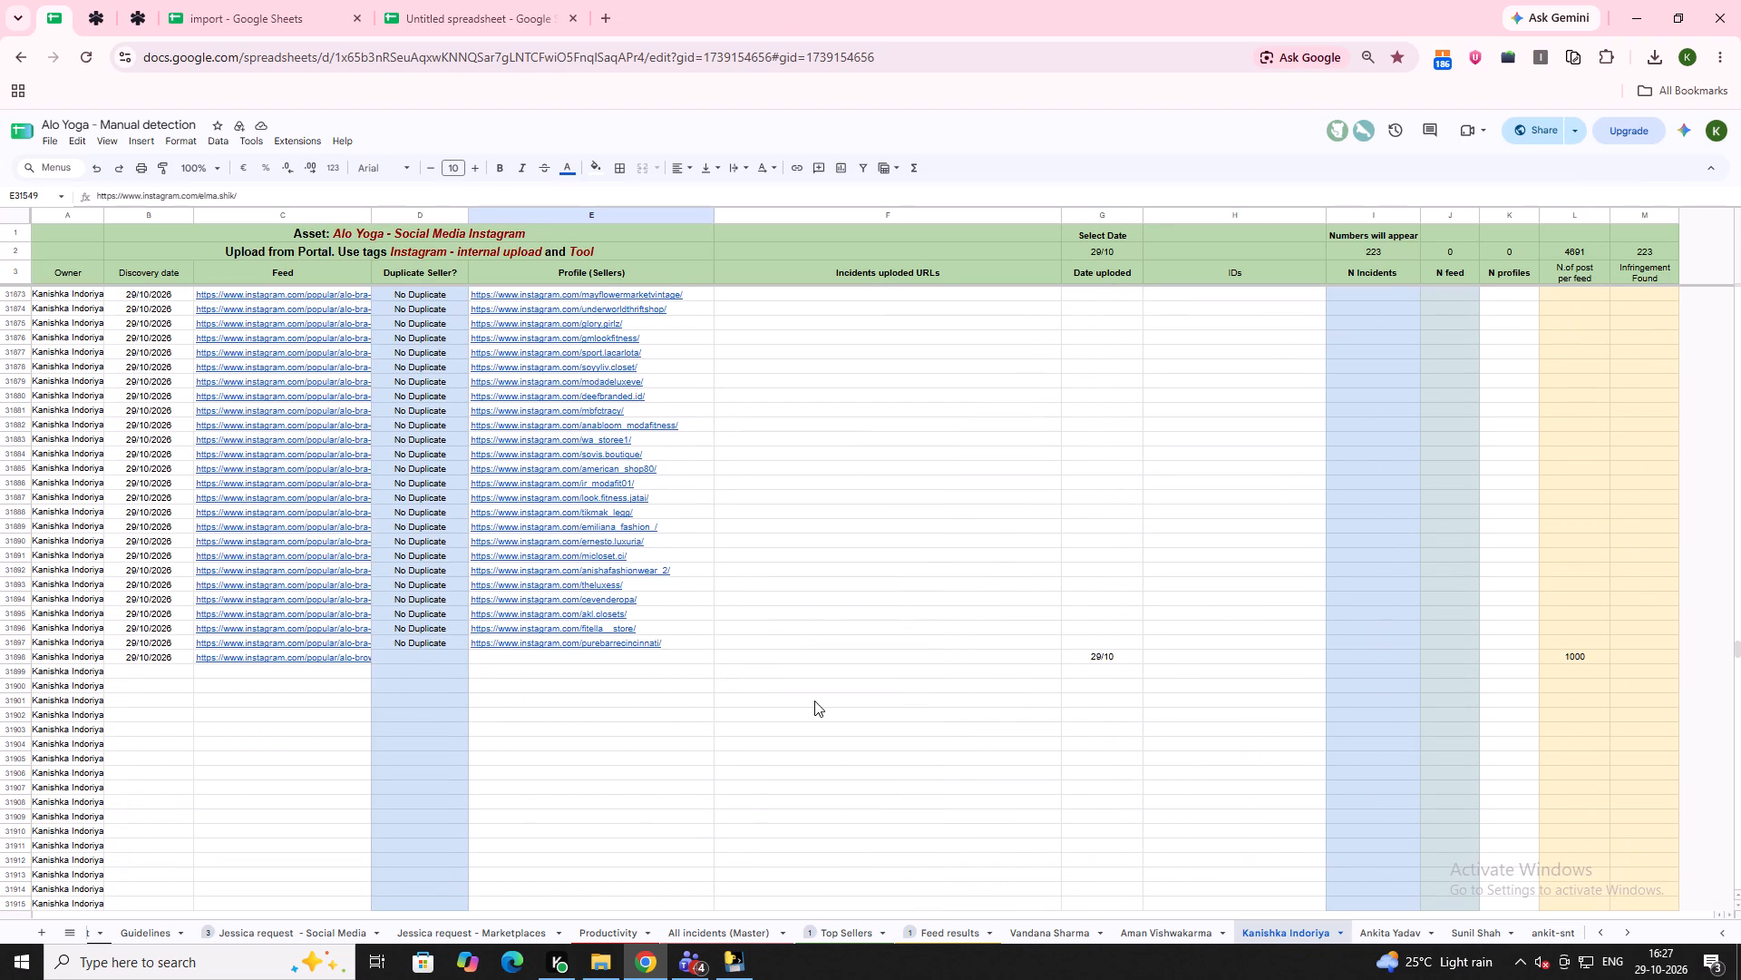
{"action": "left_click", "coordinate": [804, 660]}
Switch to the Red Points validation page, check the AloOCR classification progress over it, and minimise the AloOCR window.
{"action": "left_click", "coordinate": [141, 0]}
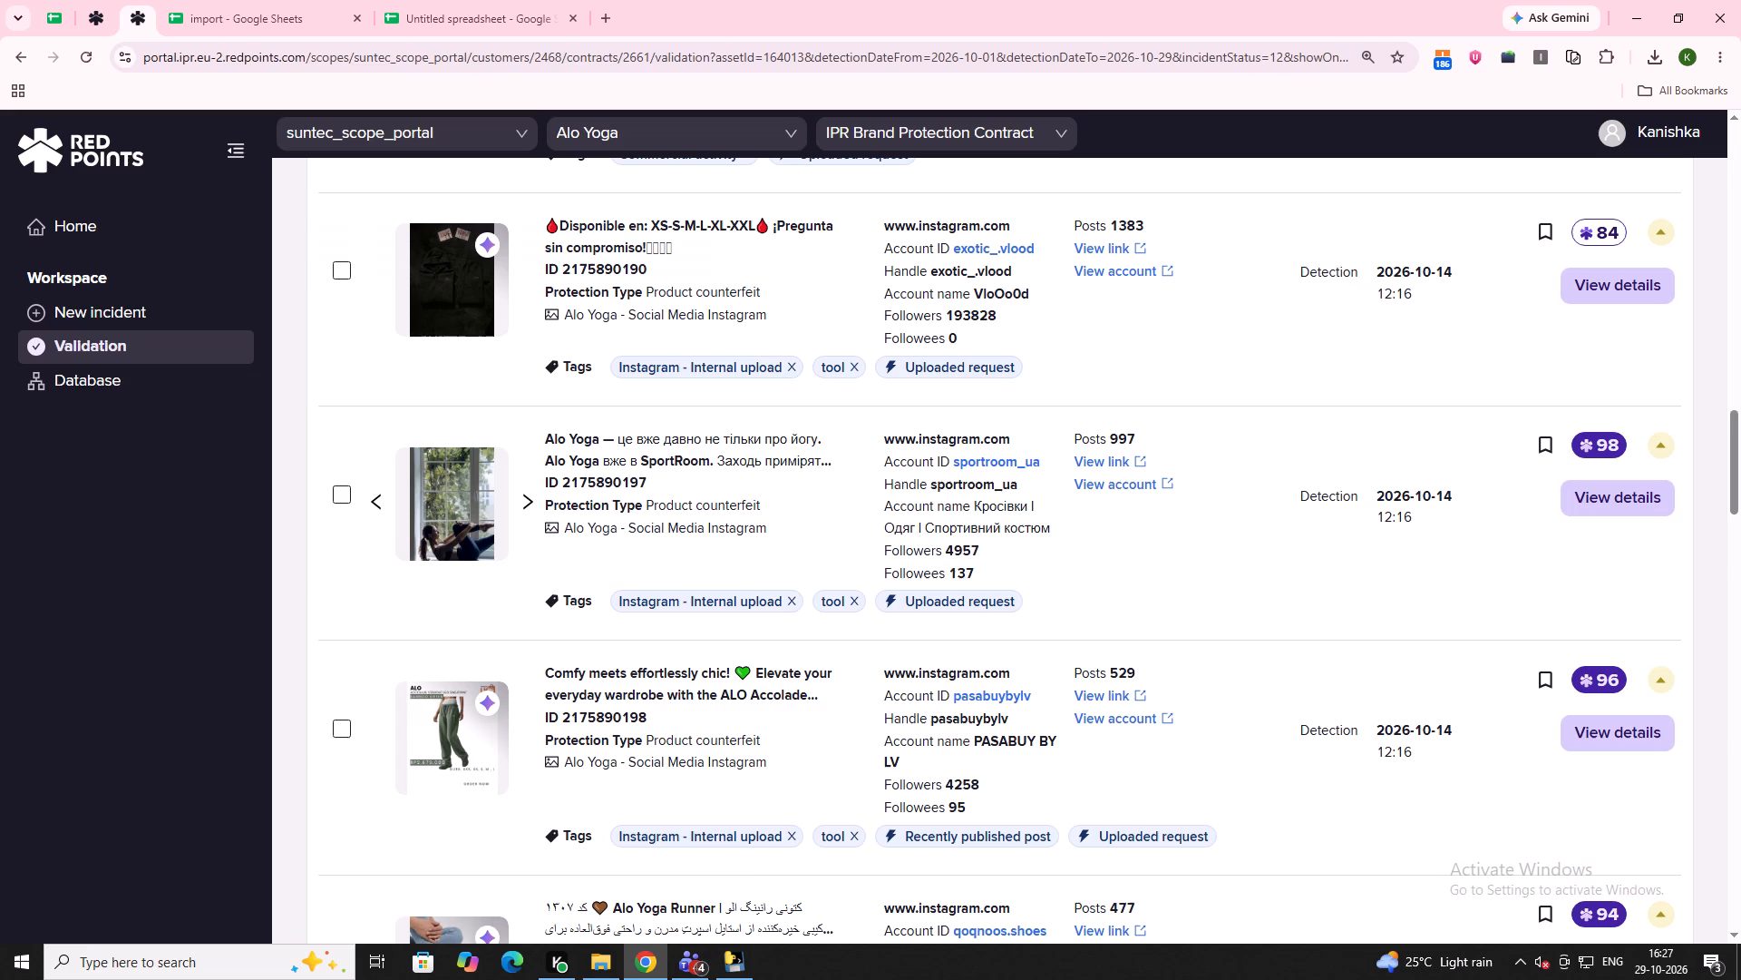
{"action": "left_click", "coordinate": [731, 973]}
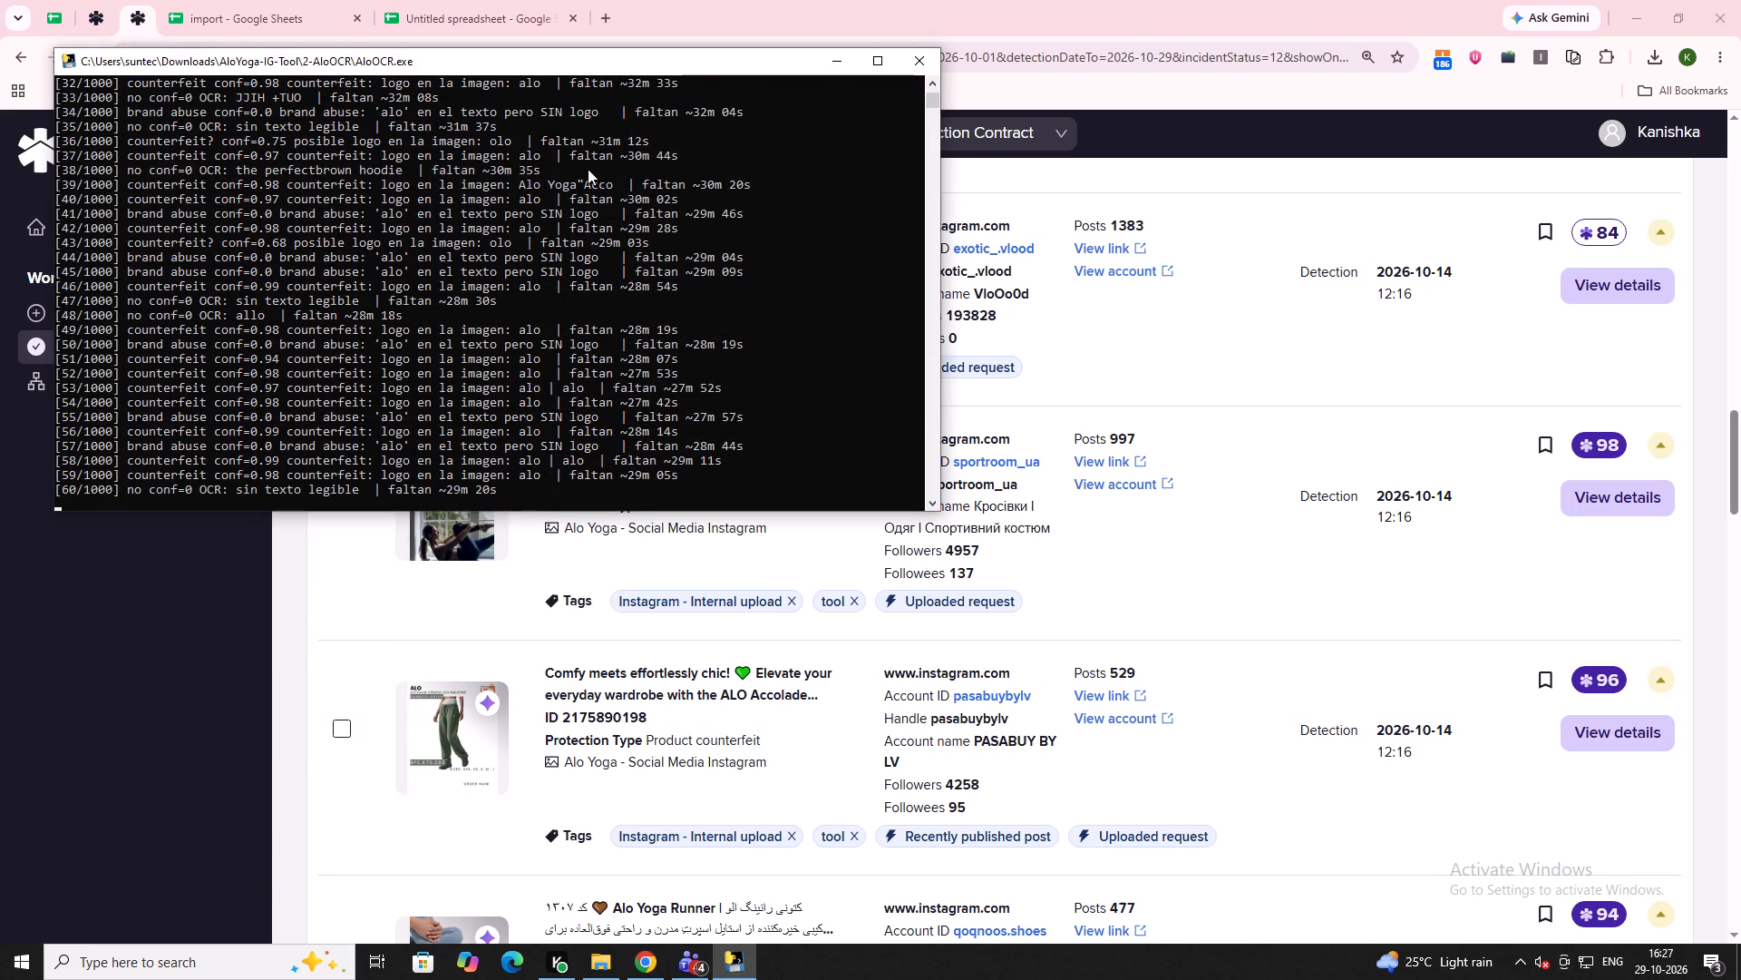
{"action": "left_click_drag", "start_coordinate": [543, 61], "coordinate": [721, 174]}
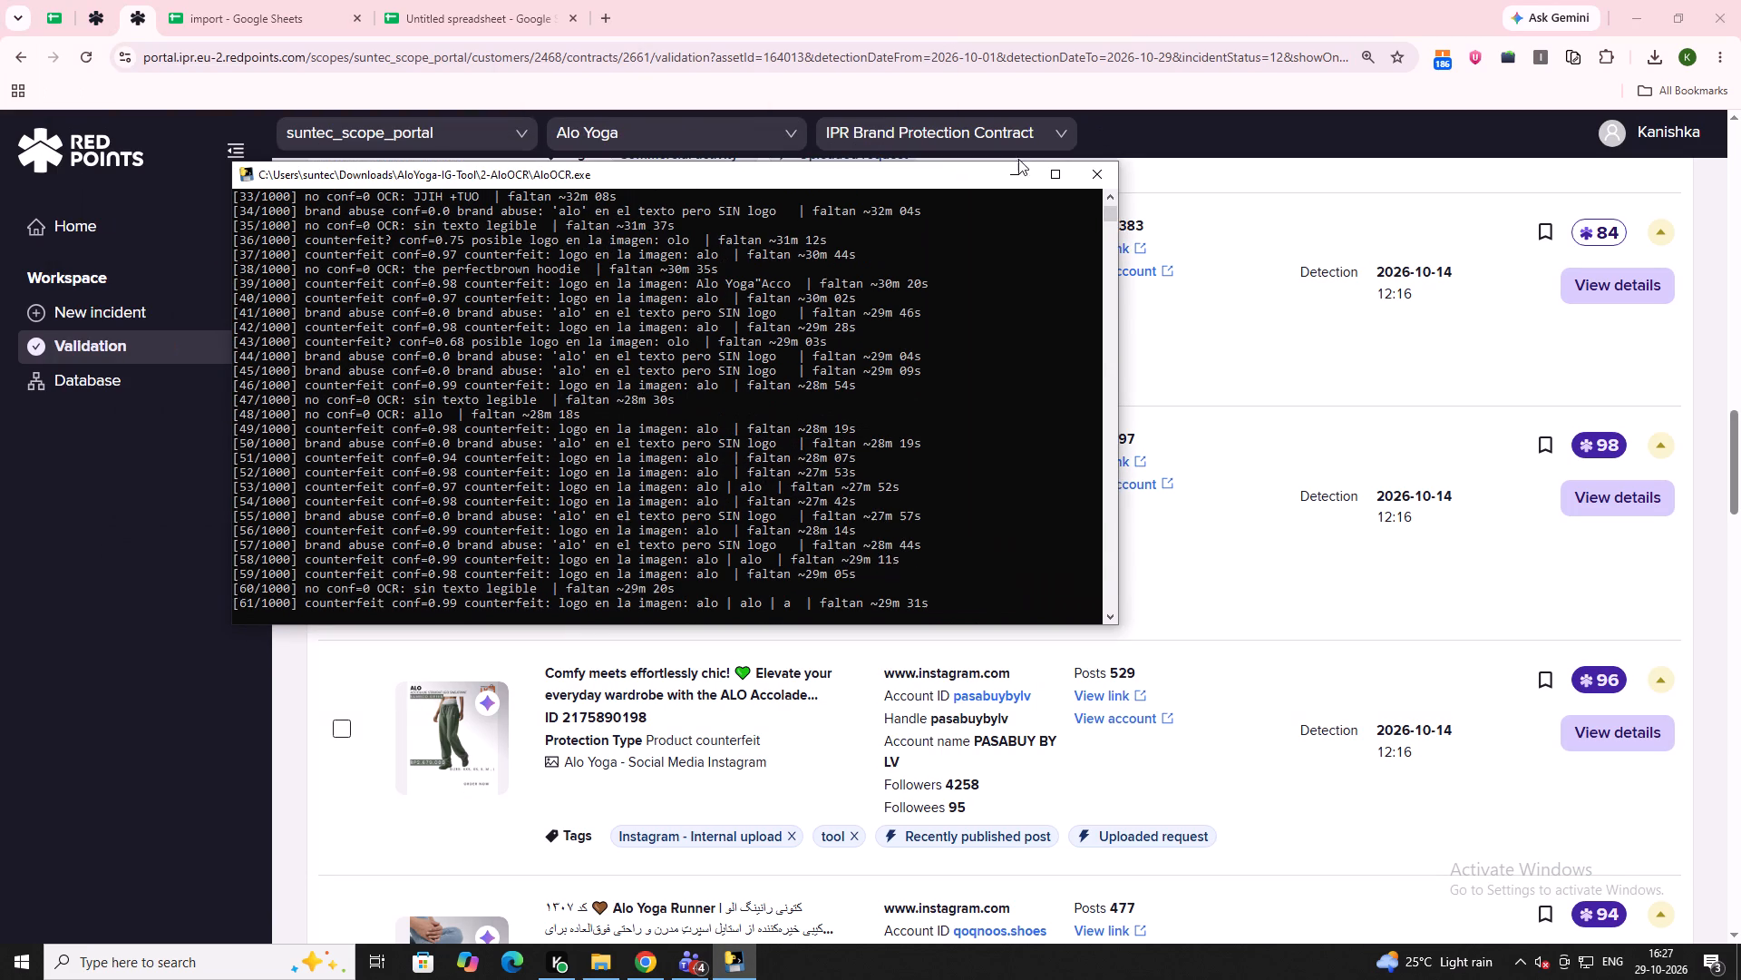
{"action": "left_click", "coordinate": [1007, 173]}
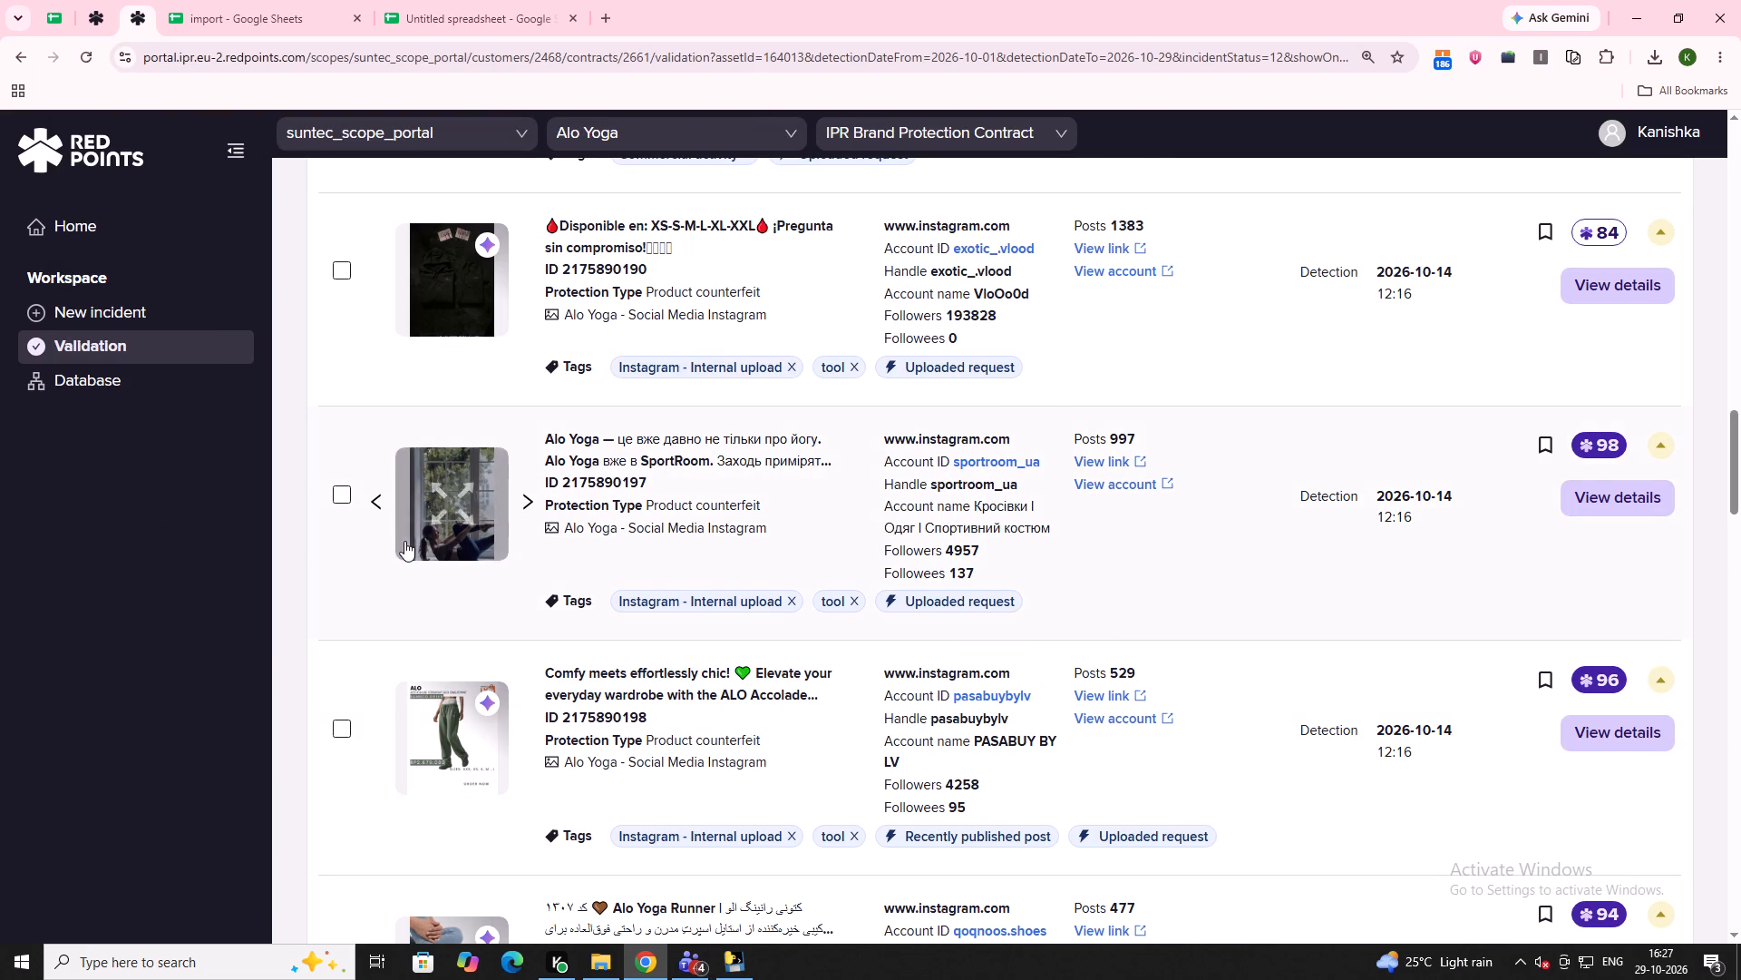